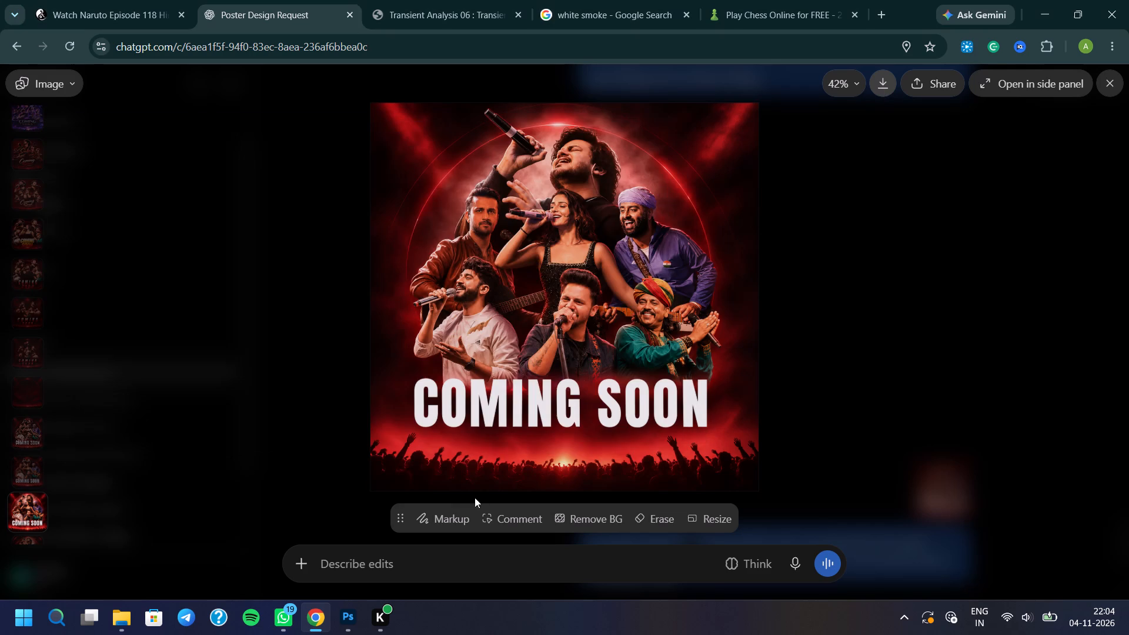
# Switch to Photoshop and open the Indian Concert Collage_ Coming Soon image from the bgs folder.
pyautogui.click(340, 626)
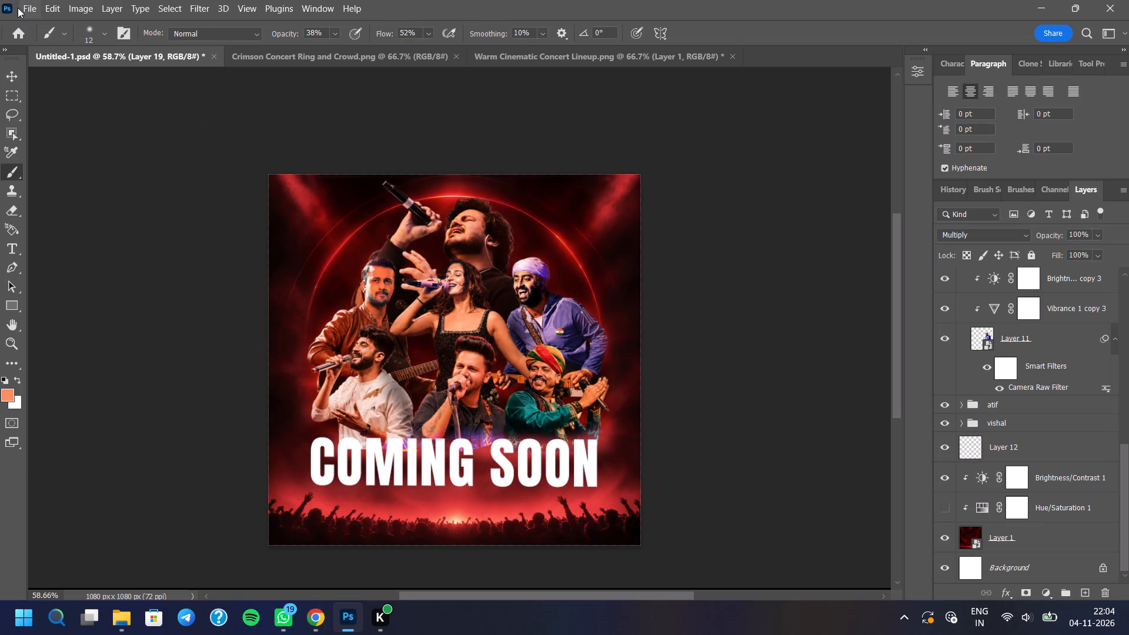
pyautogui.click(20, 7)
pyautogui.click(31, 40)
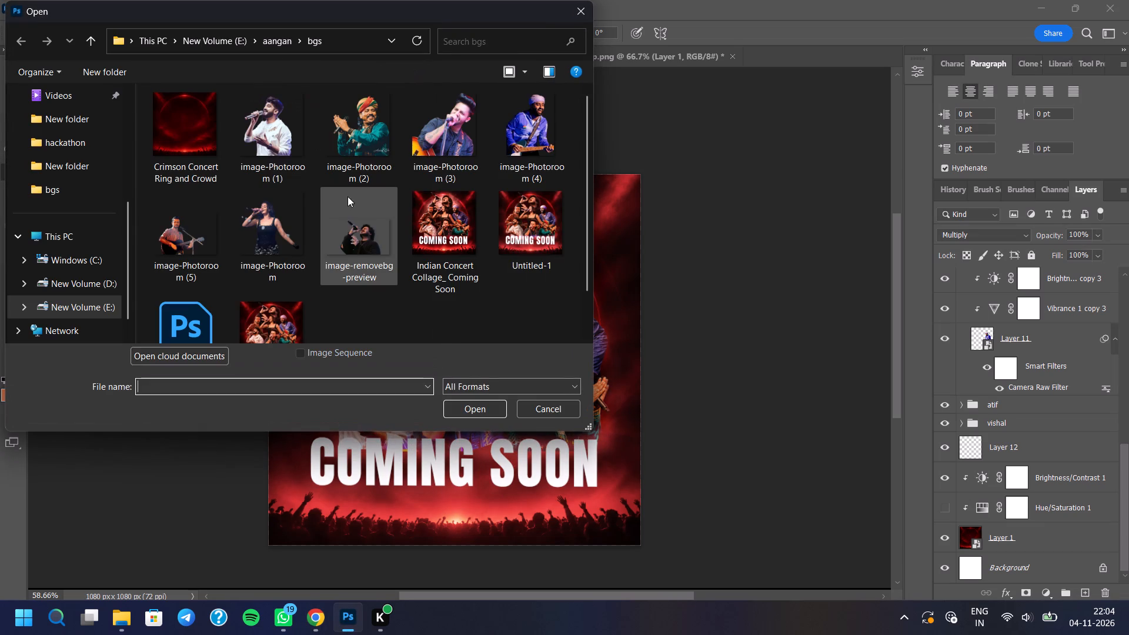
pyautogui.click(453, 230)
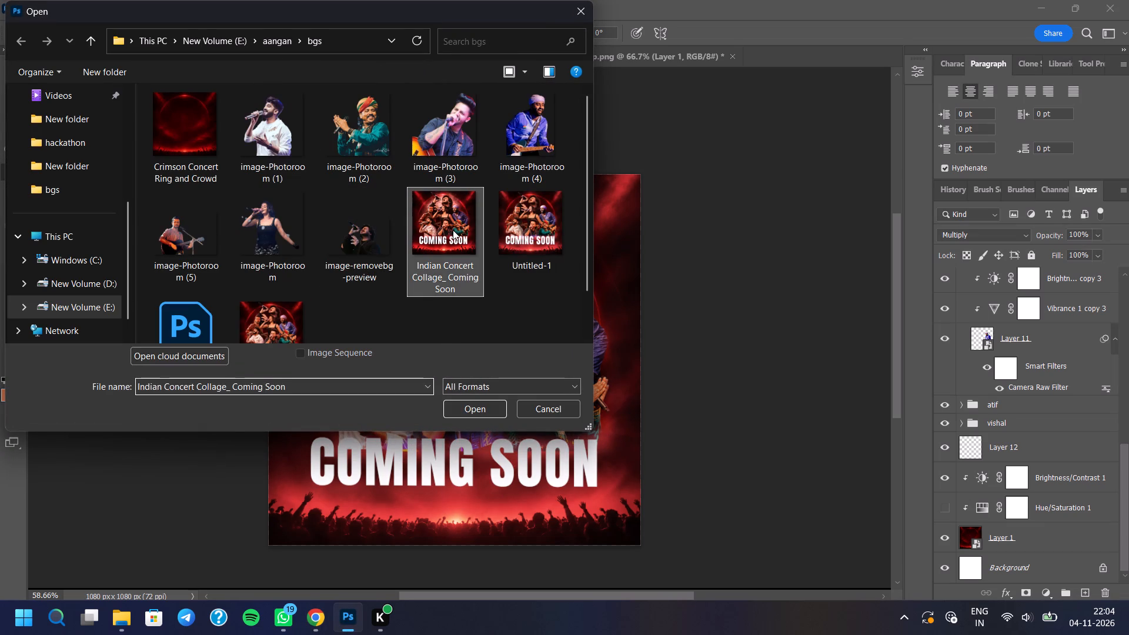
pyautogui.click(482, 413)
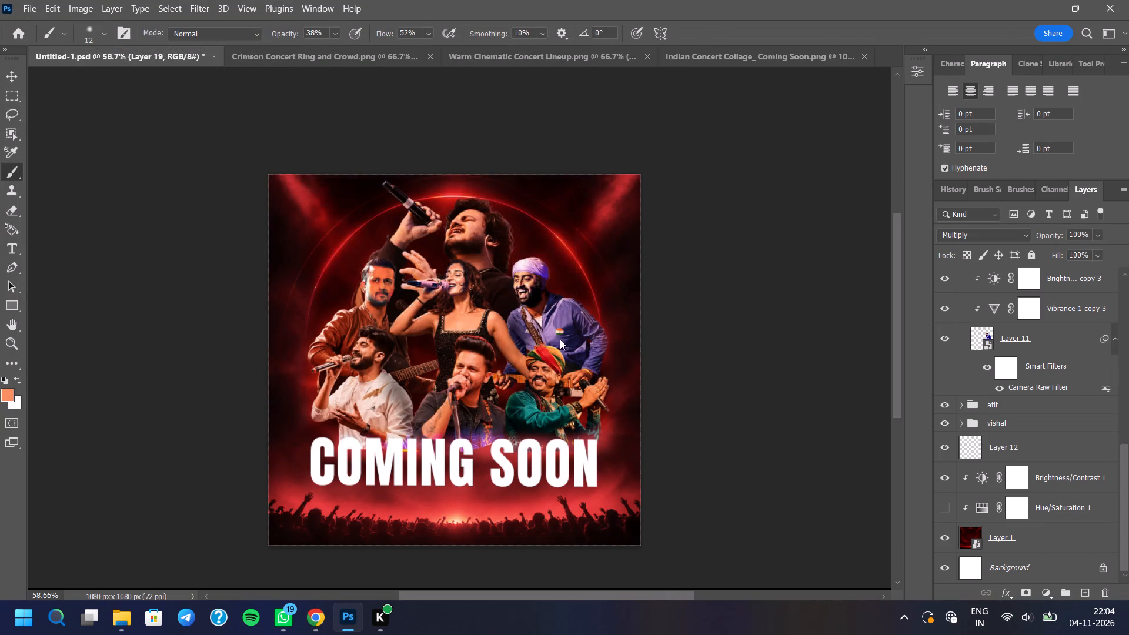
# Compare the fog and ring around the top singer in the opened collage with the same area in Untitled-1.psd.
pyautogui.click(9, 98)
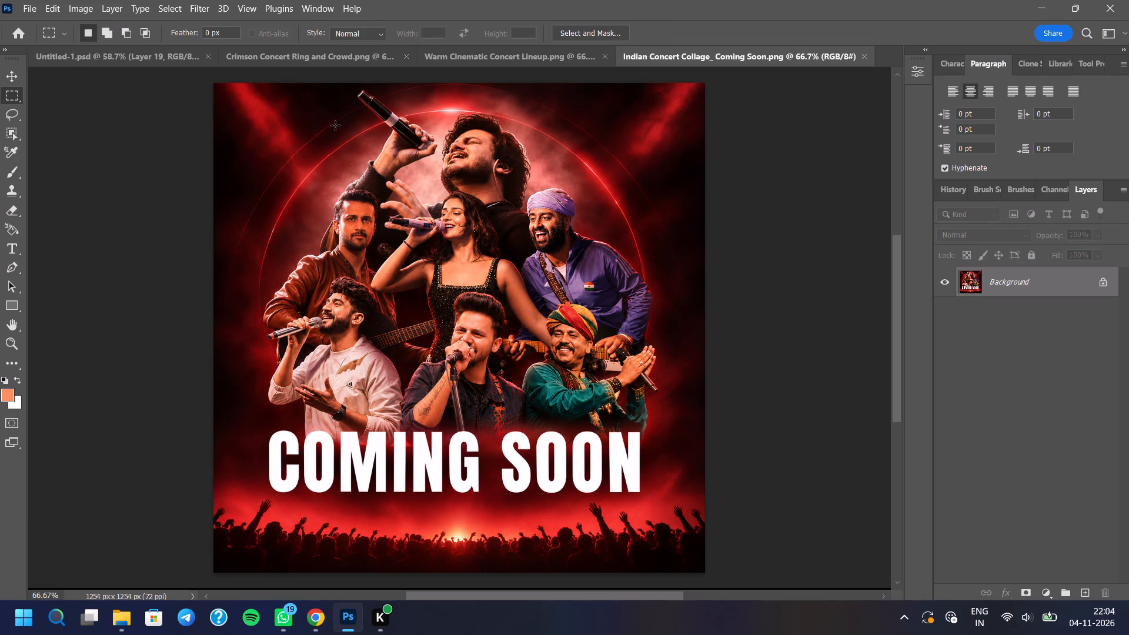
pyautogui.scroll(3, 337, 118)
pyautogui.scroll(4, 506, 138)
pyautogui.scroll(-6, 305, 353)
pyautogui.scroll(3, 303, 353)
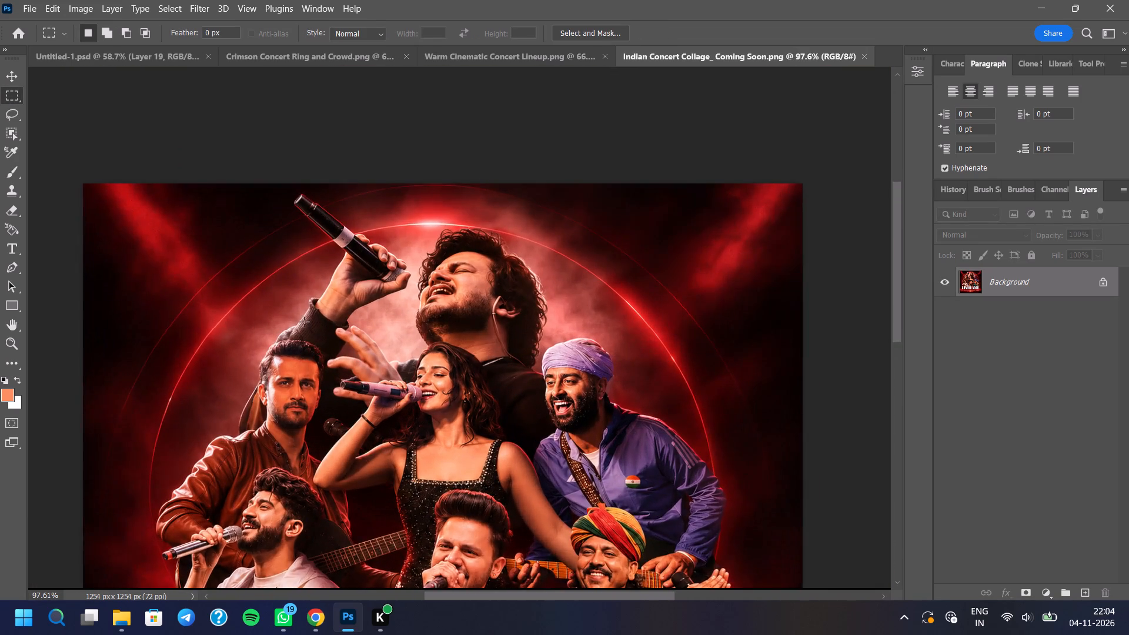
pyautogui.scroll(2, 304, 322)
pyautogui.scroll(-3, 318, 256)
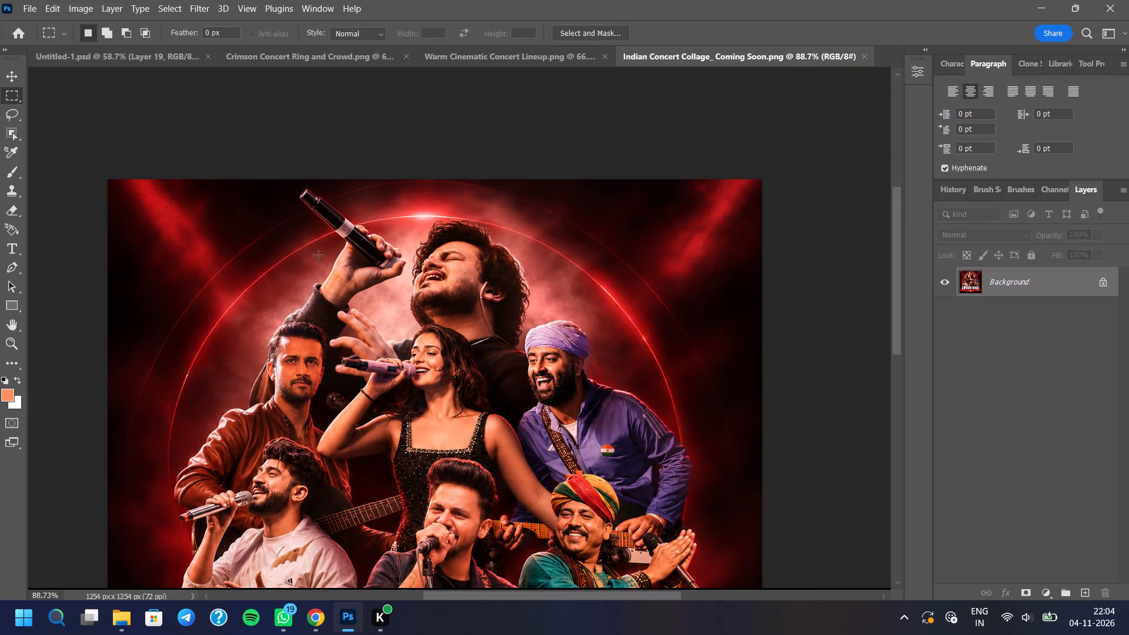
pyautogui.click(135, 51)
pyautogui.scroll(2, 573, 257)
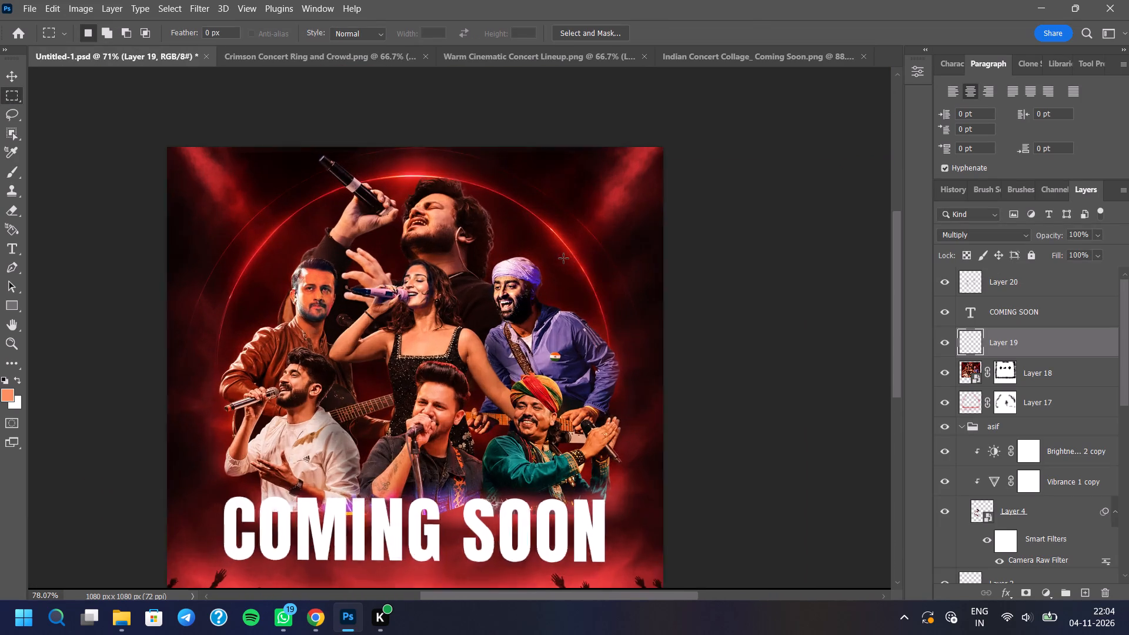
pyautogui.scroll(6, 563, 258)
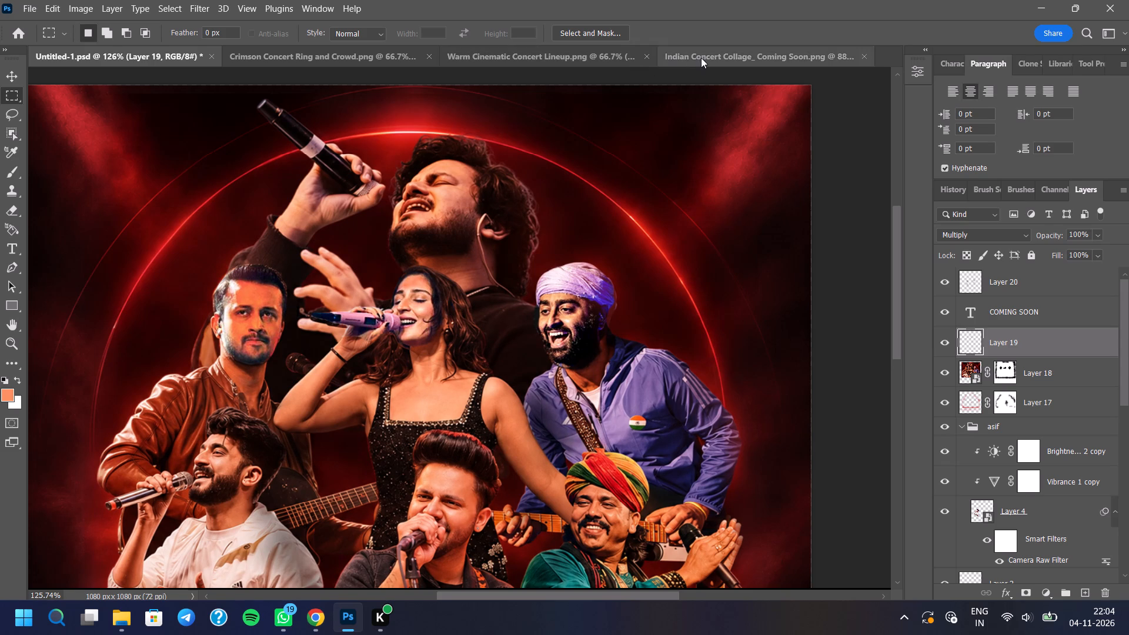
# In the Indian Concert Collage, select a rectangle about 620 × 240 px around the top singer and fog, and copy it to a new layer.
pyautogui.click(701, 58)
pyautogui.scroll(3, 526, 171)
pyautogui.scroll(-4, 502, 285)
pyautogui.scroll(3, 460, 122)
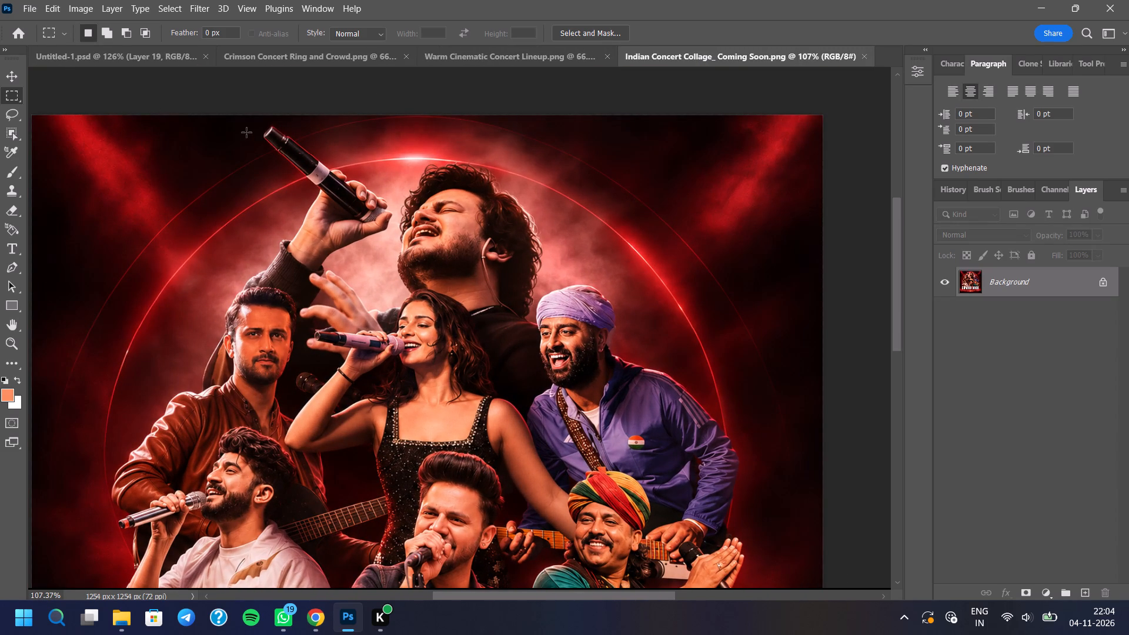
pyautogui.moveTo(245, 132); pyautogui.dragTo(559, 289)
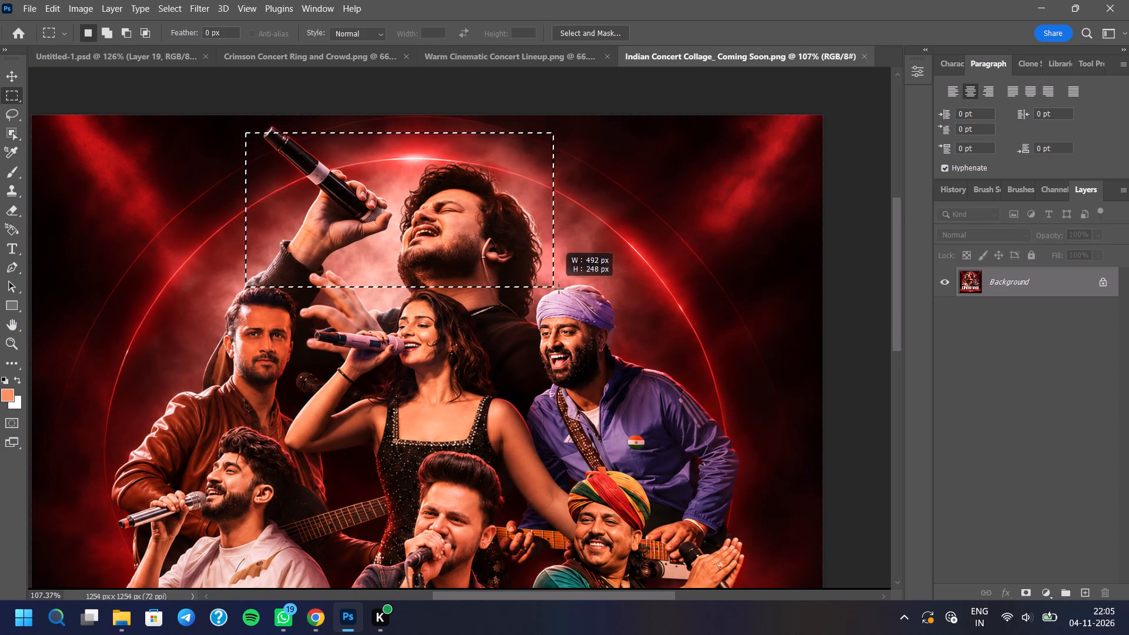
pyautogui.moveTo(559, 289); pyautogui.dragTo(631, 290)
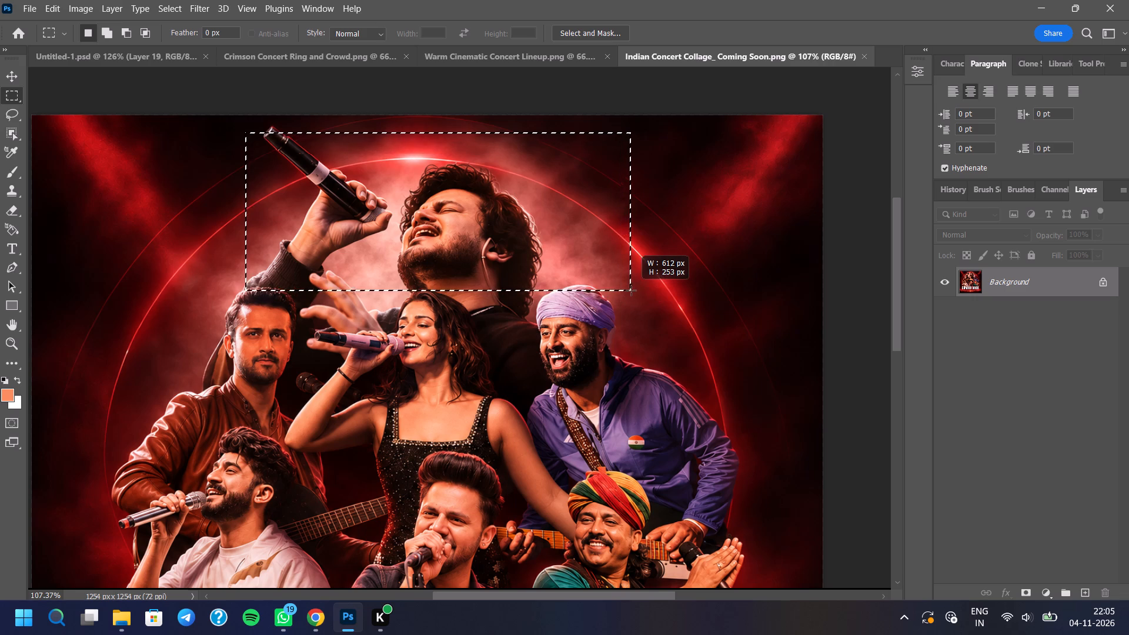
pyautogui.moveTo(631, 290); pyautogui.dragTo(633, 285)
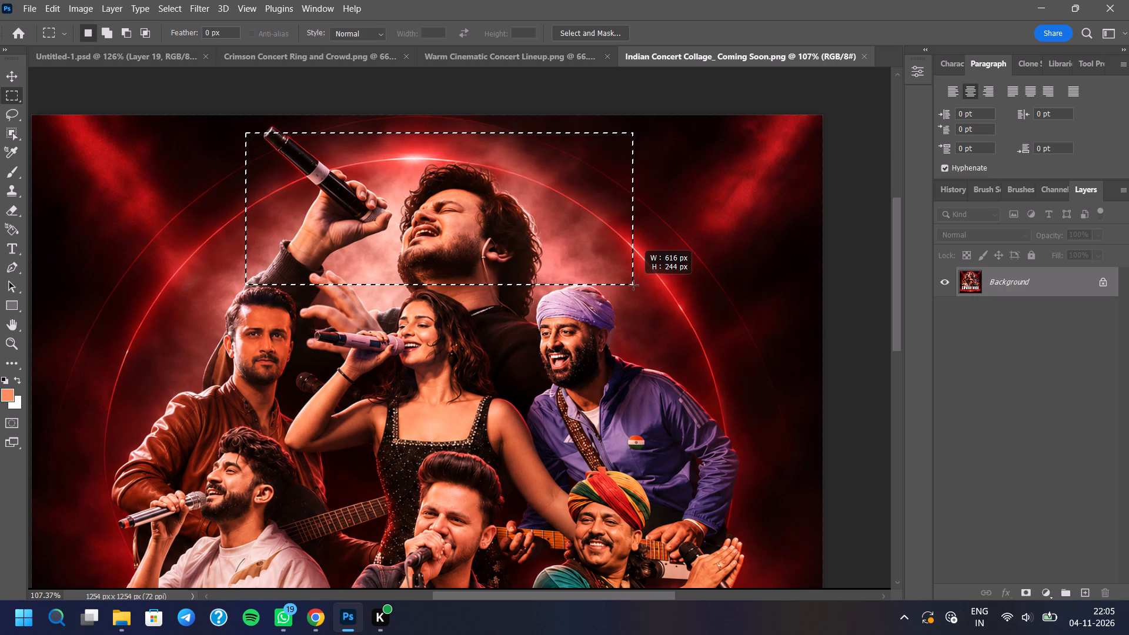
pyautogui.moveTo(633, 285); pyautogui.dragTo(636, 284)
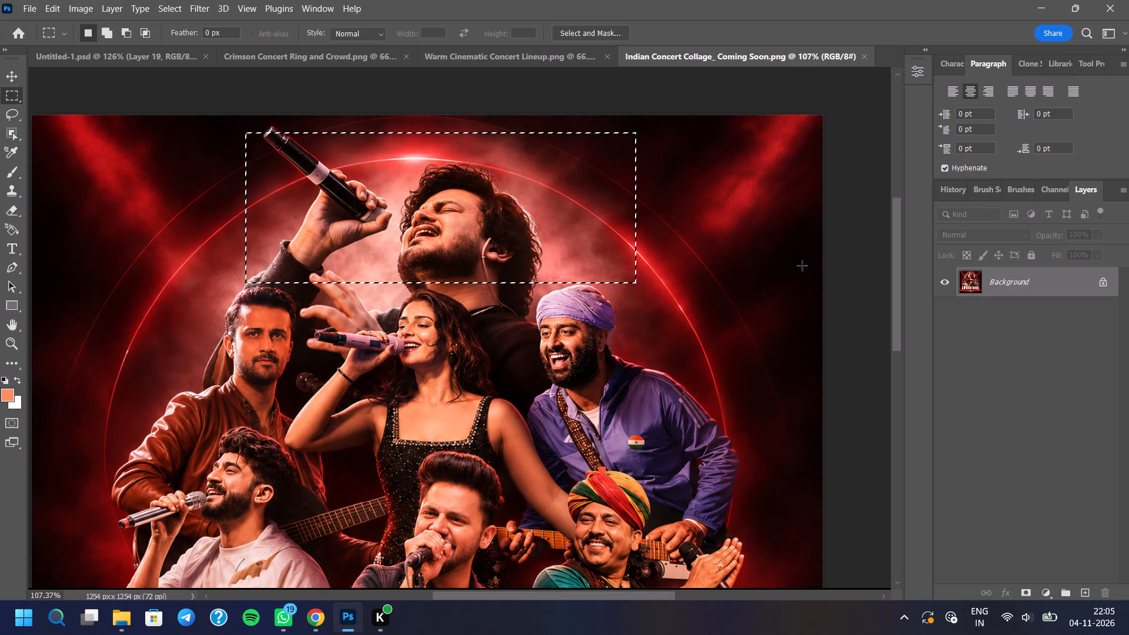
pyautogui.hotkey('ctrl', 'j')
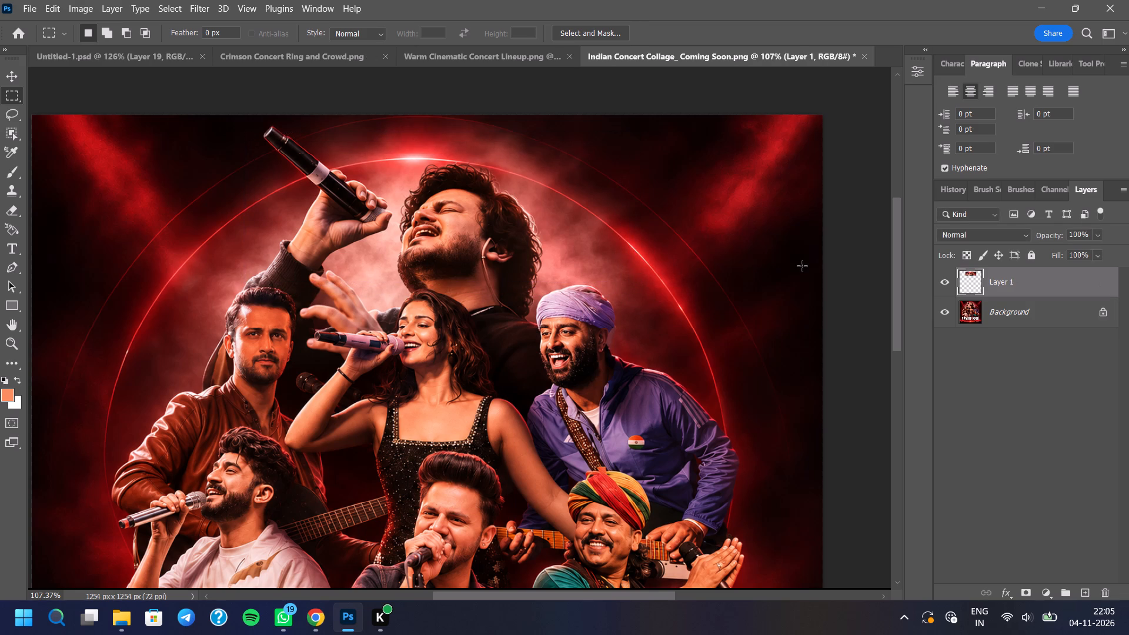
# Copy the new singer-and-fog layer into Untitled-1.psd, above Layer 19.
pyautogui.moveTo(1038, 279); pyautogui.dragTo(322, 94)
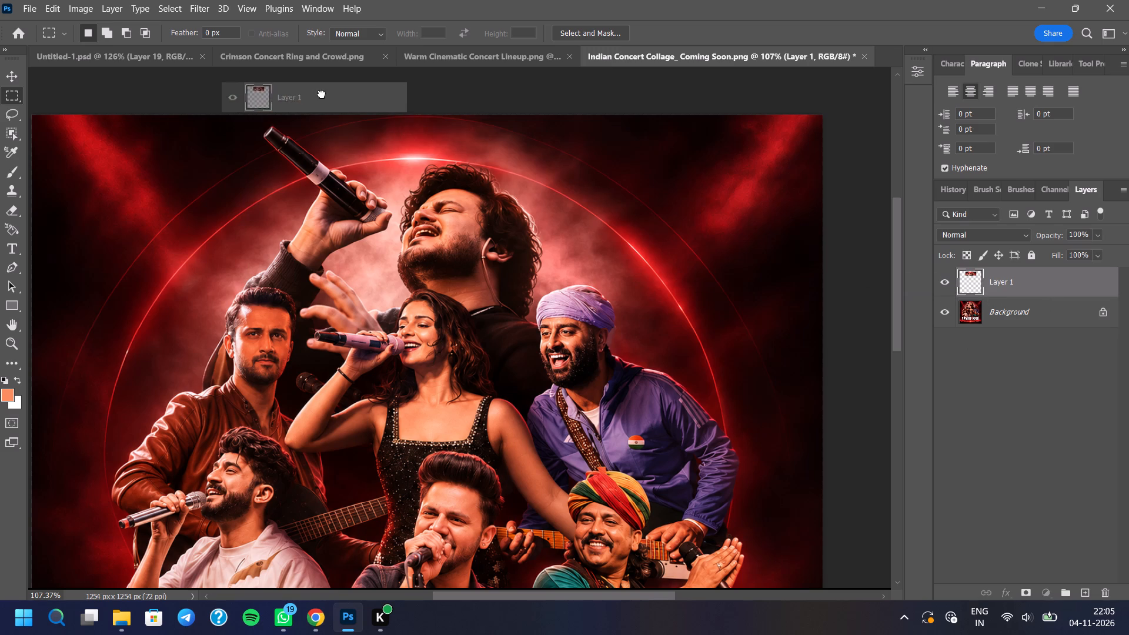
pyautogui.moveTo(322, 94); pyautogui.dragTo(408, 203)
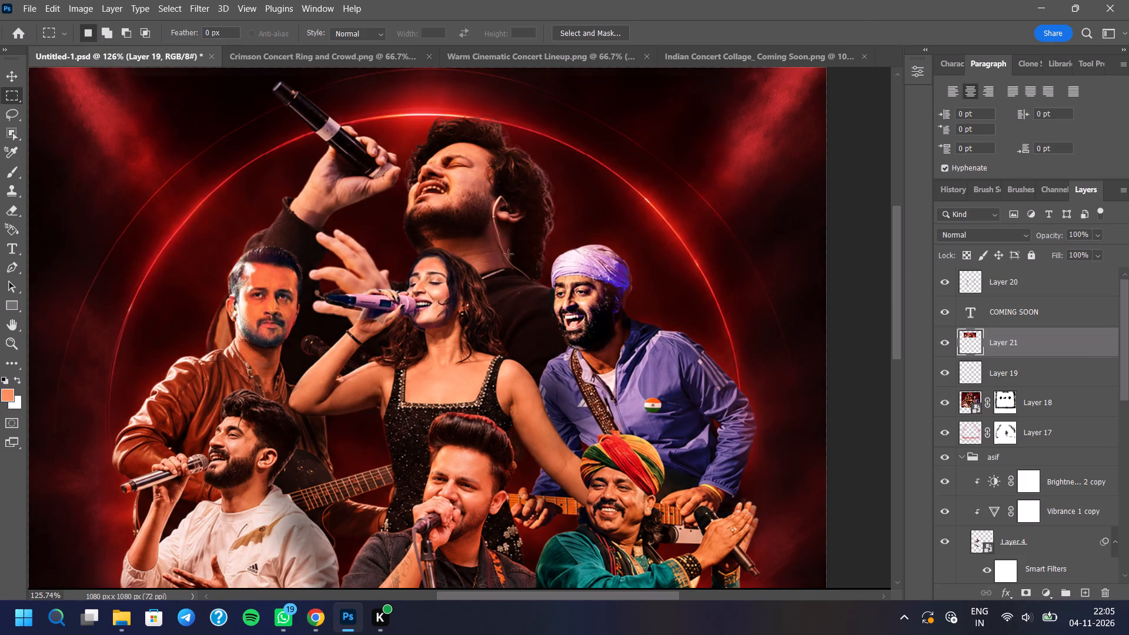
# Convert the copied singer-and-fog layer in Untitled-1.psd to a smart object.
pyautogui.scroll(-5, 557, 347)
pyautogui.scroll(-3, 558, 270)
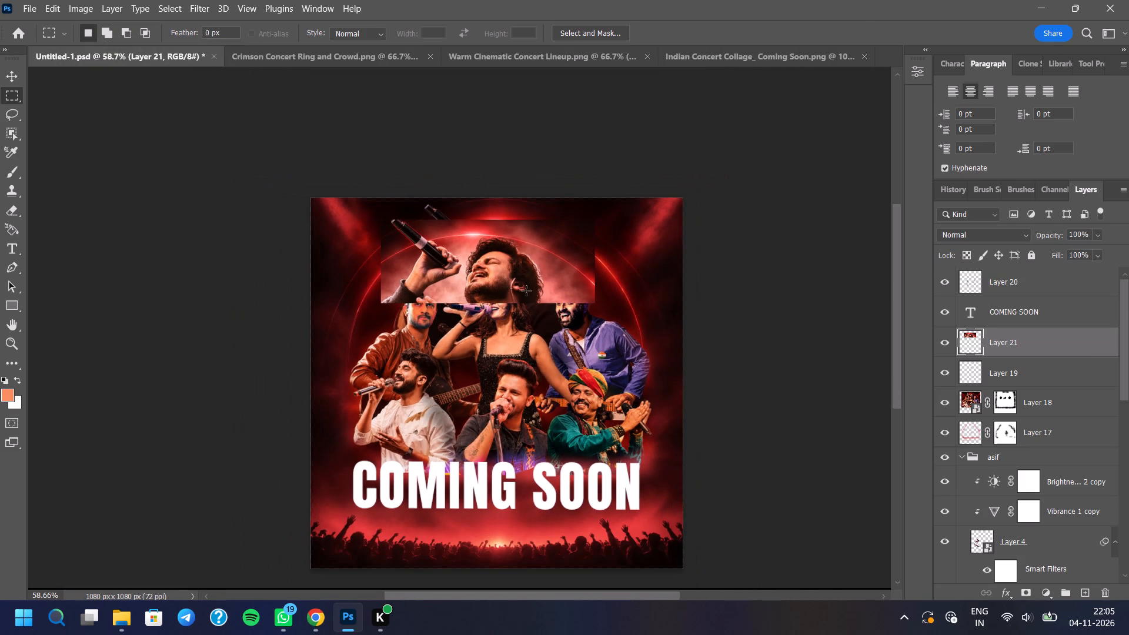
pyautogui.scroll(4, 455, 269)
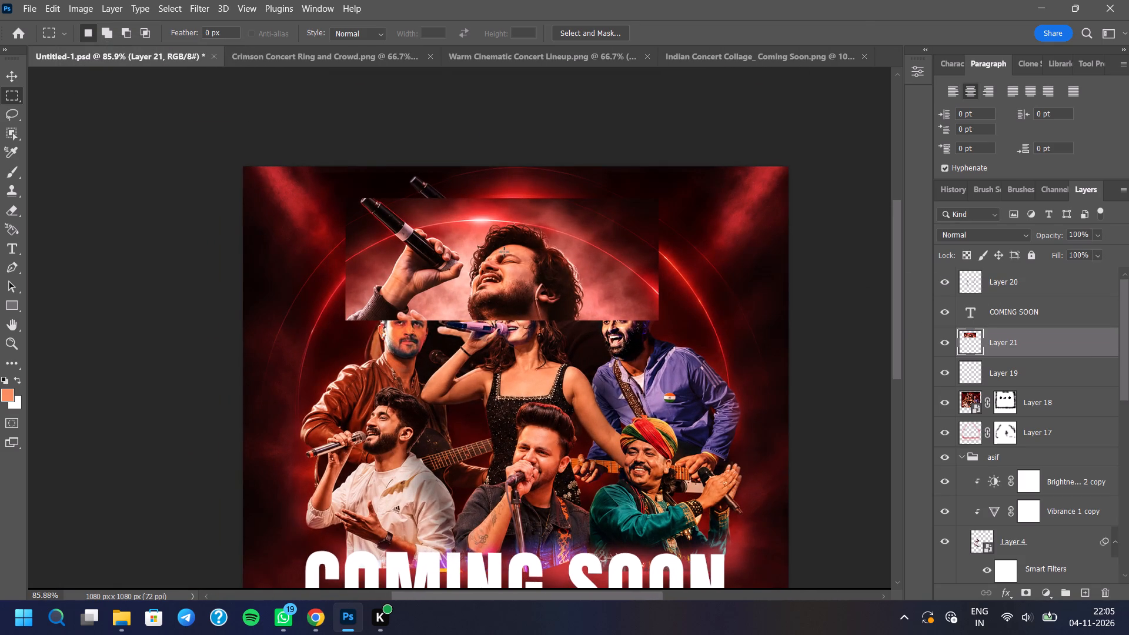
pyautogui.rightClick(1035, 340)
pyautogui.click(925, 225)
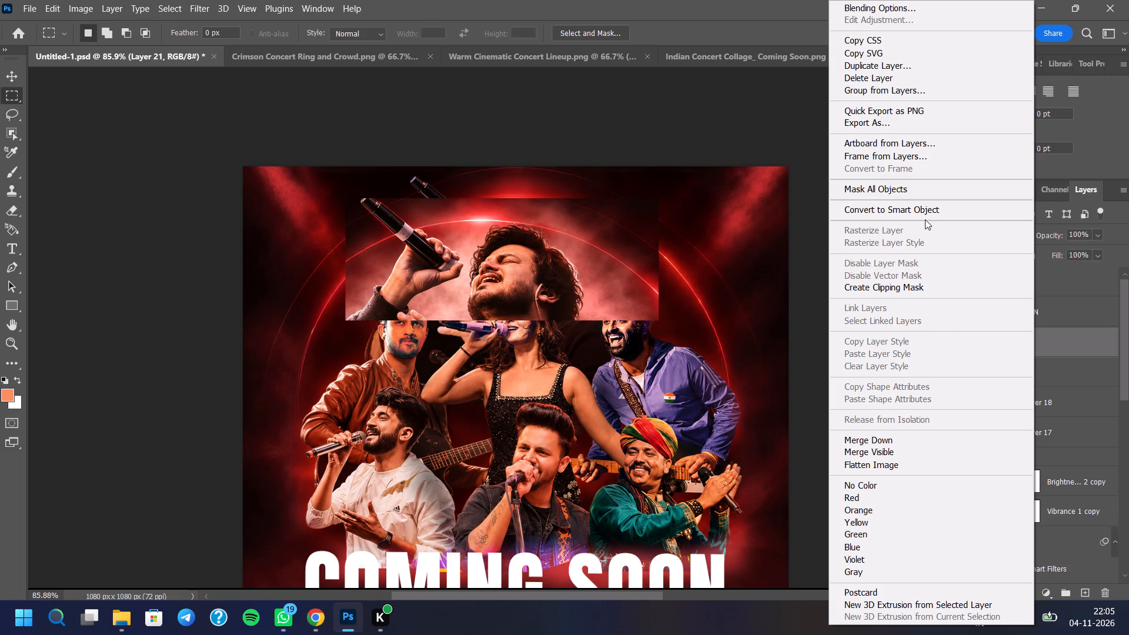
pyautogui.click(927, 210)
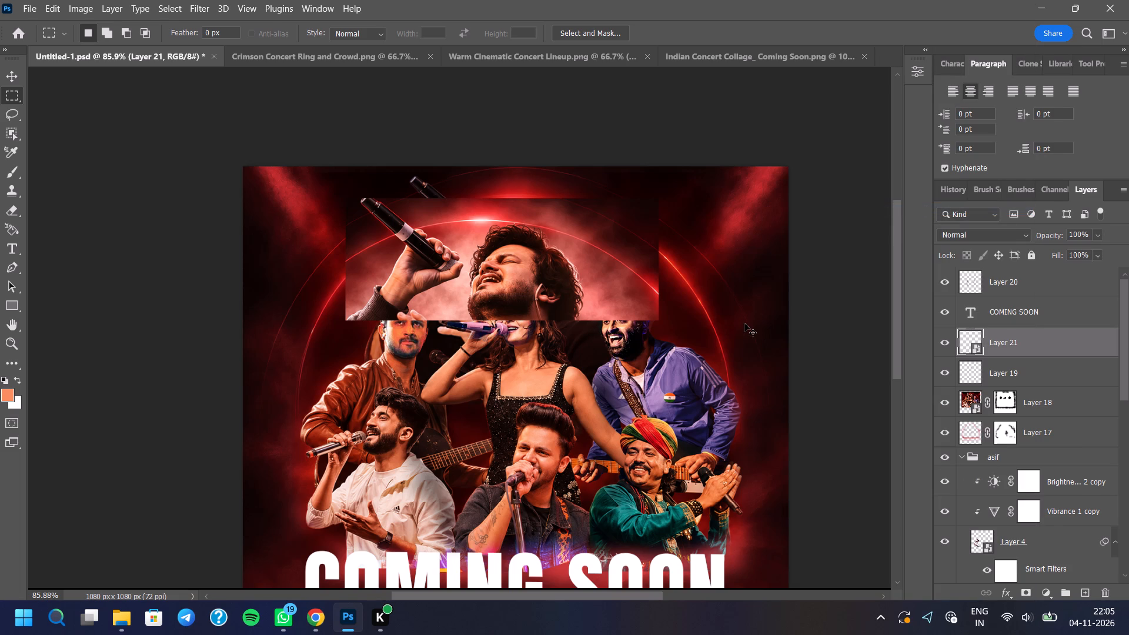
# Scale the singer-and-fog layer to about 88.6% and align it over the top singer in the poster.
pyautogui.hotkey('ctrl', 't')
pyautogui.moveTo(521, 265); pyautogui.dragTo(532, 248)
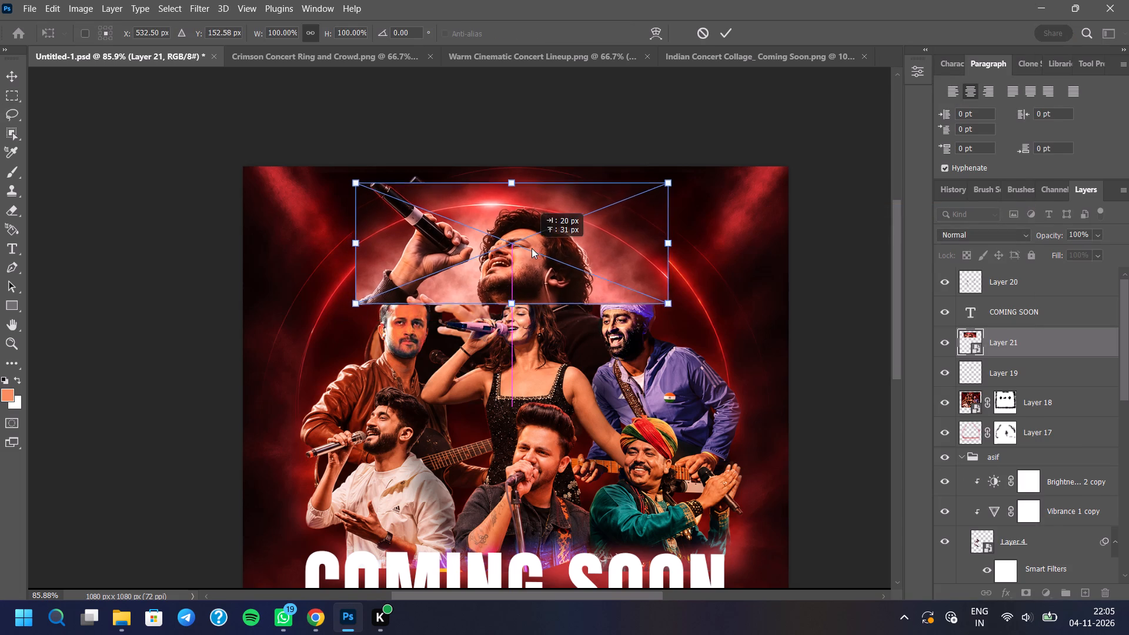
pyautogui.moveTo(532, 248); pyautogui.dragTo(566, 251)
pyautogui.moveTo(704, 189); pyautogui.dragTo(686, 196)
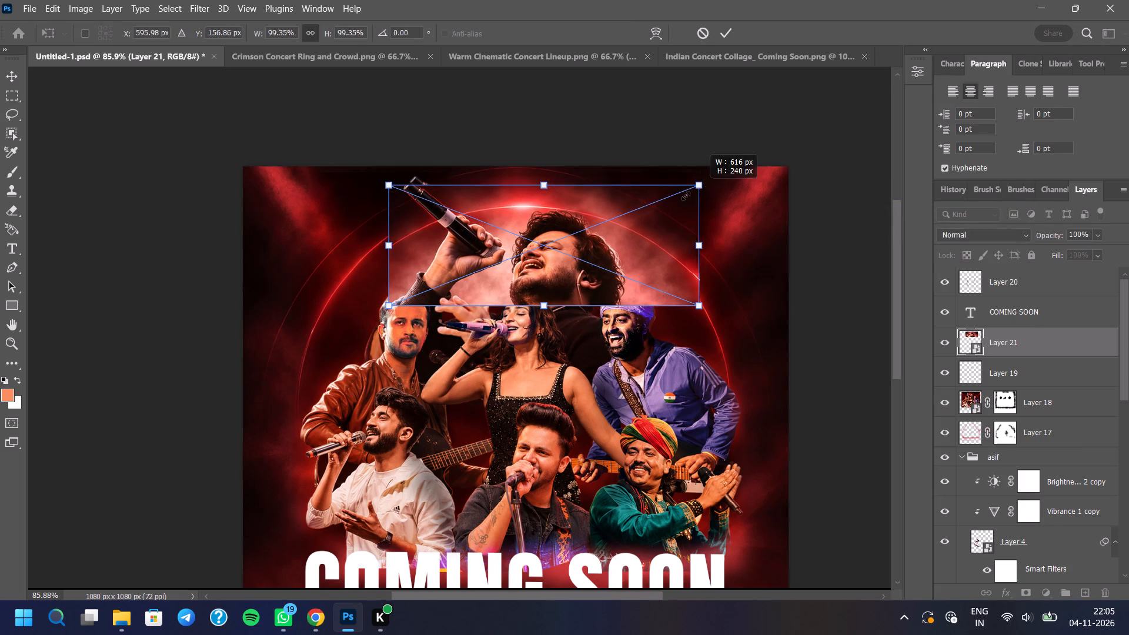
pyautogui.moveTo(686, 196); pyautogui.dragTo(670, 208)
pyautogui.moveTo(594, 257); pyautogui.dragTo(603, 236)
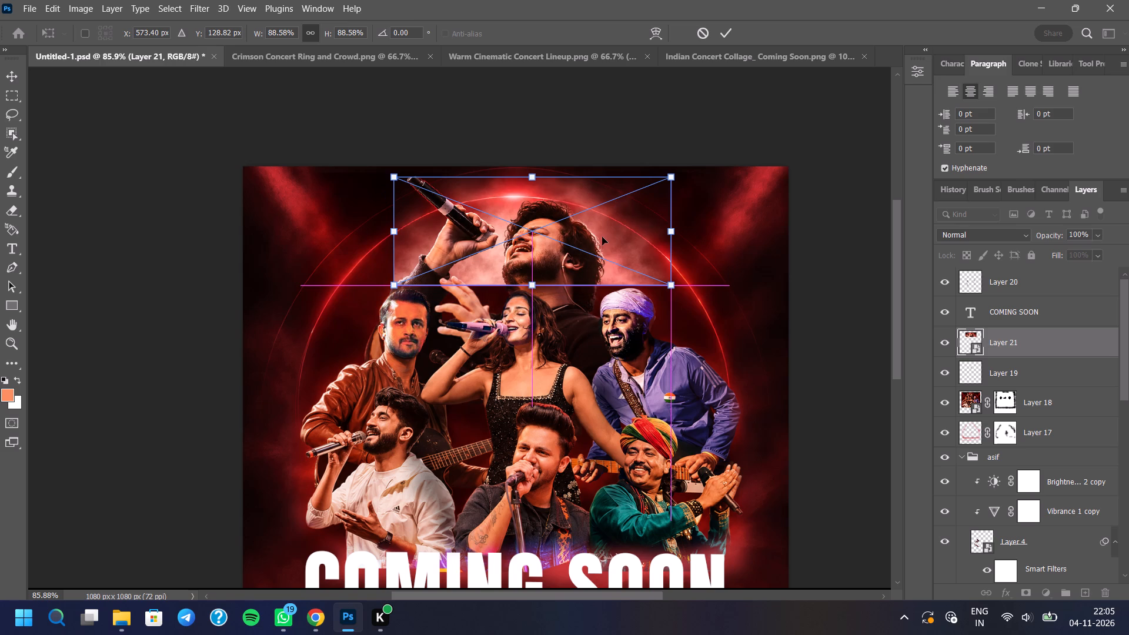
pyautogui.click(726, 29)
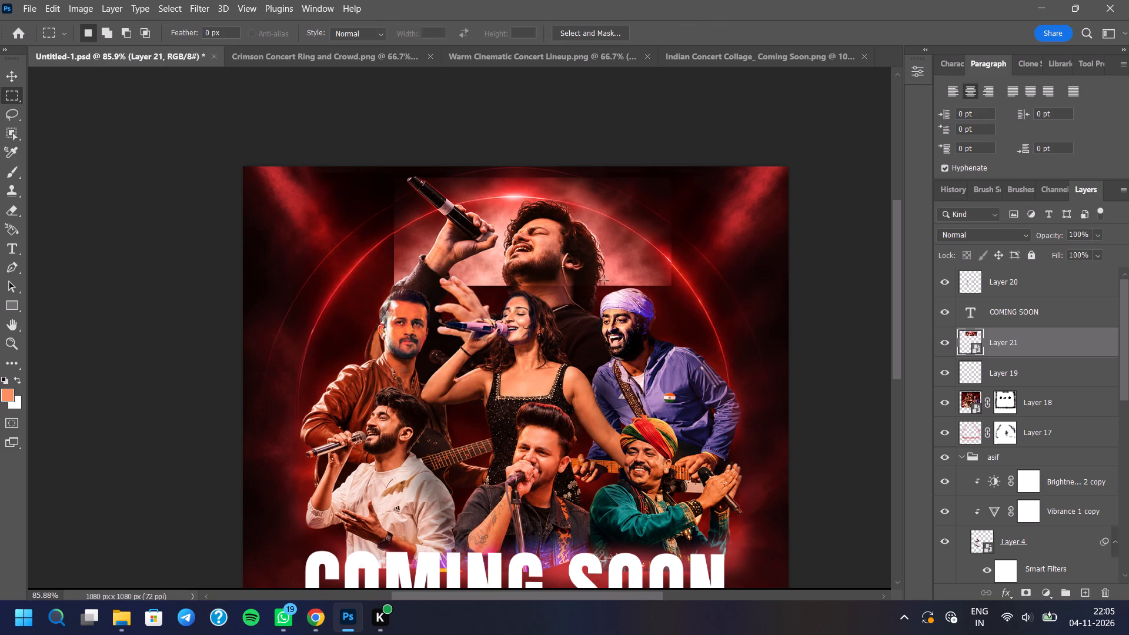
pyautogui.scroll(5, 542, 288)
pyautogui.scroll(3, 500, 252)
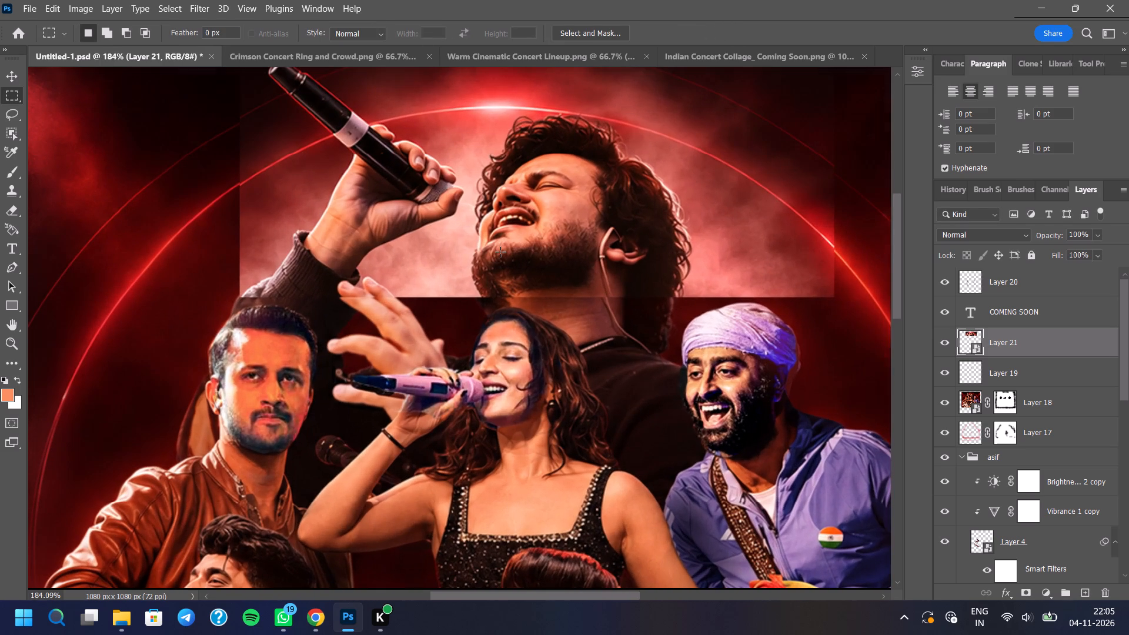
# Nudge the singer-and-fog layer about 1 px right and 2 px down to match the top singer underneath.
pyautogui.scroll(-2, 453, 315)
pyautogui.scroll(2, 507, 239)
pyautogui.scroll(-2, 507, 239)
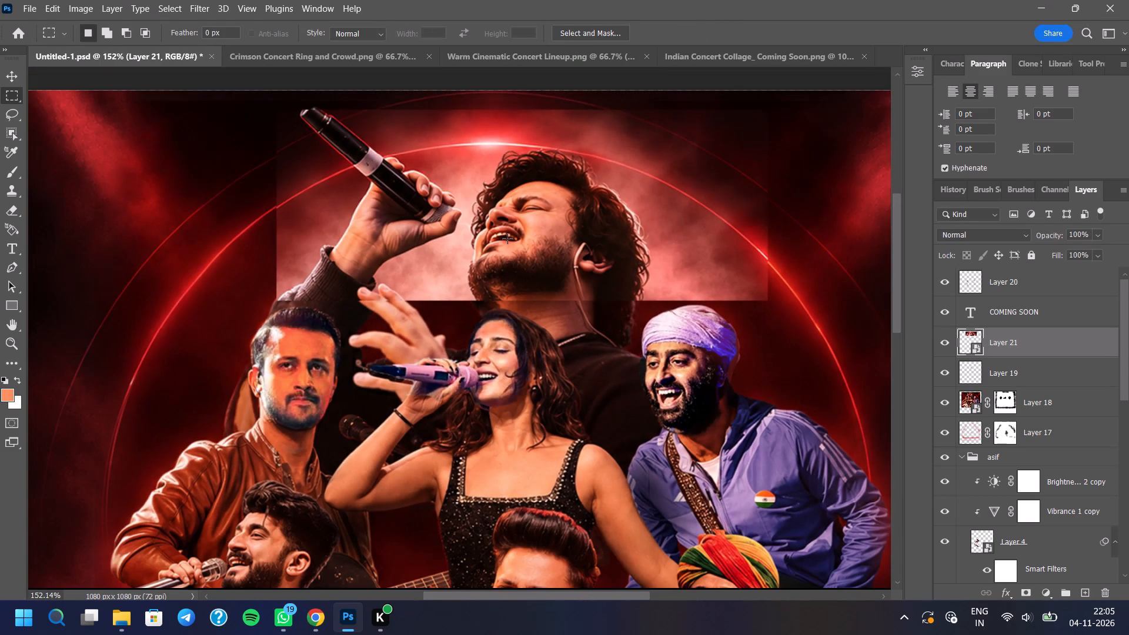
pyautogui.scroll(-1, 507, 239)
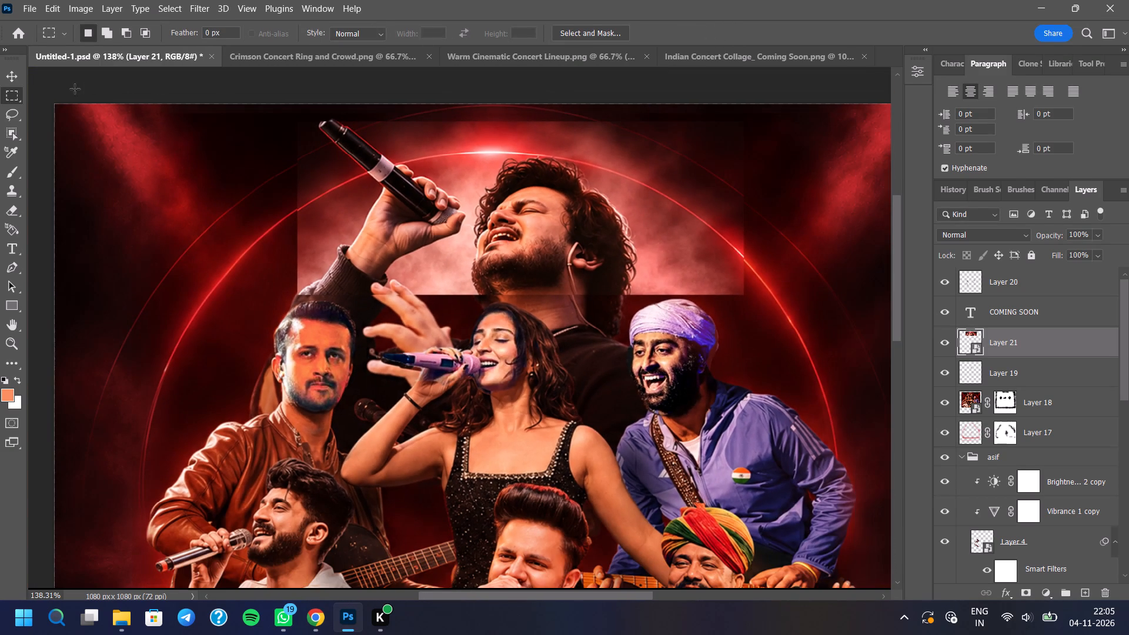
pyautogui.click(17, 78)
pyautogui.press('Down')
pyautogui.press('Left')
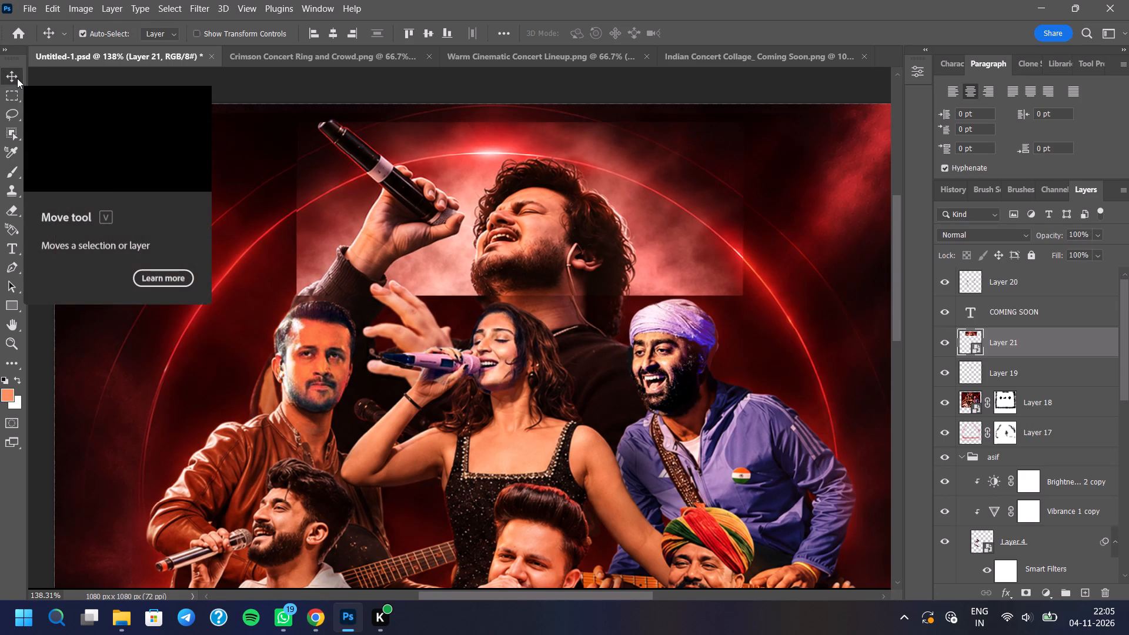
pyautogui.press('Left')
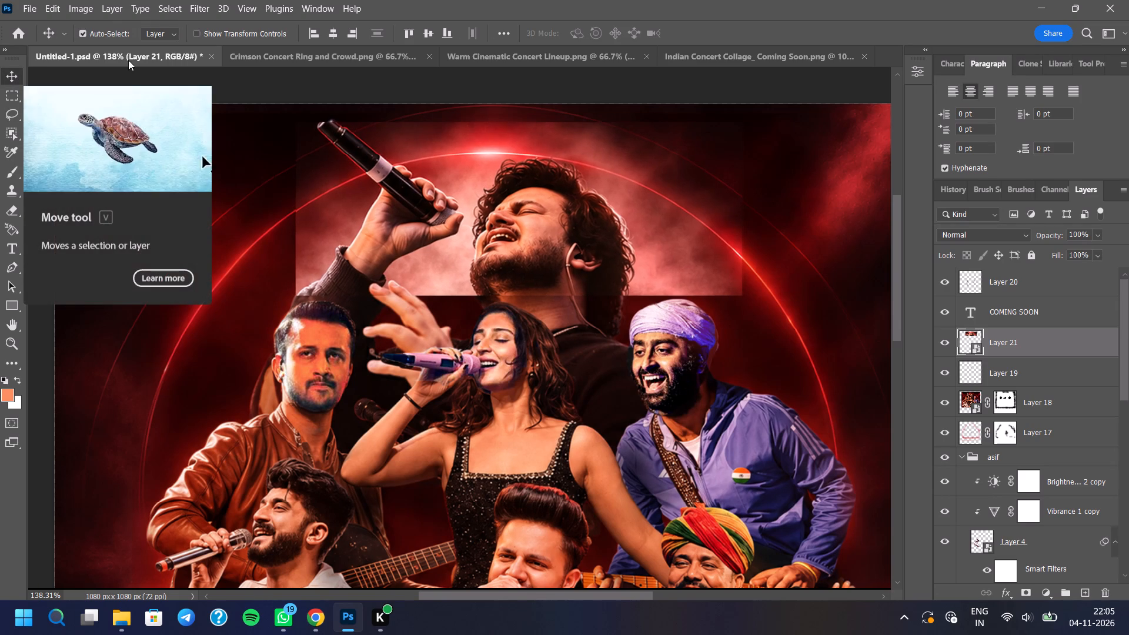
pyautogui.scroll(1, 202, 75)
pyautogui.scroll(10, 348, 246)
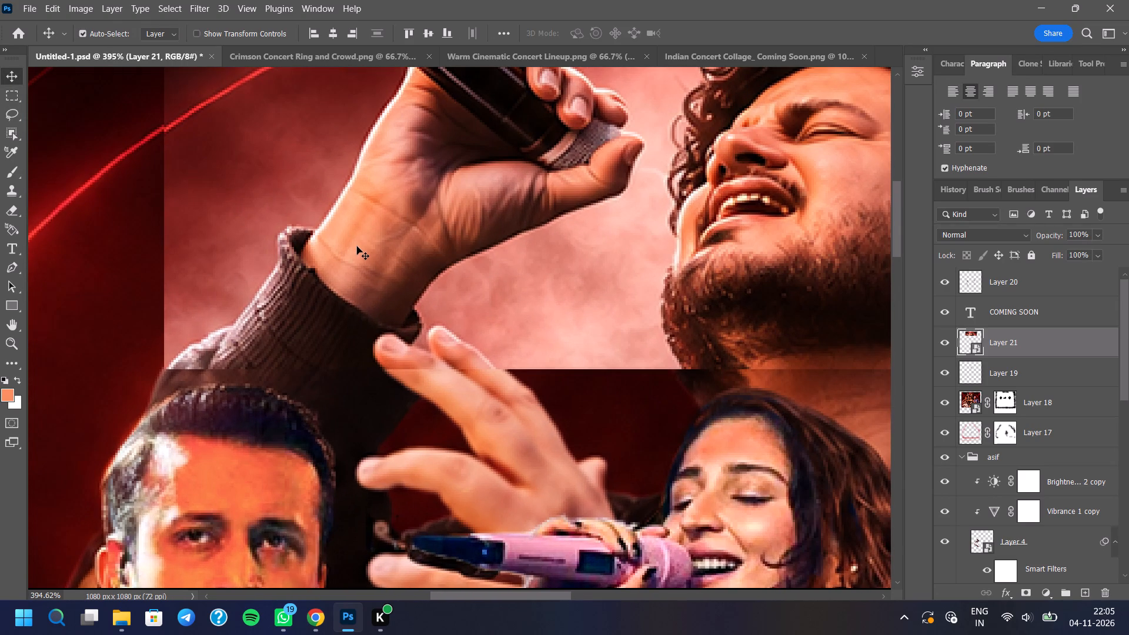
pyautogui.scroll(-4, 344, 285)
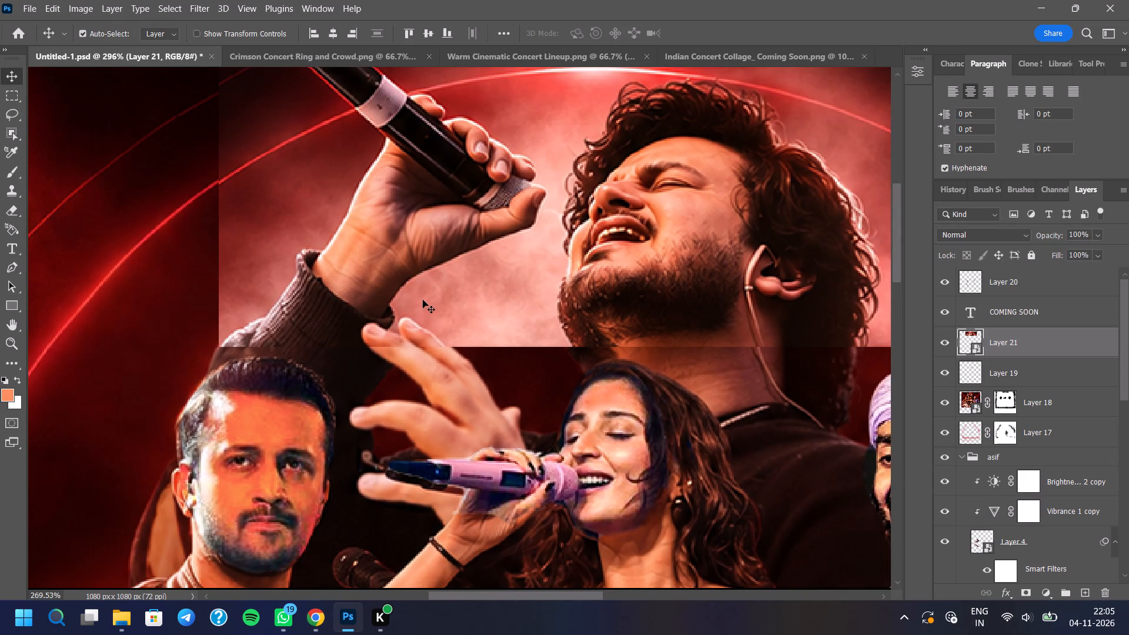
pyautogui.press('Down')
pyautogui.press('Down')
pyautogui.press('Up')
pyautogui.press('Right')
pyautogui.press('Right')
pyautogui.press('Right')
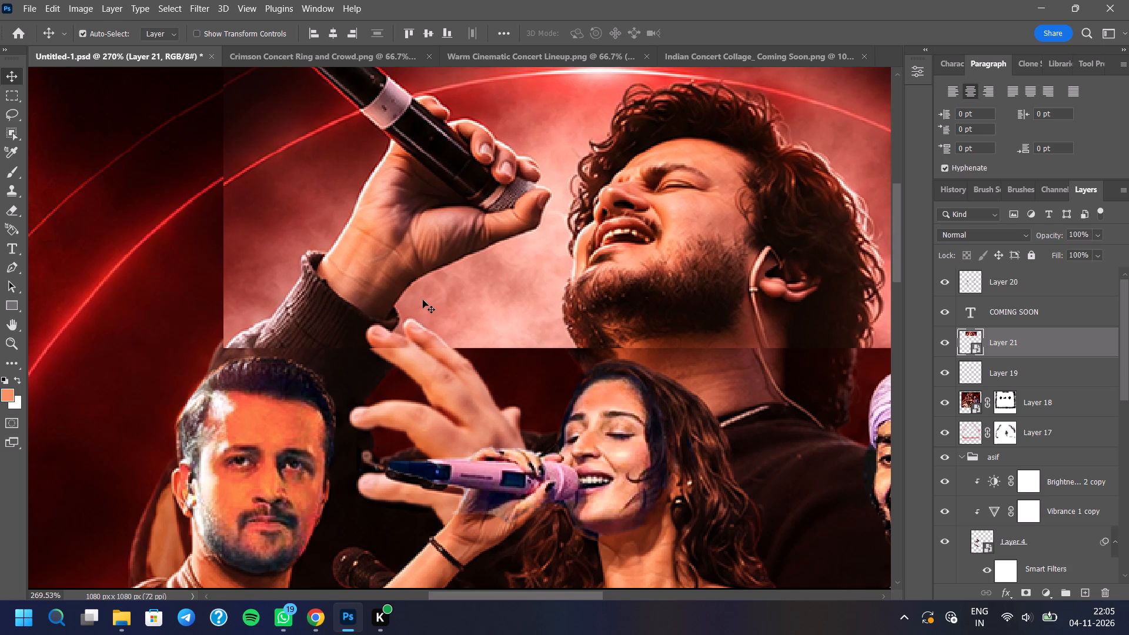
# Scale the singer-and-fog layer to about 89.2% and reposition it at about X 578.5, Y 133.6 px over the top singer.
pyautogui.hotkey('ctrl', 't')
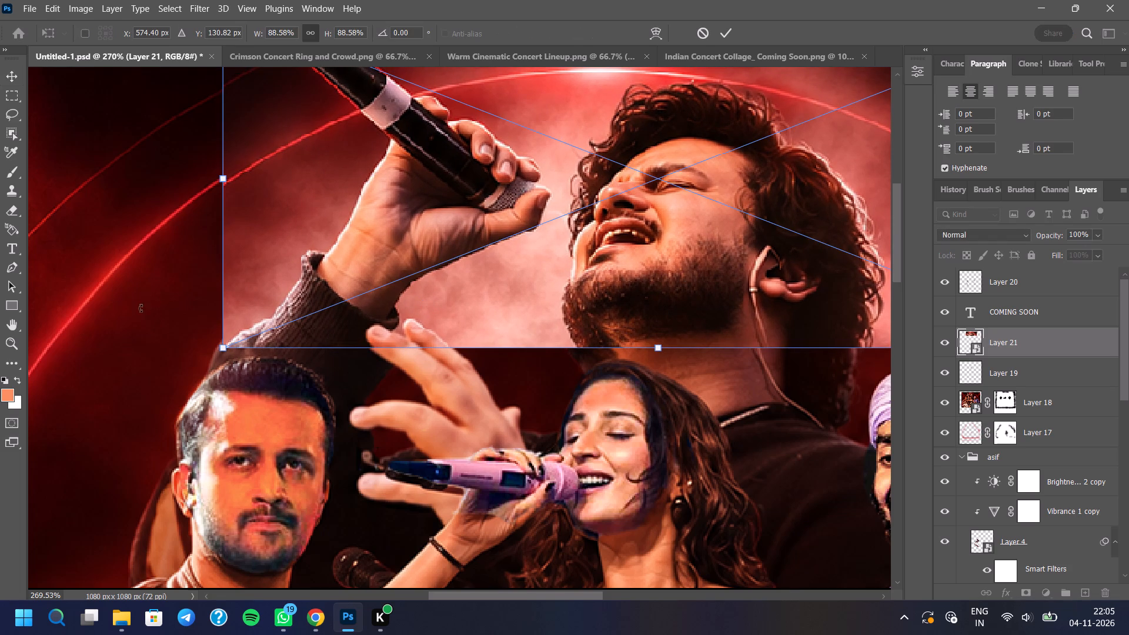
pyautogui.moveTo(222, 352); pyautogui.dragTo(212, 352)
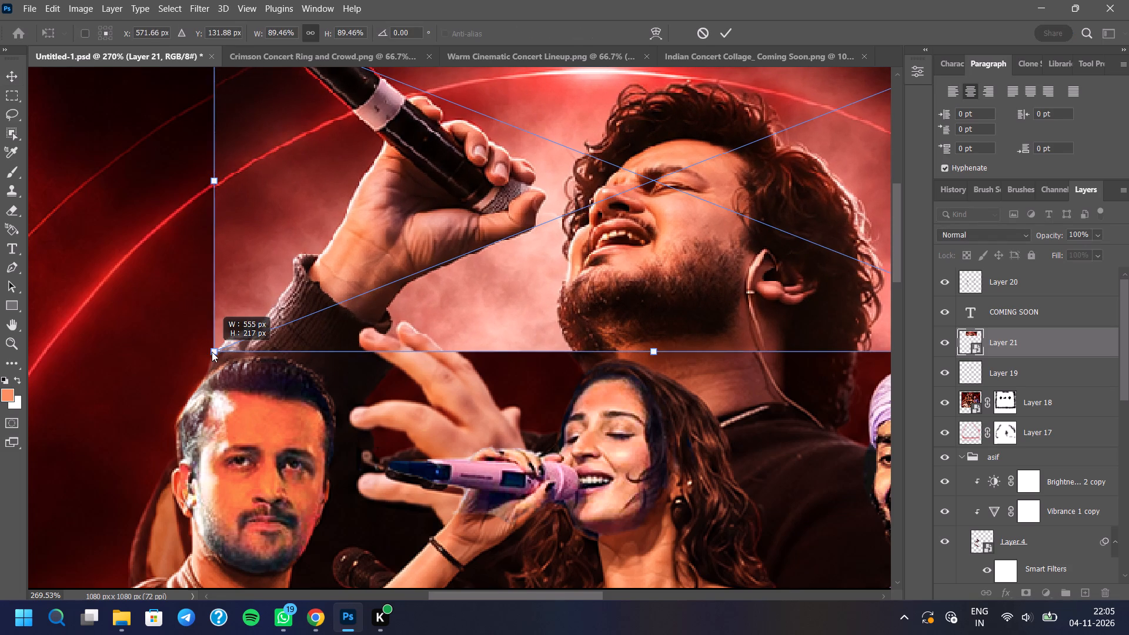
pyautogui.moveTo(212, 352); pyautogui.dragTo(213, 348)
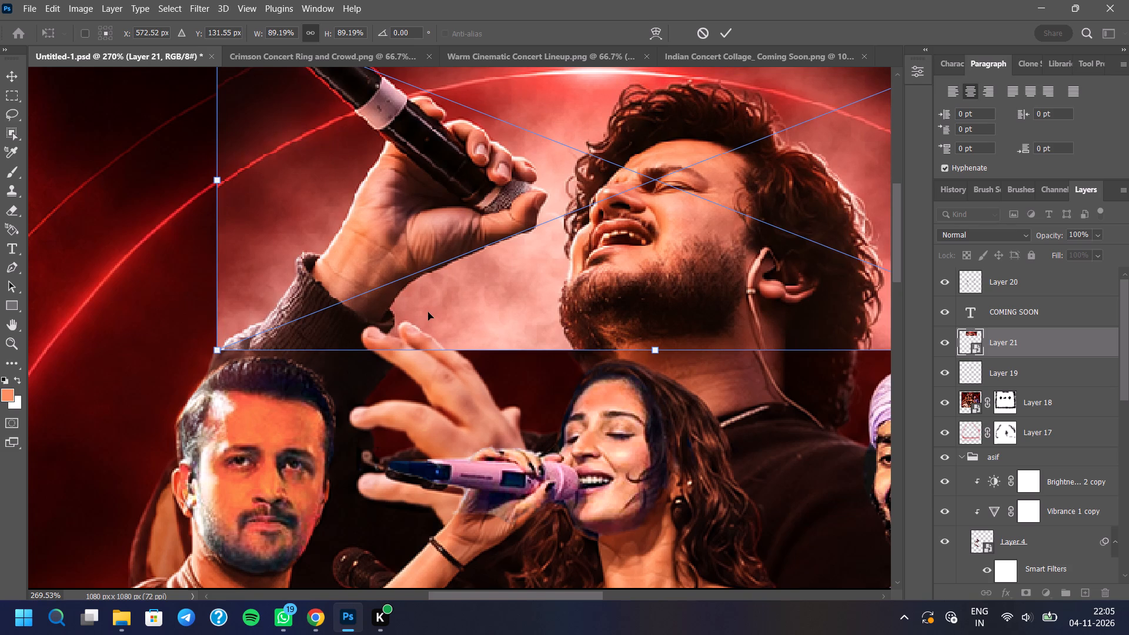
pyautogui.press('Right')
pyautogui.press('Right')
pyautogui.press('Right')
pyautogui.press('Right')
pyautogui.press('Right')
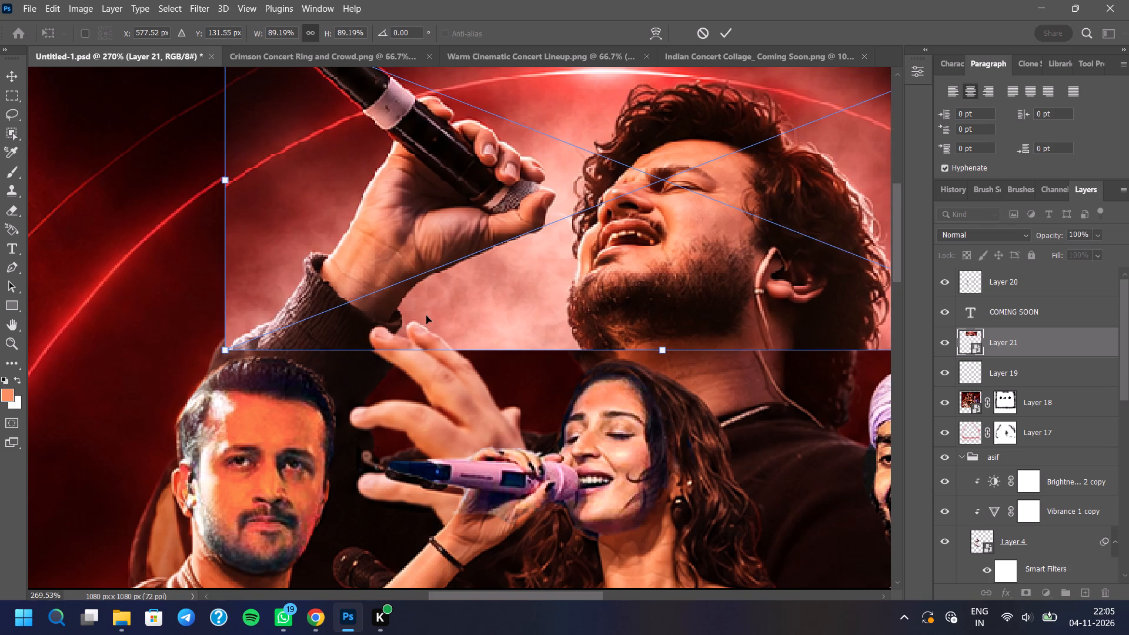
pyautogui.press('Right')
pyautogui.press('Down')
pyautogui.press('Down')
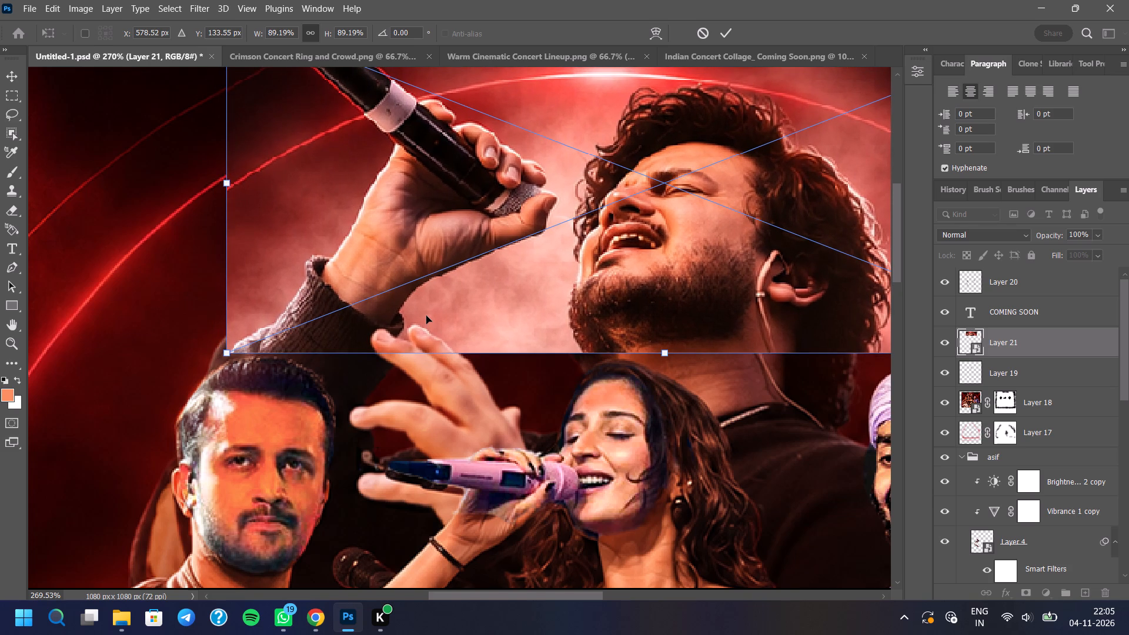
pyautogui.click(716, 35)
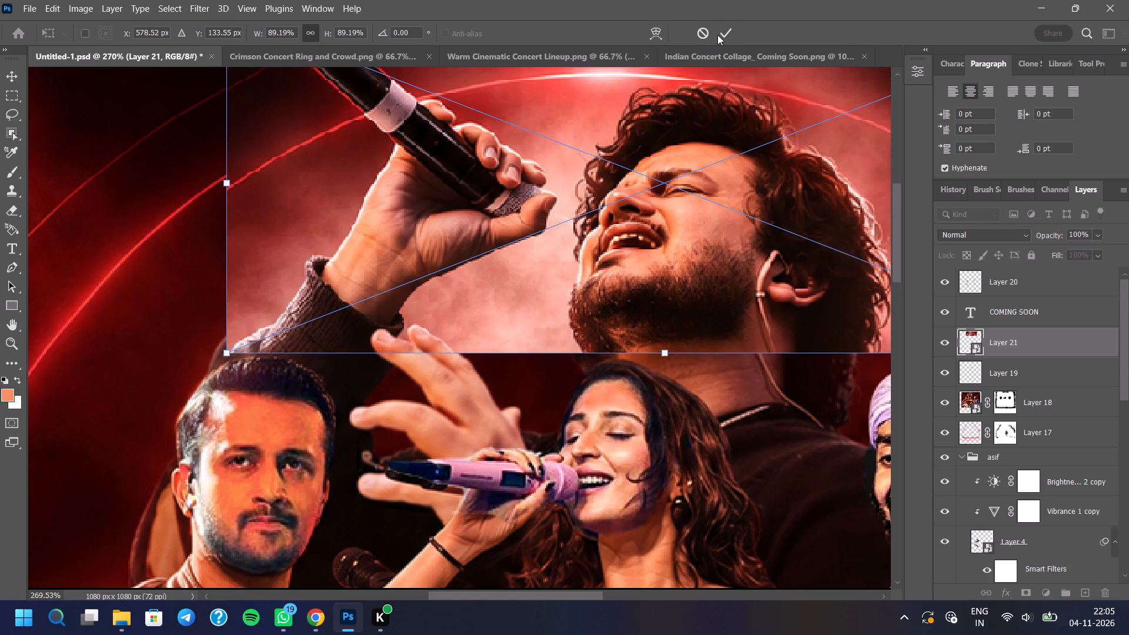
pyautogui.click(724, 35)
# Compare the poster with and without the singer-and-fog layer, checking the fog and the alignment with the top singer.
pyautogui.scroll(-5, 475, 269)
pyautogui.scroll(-2, 393, 367)
pyautogui.scroll(2, 417, 325)
pyautogui.scroll(-2, 406, 330)
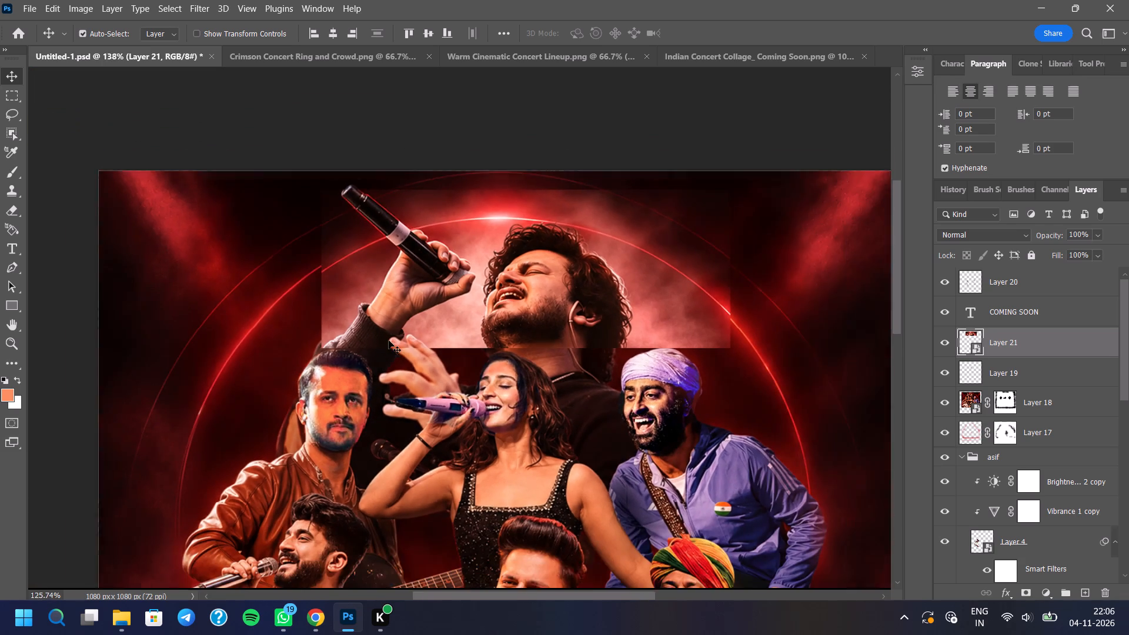
pyautogui.scroll(-2, 389, 340)
pyautogui.click(944, 345)
pyautogui.click(944, 345)
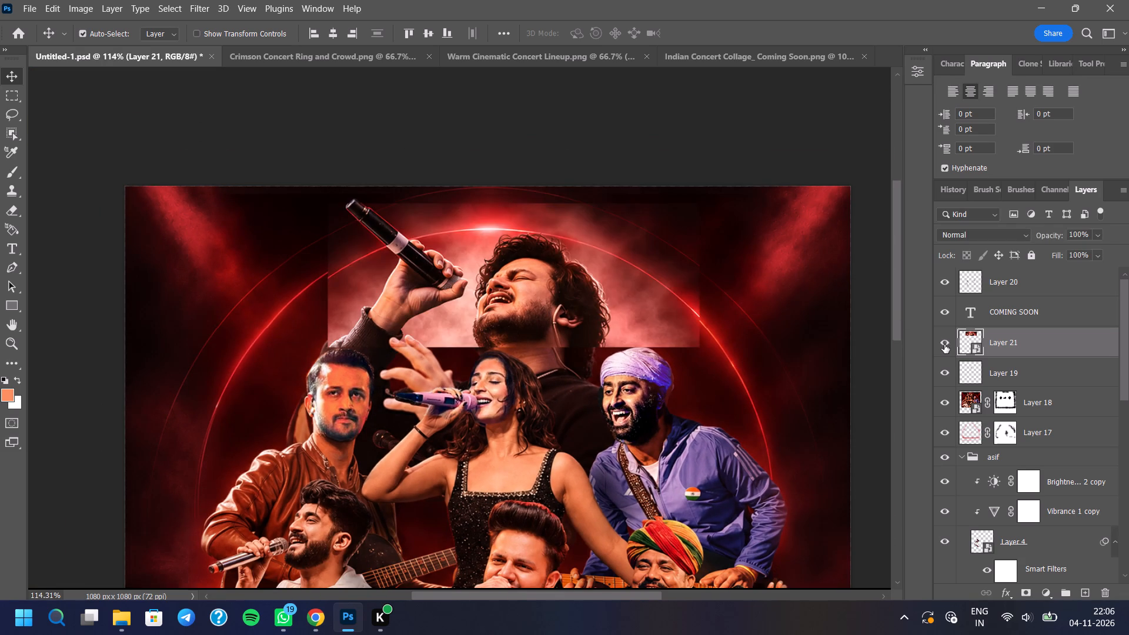
pyautogui.click(944, 345)
pyautogui.click(944, 345)
pyautogui.click(944, 345)
pyautogui.click(944, 345)
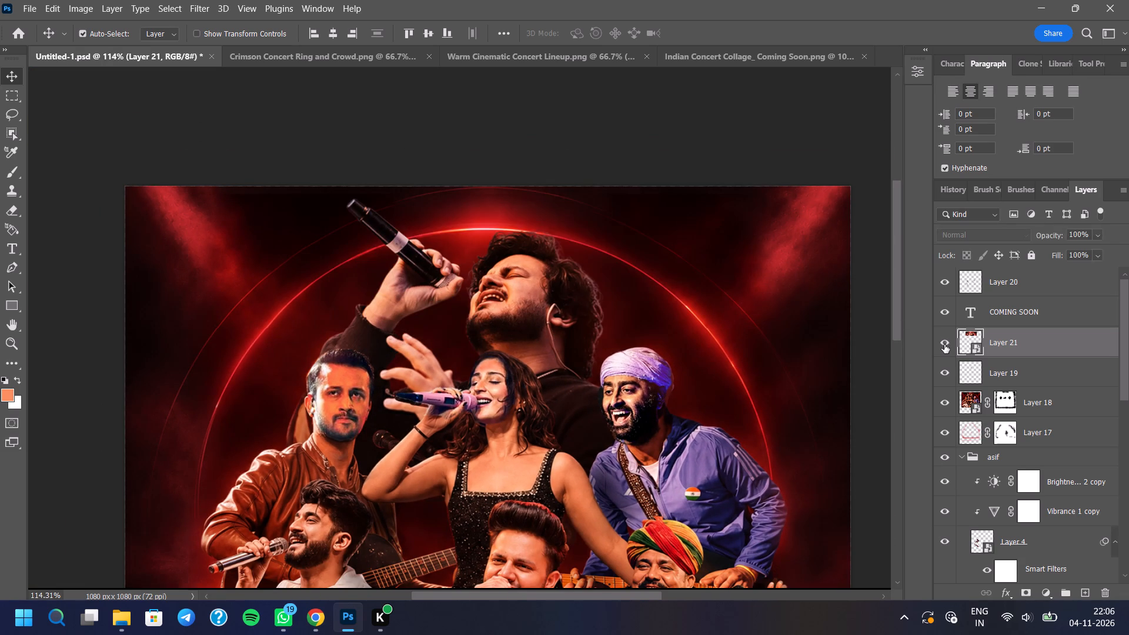
pyautogui.click(944, 345)
pyautogui.click(944, 345)
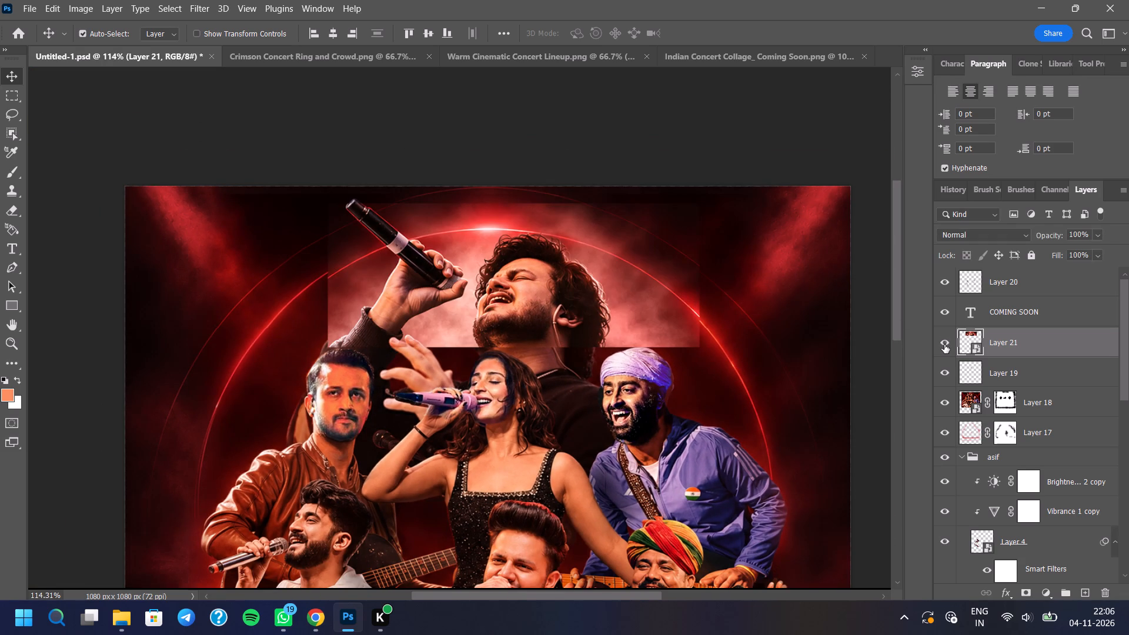
pyautogui.click(944, 345)
pyautogui.click(944, 345)
pyautogui.click(944, 344)
pyautogui.scroll(-1, 655, 286)
pyautogui.scroll(1, 652, 282)
pyautogui.scroll(-5, 651, 279)
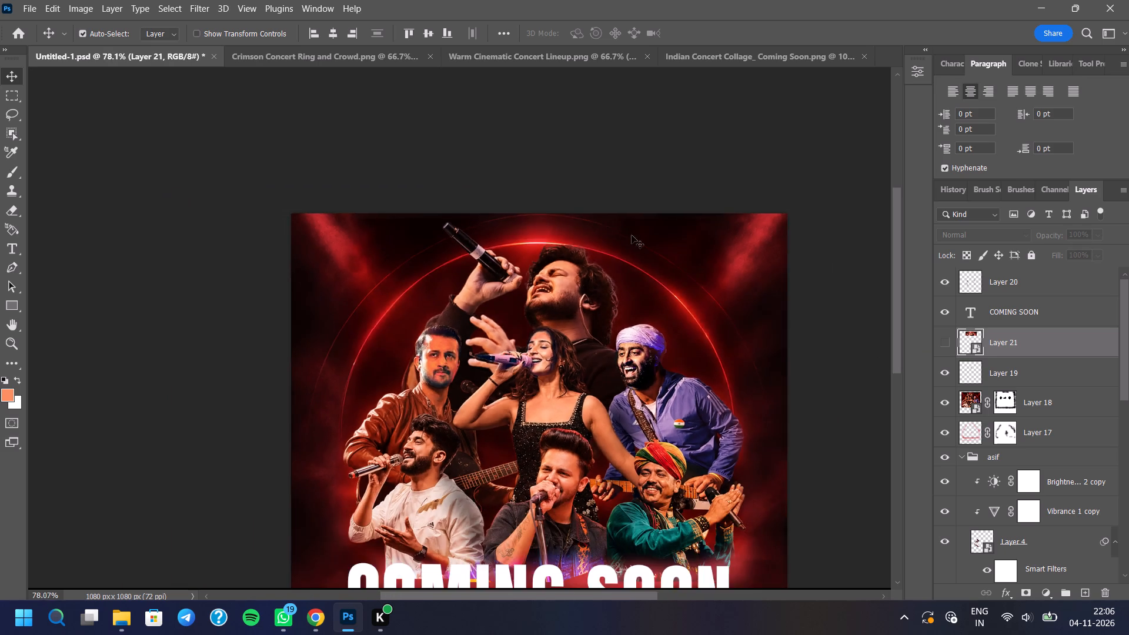
pyautogui.scroll(-3, 632, 235)
pyautogui.click(945, 338)
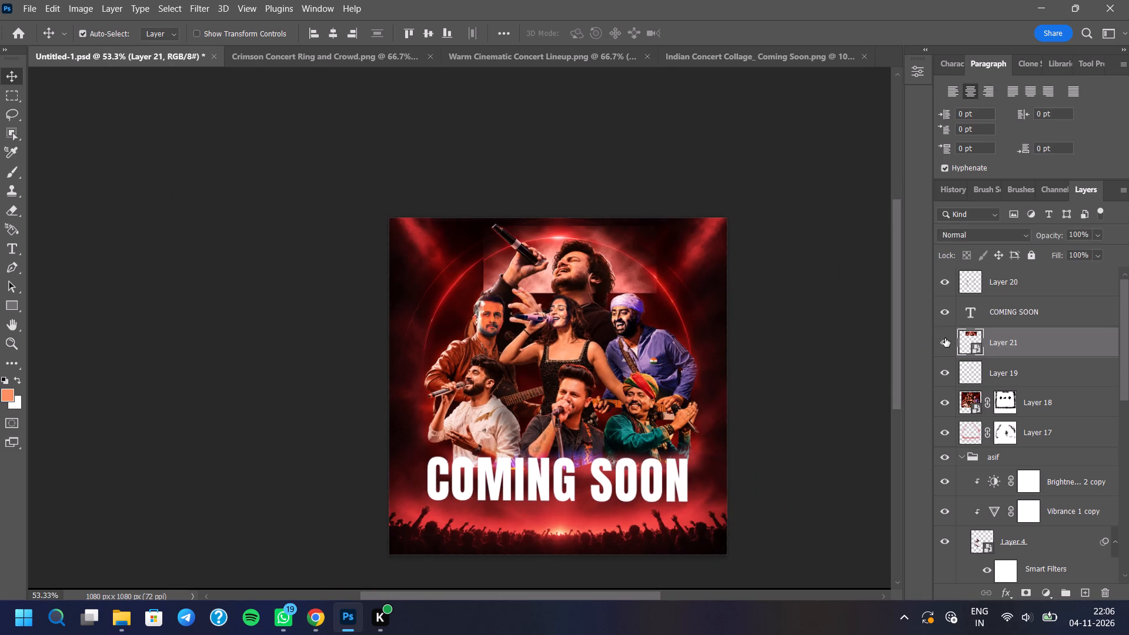
pyautogui.click(945, 338)
pyautogui.scroll(3, 693, 337)
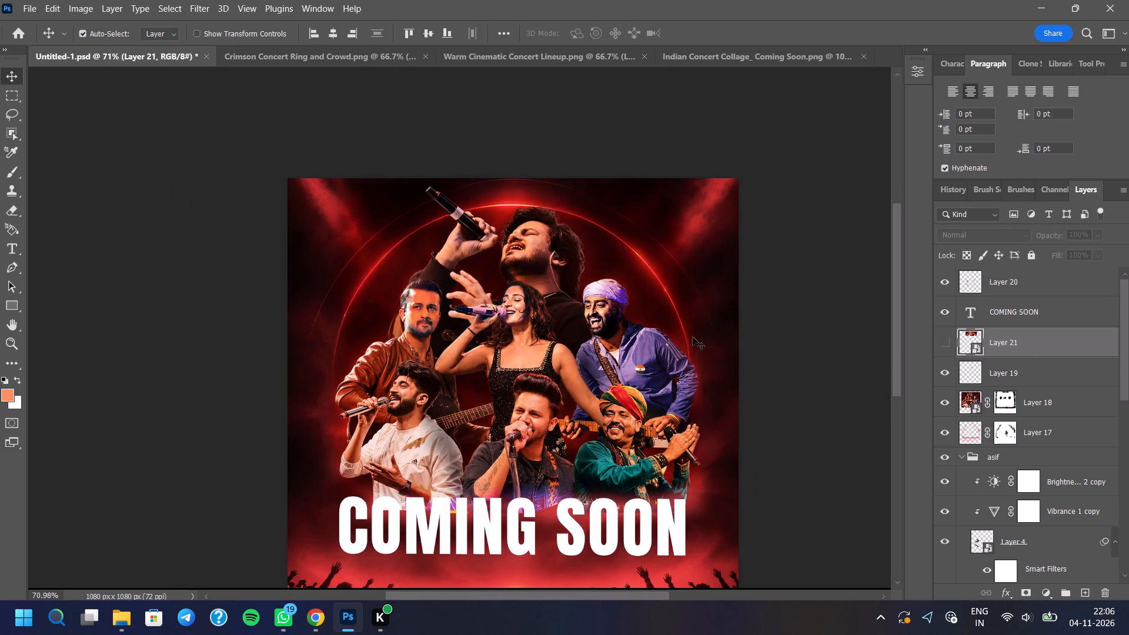
pyautogui.click(943, 340)
pyautogui.scroll(4, 559, 250)
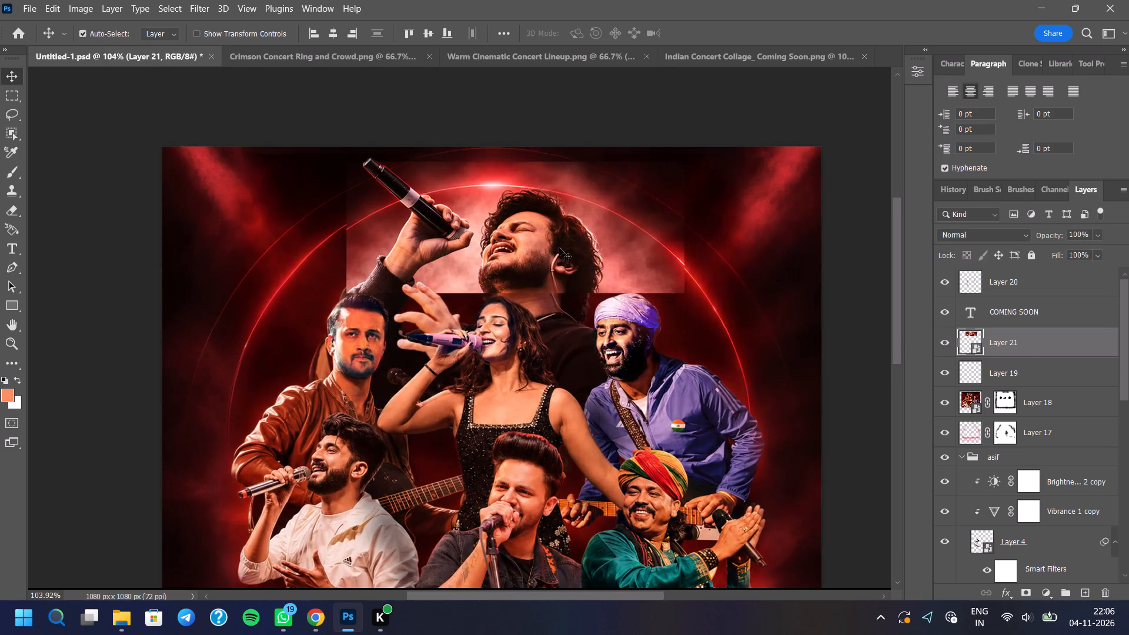
pyautogui.scroll(-3, 537, 356)
pyautogui.scroll(7, 618, 173)
pyautogui.scroll(-3, 503, 367)
pyautogui.scroll(3, 544, 240)
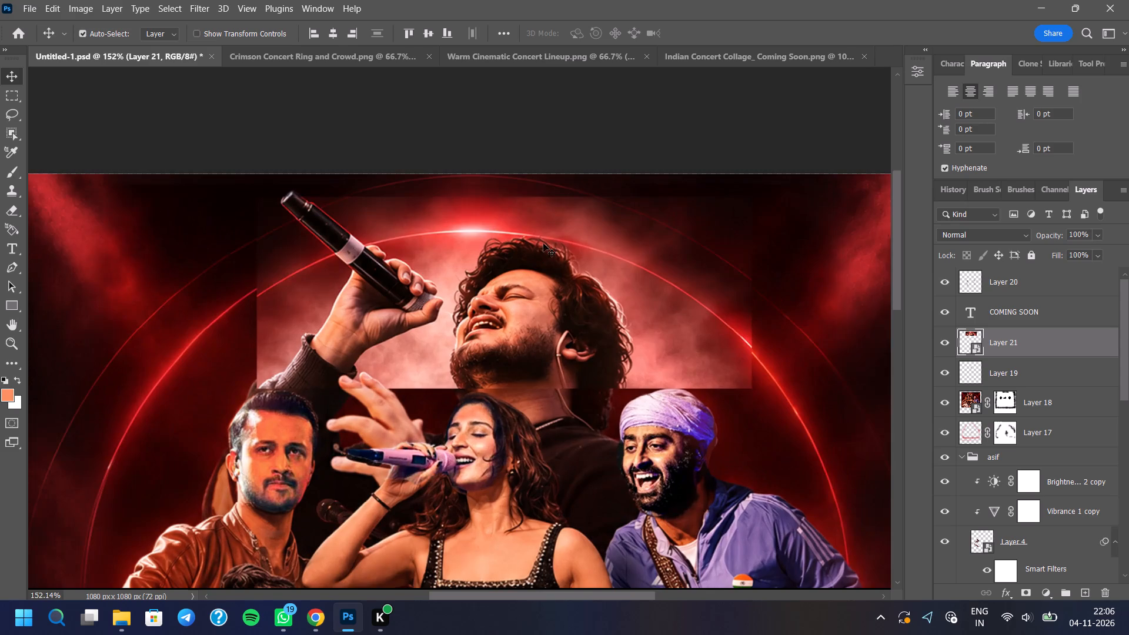
pyautogui.scroll(-2, 541, 246)
pyautogui.click(946, 342)
pyautogui.click(946, 342)
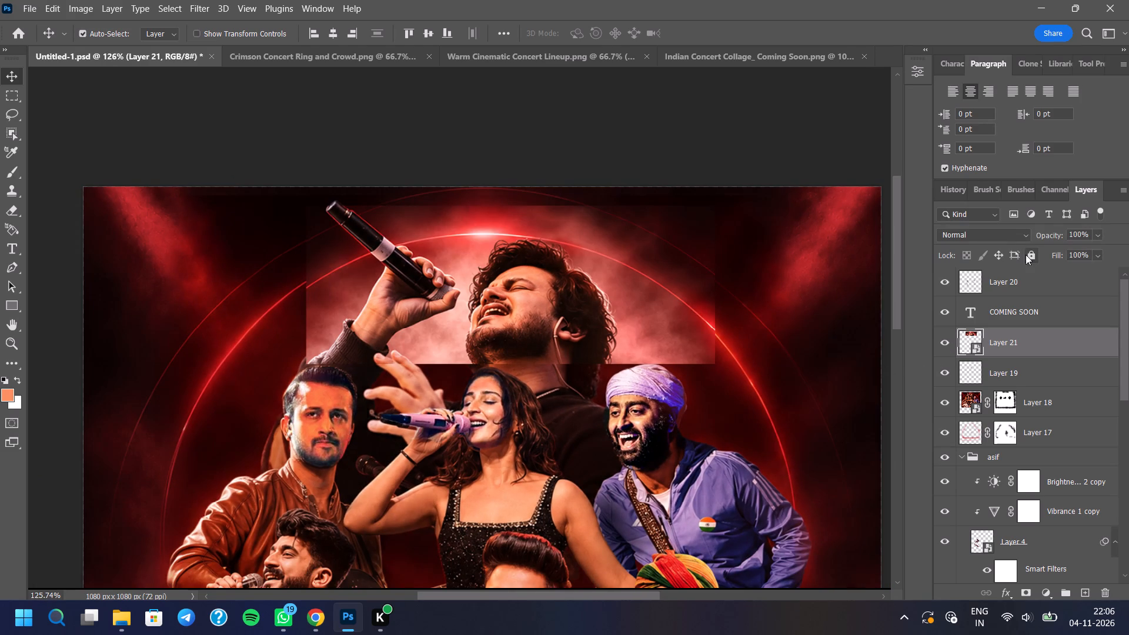
# At 52% opacity, realign the singer-and-fog layer over the top singer, scaled to about 90.2% at about X 572.5, Y 131.4 px.
pyautogui.click(1097, 233)
pyautogui.click(1081, 254)
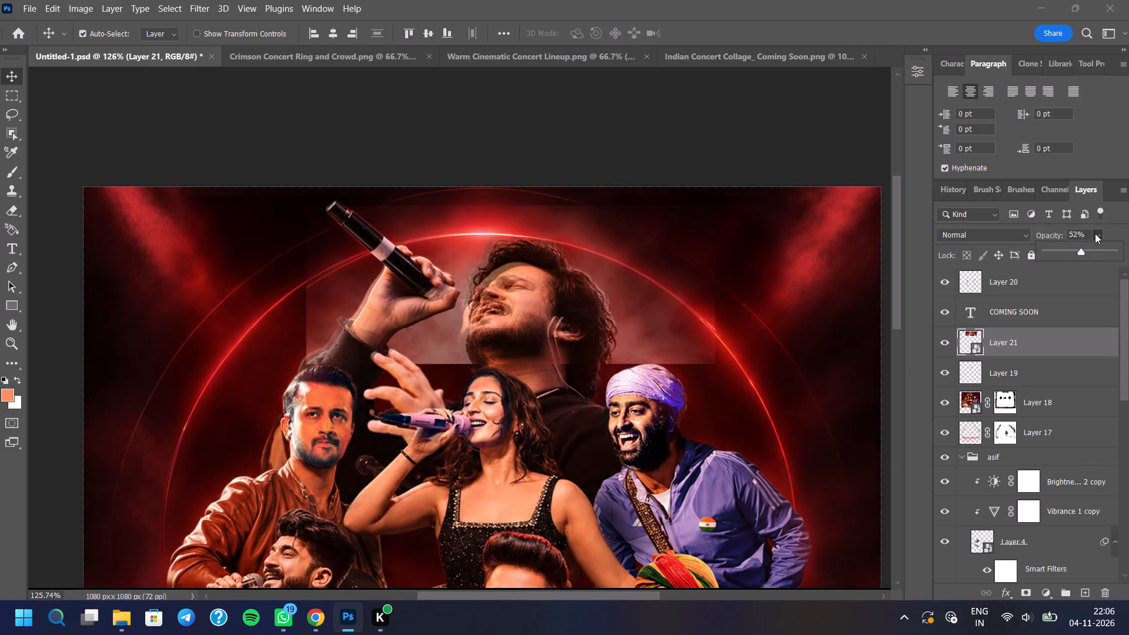
pyautogui.click(1095, 233)
pyautogui.hotkey('ctrl', 't')
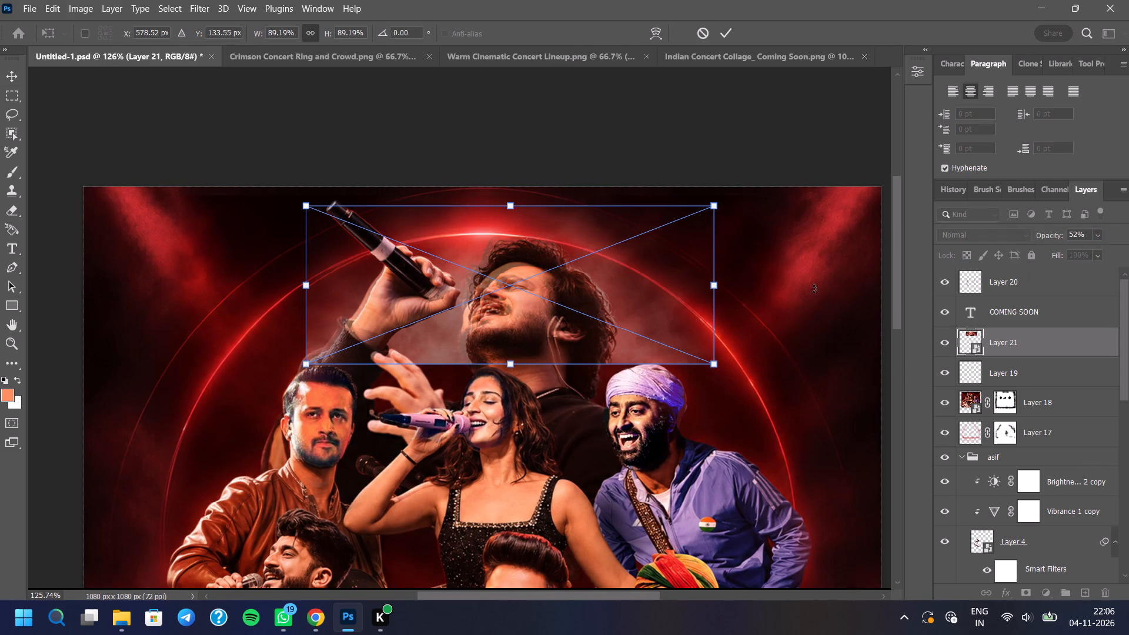
pyautogui.moveTo(487, 260); pyautogui.dragTo(482, 259)
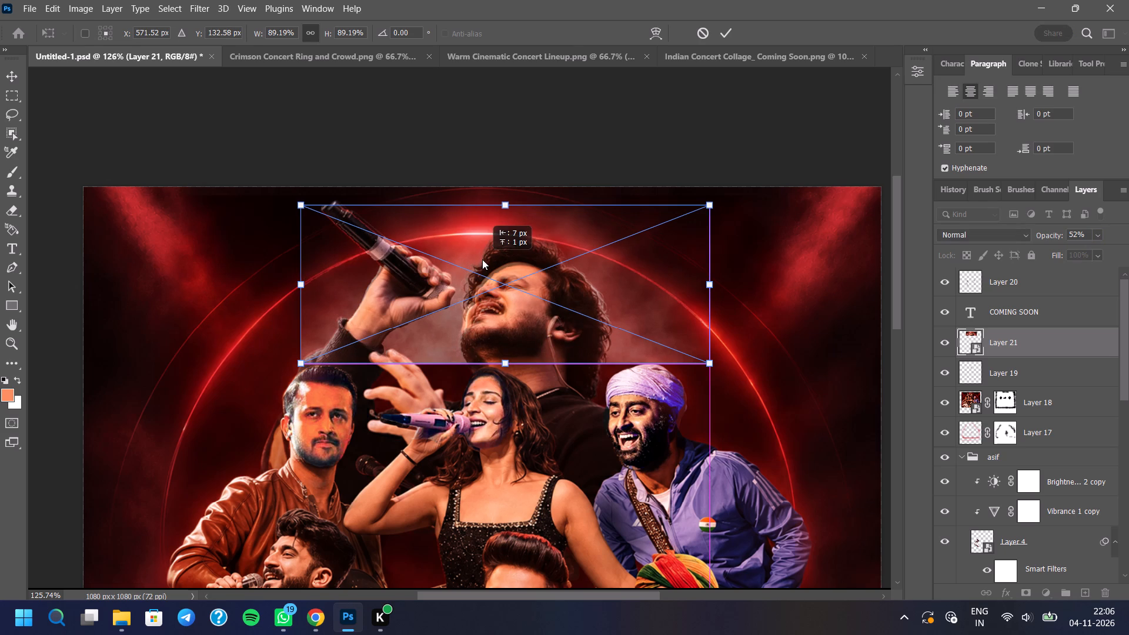
pyautogui.moveTo(482, 259); pyautogui.dragTo(493, 259)
pyautogui.click(492, 259)
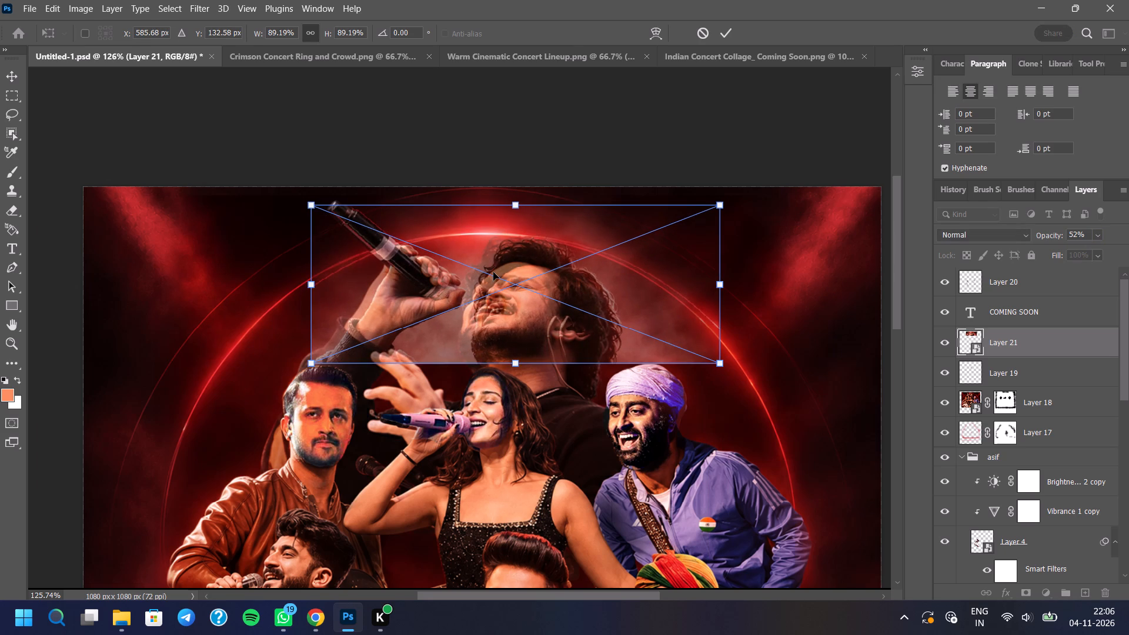
pyautogui.scroll(3, 493, 272)
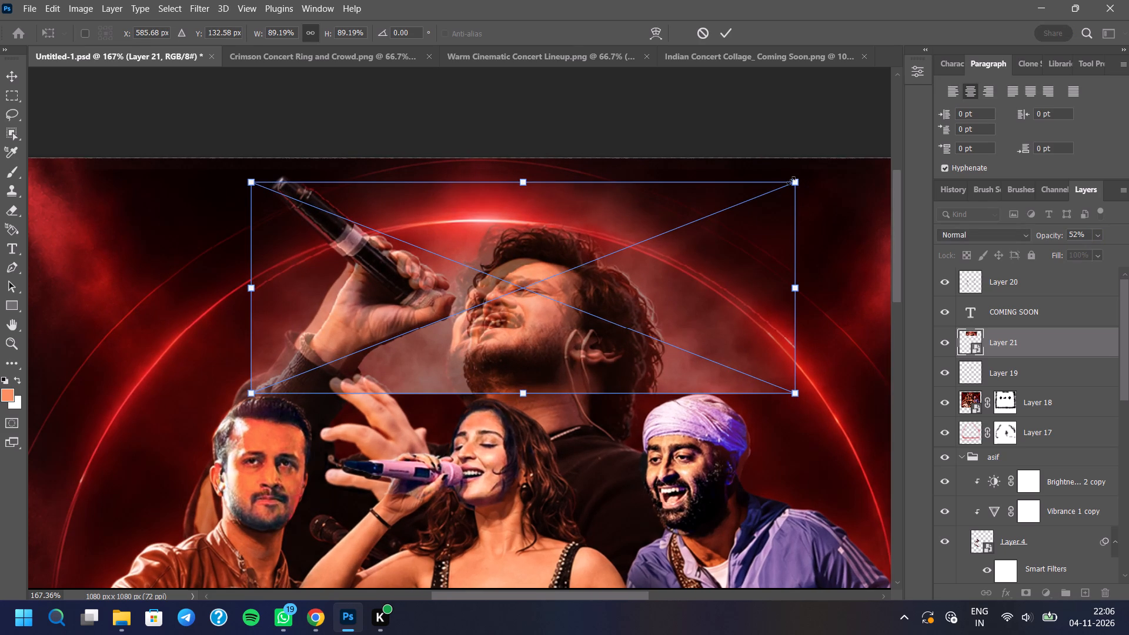
pyautogui.moveTo(791, 181); pyautogui.dragTo(785, 181)
pyautogui.click(667, 252)
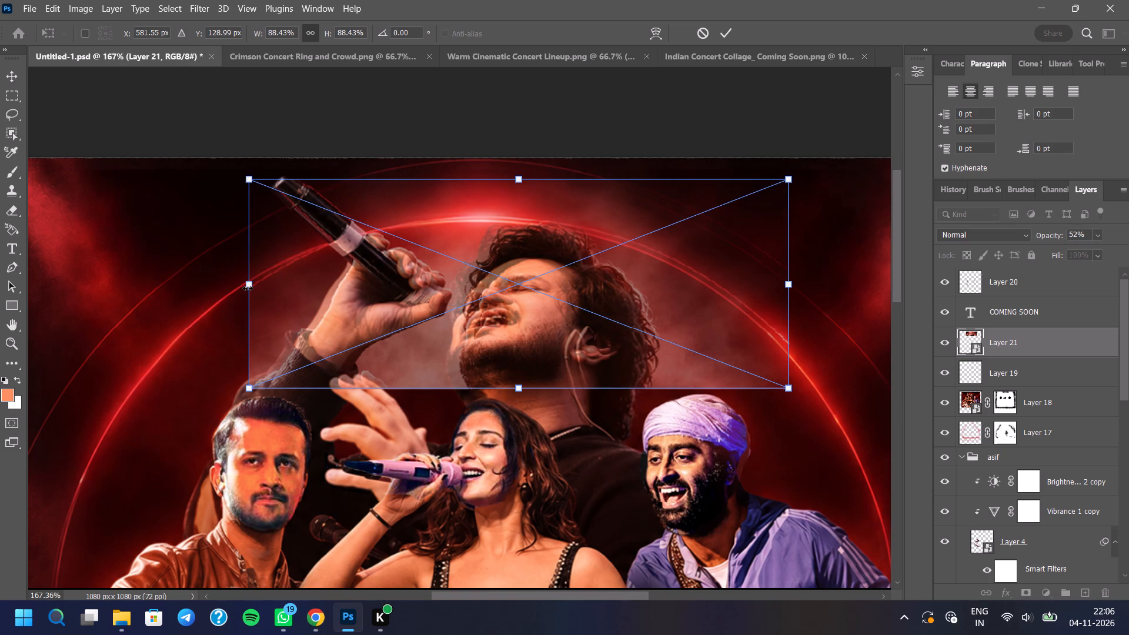
pyautogui.moveTo(248, 287); pyautogui.dragTo(237, 287)
pyautogui.click(300, 282)
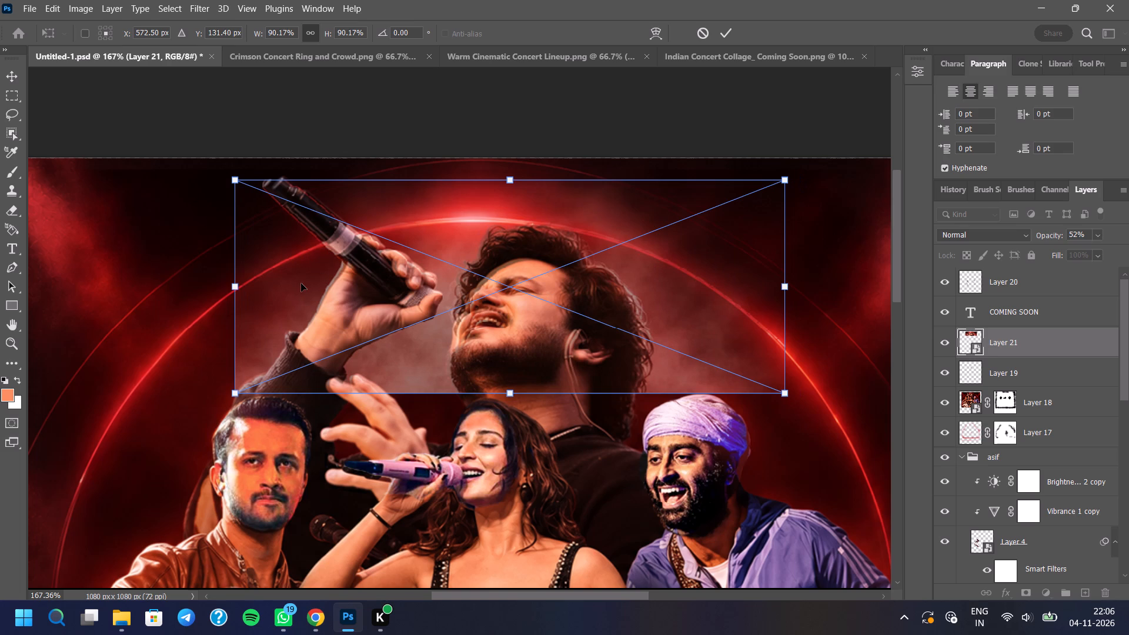
pyautogui.click(726, 31)
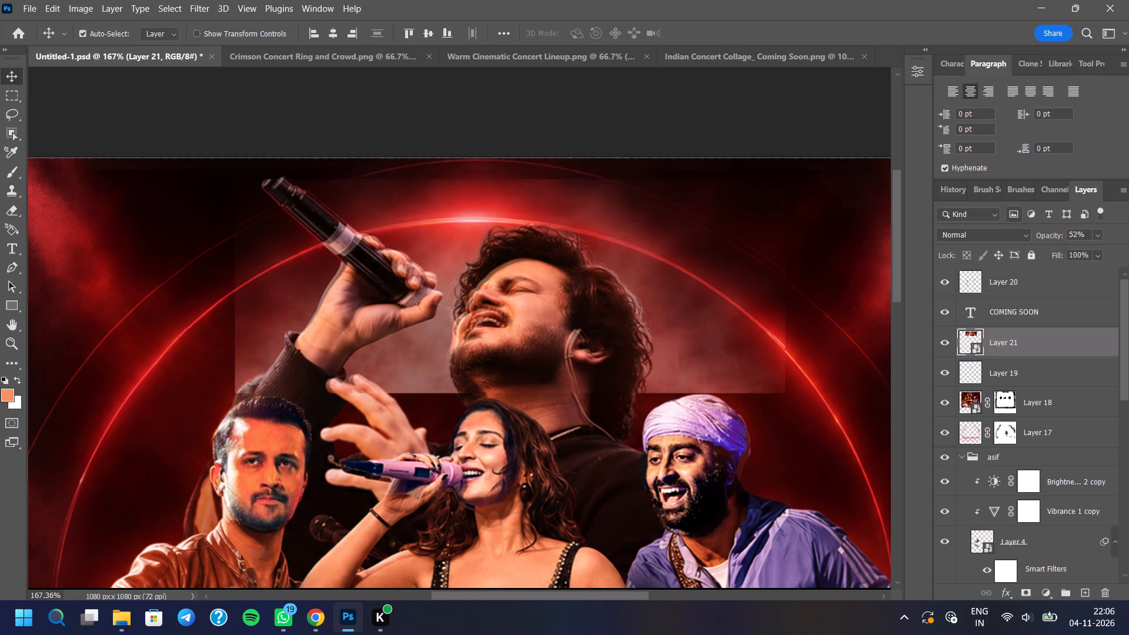
# Set the singer-and-fog layer's opacity to 100%.
pyautogui.click(1097, 233)
pyautogui.moveTo(1111, 249); pyautogui.dragTo(1128, 248)
pyautogui.click(1098, 232)
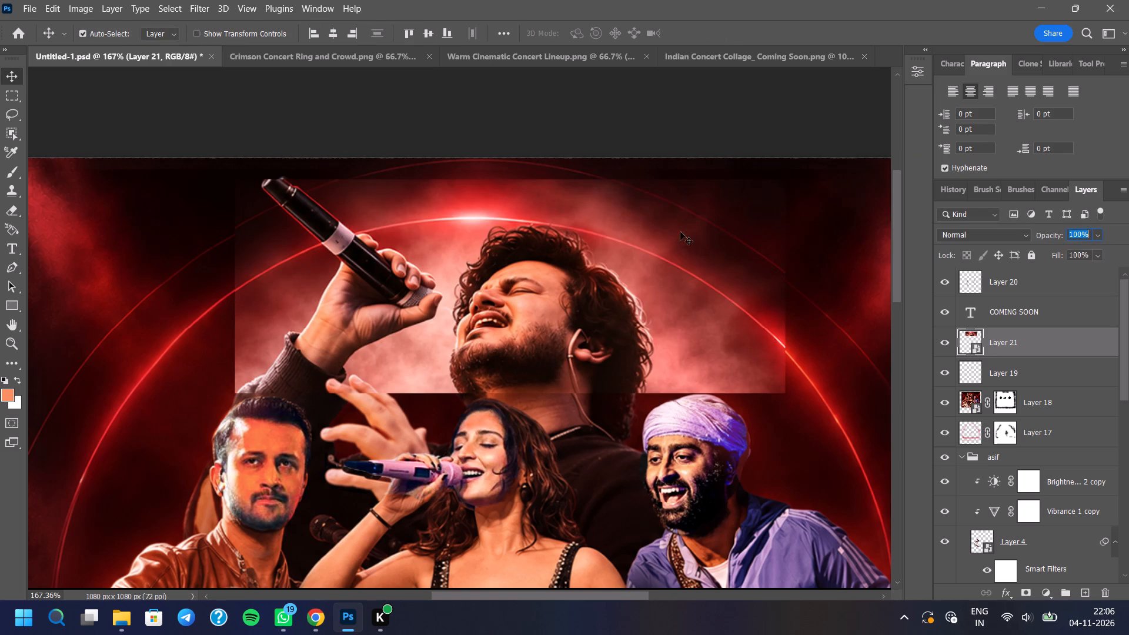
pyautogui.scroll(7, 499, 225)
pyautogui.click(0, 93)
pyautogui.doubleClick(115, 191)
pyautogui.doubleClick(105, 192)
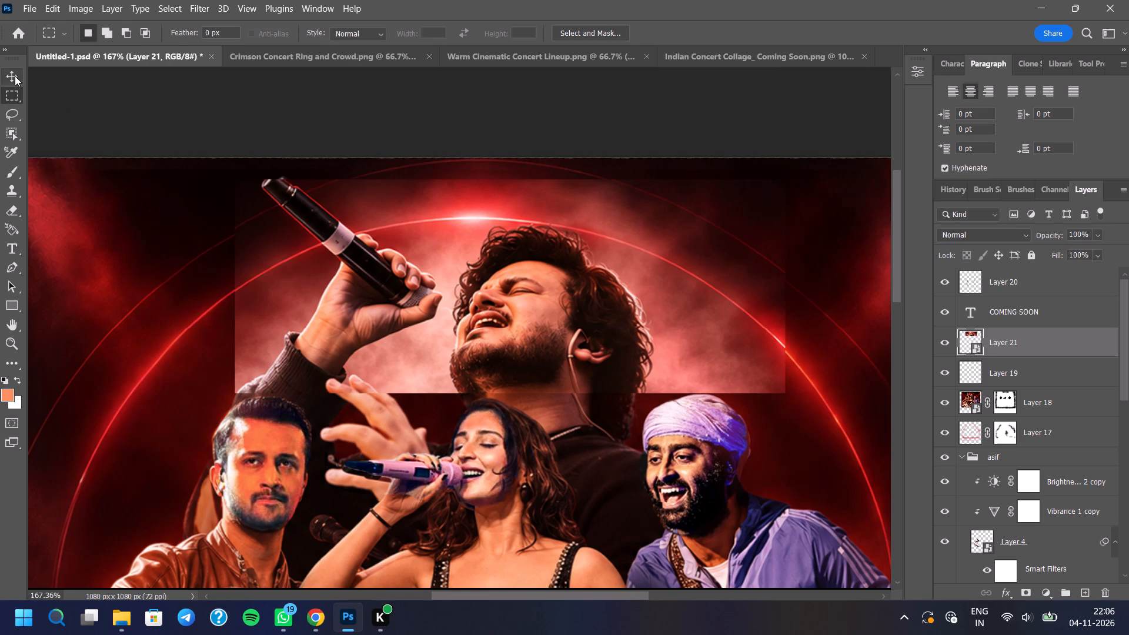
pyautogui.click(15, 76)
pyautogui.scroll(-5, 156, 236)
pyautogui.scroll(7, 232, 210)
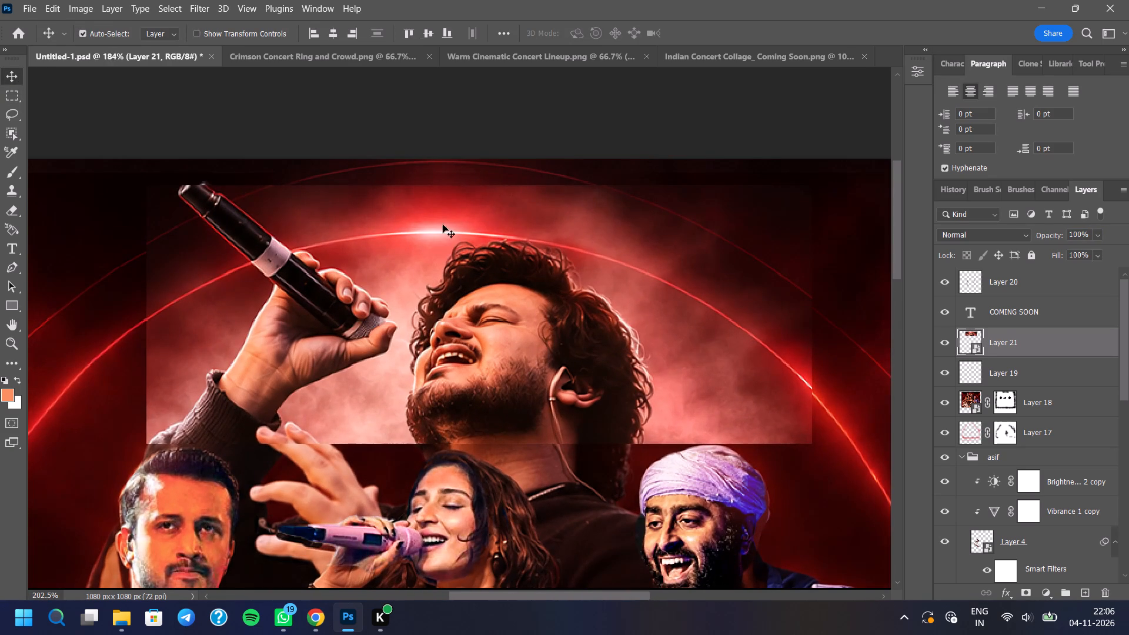
# Add a layer mask to the singer-and-fog layer.
pyautogui.click(1029, 591)
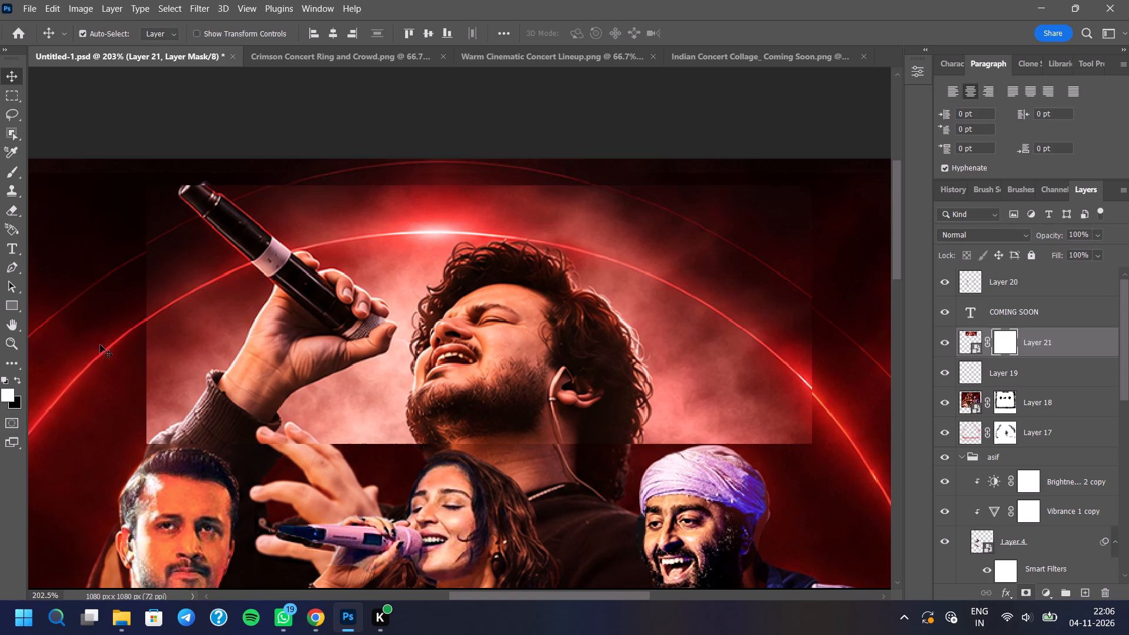
# Set up the Eraser with the Soft Round brush at 86 px, 43% opacity and 49% flow.
pyautogui.click(8, 209)
pyautogui.rightClick(151, 238)
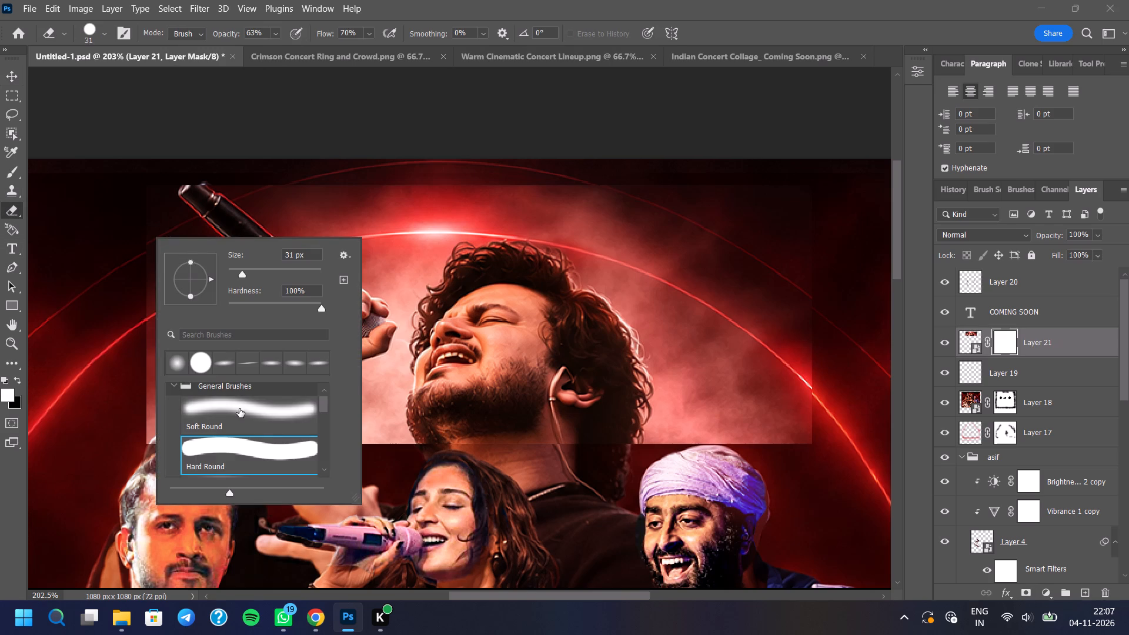
pyautogui.click(239, 409)
pyautogui.click(247, 101)
pyautogui.click(276, 38)
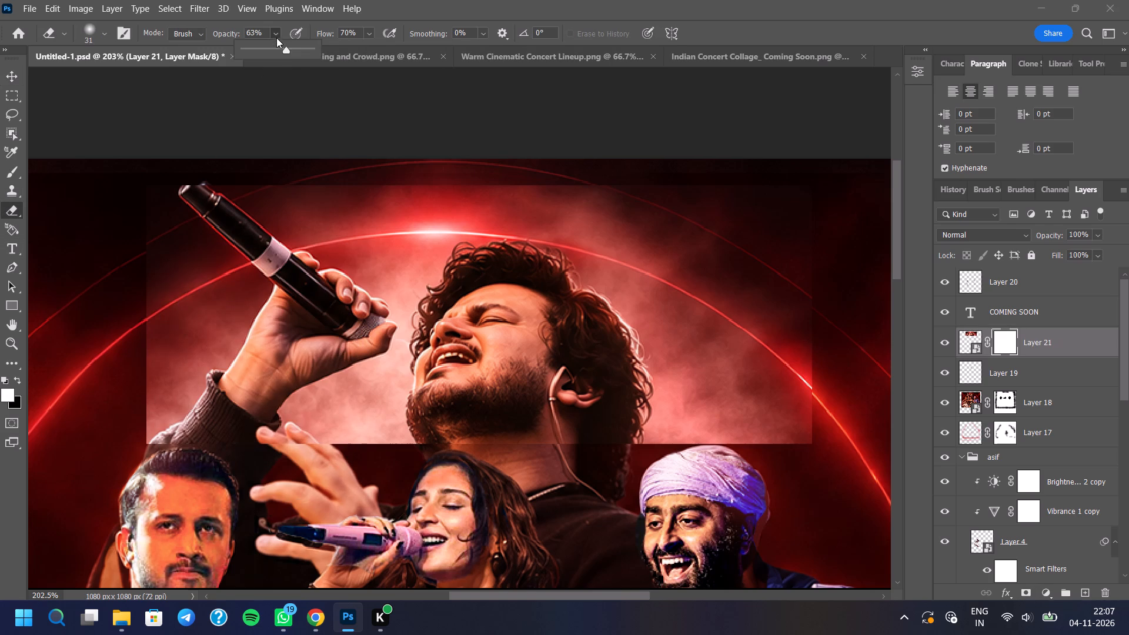
pyautogui.click(300, 53)
pyautogui.click(273, 46)
pyautogui.click(370, 34)
pyautogui.click(367, 49)
pyautogui.click(307, 90)
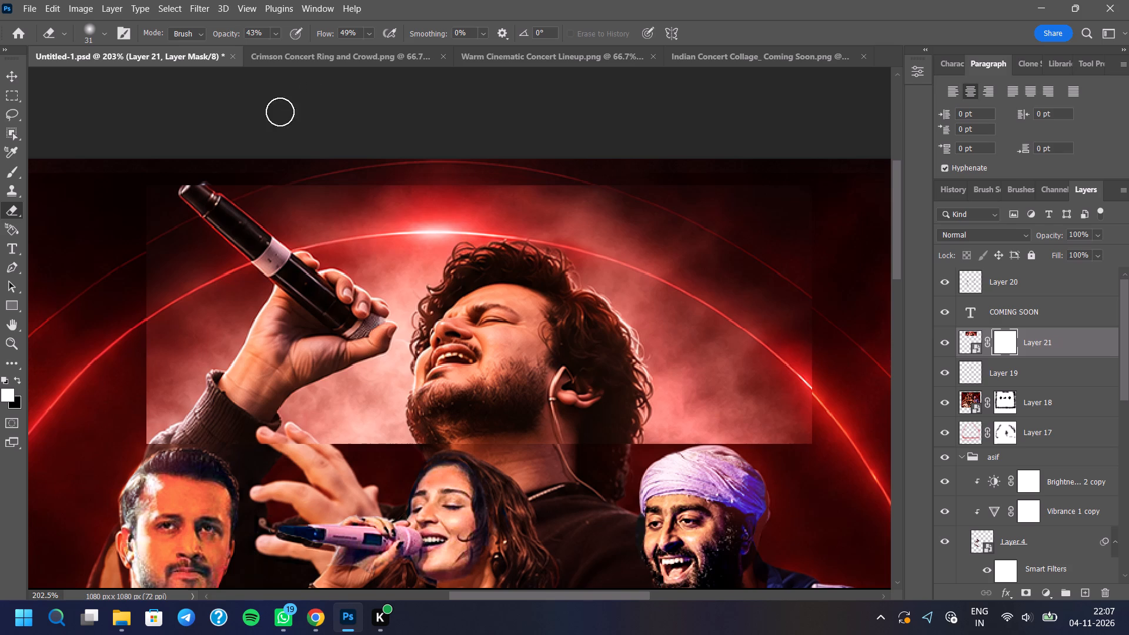
pyautogui.rightClick(275, 213)
pyautogui.click(392, 244)
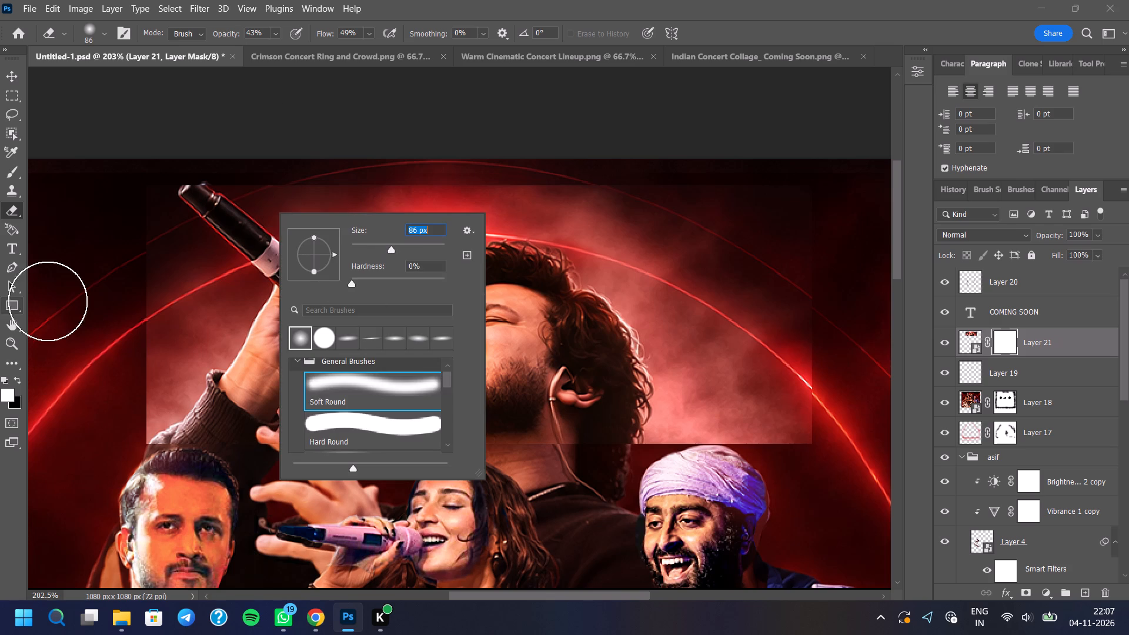
# Fade the fog layer's hard left edge on its mask, from beside the singer's forearm up to the top-left corner.
pyautogui.click(112, 295)
pyautogui.click(124, 233)
pyautogui.moveTo(125, 231); pyautogui.dragTo(126, 239)
pyautogui.click(132, 262)
pyautogui.click(136, 273)
pyautogui.click(138, 269)
pyautogui.click(139, 265)
pyautogui.click(141, 256)
pyautogui.click(142, 248)
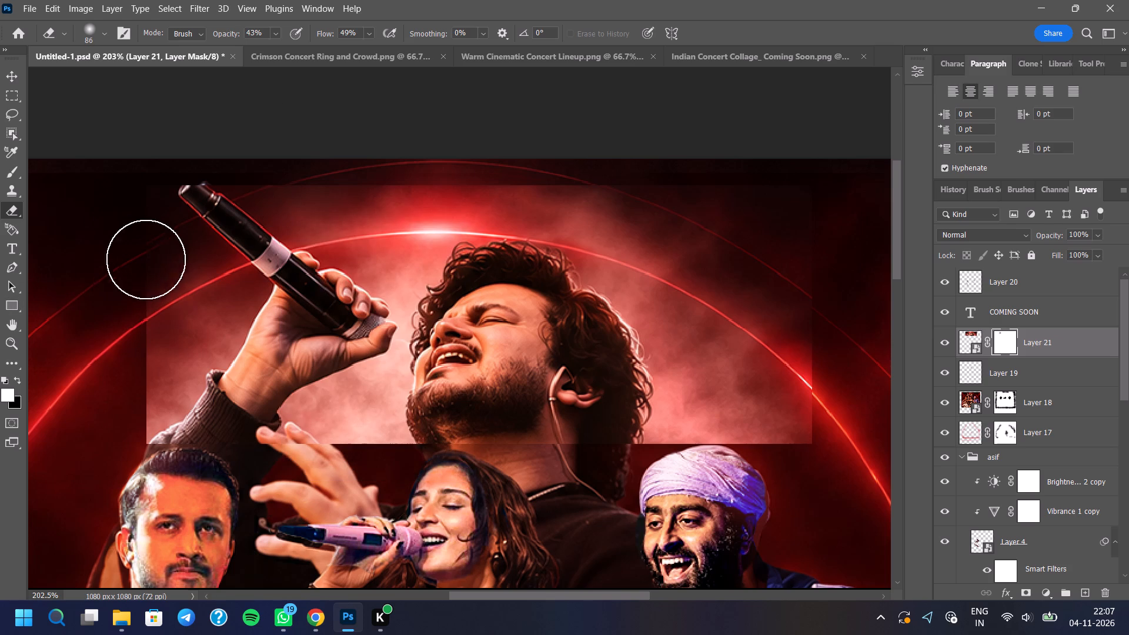
pyautogui.click(148, 280)
pyautogui.click(146, 299)
pyautogui.click(142, 313)
pyautogui.moveTo(137, 332); pyautogui.dragTo(137, 339)
pyautogui.moveTo(136, 350); pyautogui.dragTo(136, 363)
pyautogui.click(135, 365)
pyautogui.moveTo(135, 365); pyautogui.dragTo(133, 359)
pyautogui.moveTo(131, 255); pyautogui.dragTo(129, 242)
pyautogui.moveTo(131, 228); pyautogui.dragTo(141, 225)
pyautogui.click(169, 217)
pyautogui.click(161, 210)
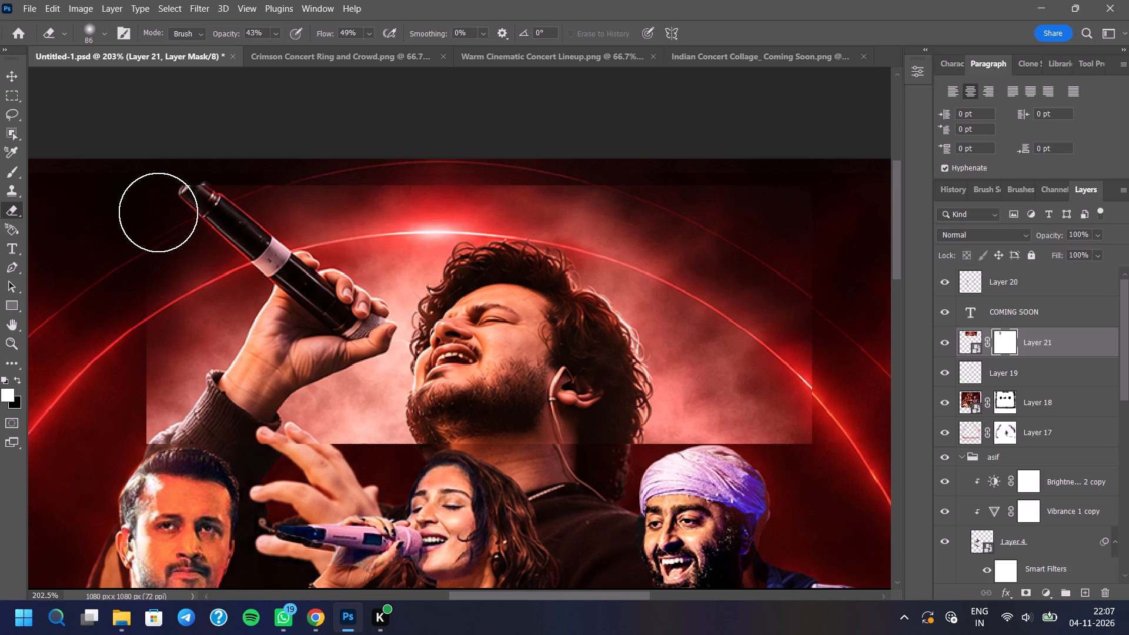
# Soften the fog layer's top edge on the mask, from the microphone head across to the glow on the red arc.
pyautogui.click(225, 157)
pyautogui.click(232, 155)
pyautogui.moveTo(236, 163); pyautogui.dragTo(239, 169)
pyautogui.click(241, 170)
pyautogui.click(253, 168)
pyautogui.click(260, 169)
pyautogui.click(270, 171)
pyautogui.doubleClick(279, 175)
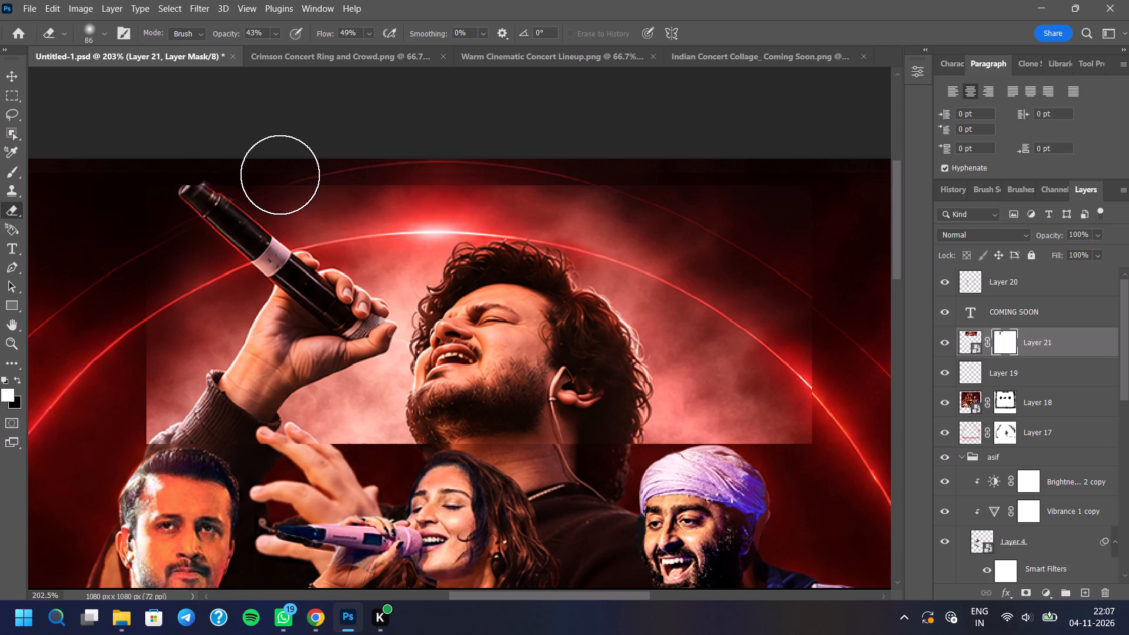
pyautogui.click(283, 188)
pyautogui.doubleClick(294, 189)
pyautogui.click(306, 183)
pyautogui.click(311, 178)
pyautogui.click(325, 178)
pyautogui.doubleClick(326, 190)
pyautogui.click(338, 193)
pyautogui.click(358, 188)
pyautogui.click(380, 185)
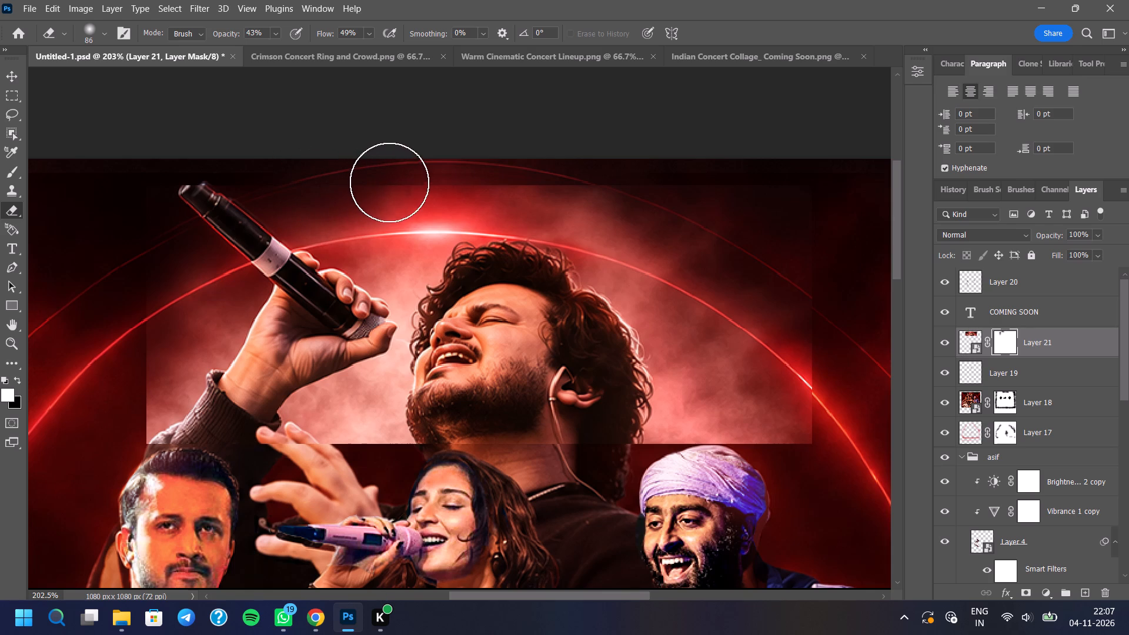
# Continue softening the fog layer's top edge on the mask, from the arc's glow above the singer's hair to the top-right corner.
pyautogui.click(389, 182)
pyautogui.click(400, 181)
pyautogui.moveTo(412, 181); pyautogui.dragTo(406, 192)
pyautogui.moveTo(400, 203); pyautogui.dragTo(406, 200)
pyautogui.moveTo(417, 196); pyautogui.dragTo(422, 196)
pyautogui.moveTo(430, 196); pyautogui.dragTo(515, 181)
pyautogui.click(509, 181)
pyautogui.click(513, 182)
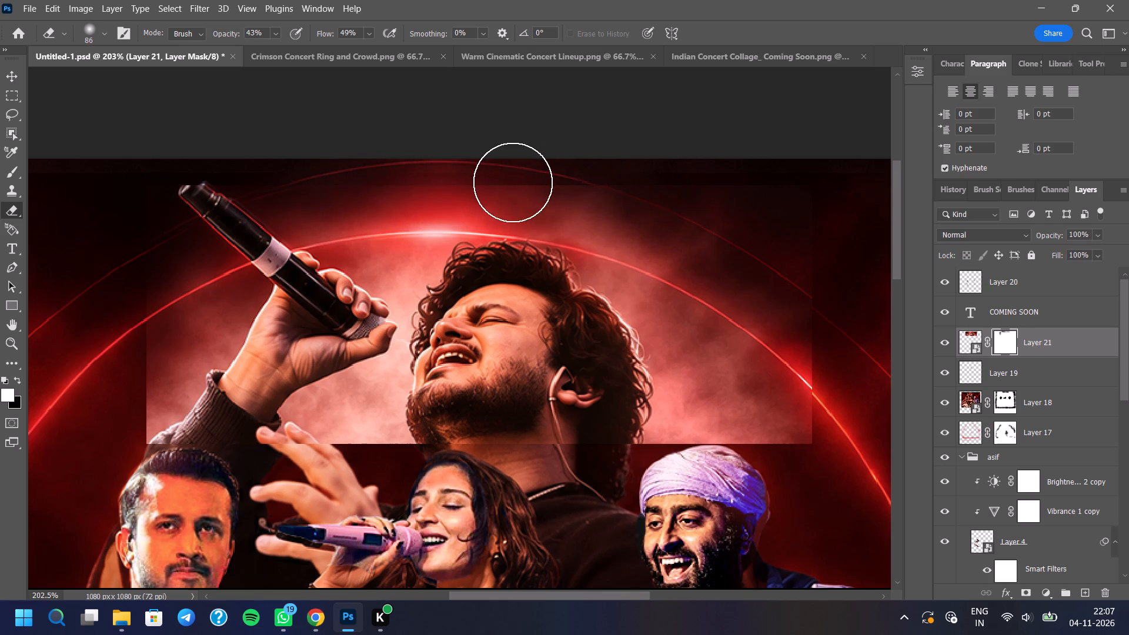
pyautogui.click(519, 183)
pyautogui.click(526, 181)
pyautogui.moveTo(531, 178); pyautogui.dragTo(521, 178)
pyautogui.moveTo(485, 178); pyautogui.dragTo(477, 178)
pyautogui.moveTo(467, 176); pyautogui.dragTo(457, 174)
pyautogui.moveTo(451, 174); pyautogui.dragTo(435, 170)
pyautogui.click(430, 170)
pyautogui.click(580, 178)
pyautogui.moveTo(606, 186); pyautogui.dragTo(622, 188)
pyautogui.click(676, 191)
pyautogui.click(730, 192)
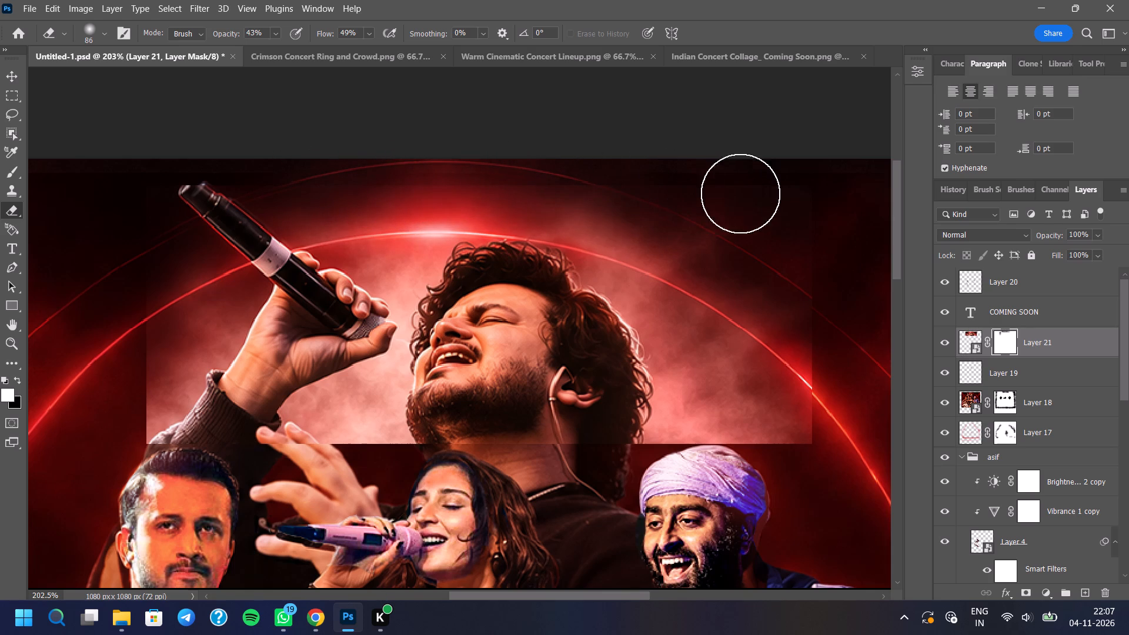
pyautogui.moveTo(771, 203); pyautogui.dragTo(774, 213)
# Fade the fog layer's hard right edge on the mask, down to its bottom-right corner.
pyautogui.click(822, 322)
pyautogui.click(815, 323)
pyautogui.tripleClick(814, 287)
pyautogui.doubleClick(813, 290)
pyautogui.tripleClick(813, 285)
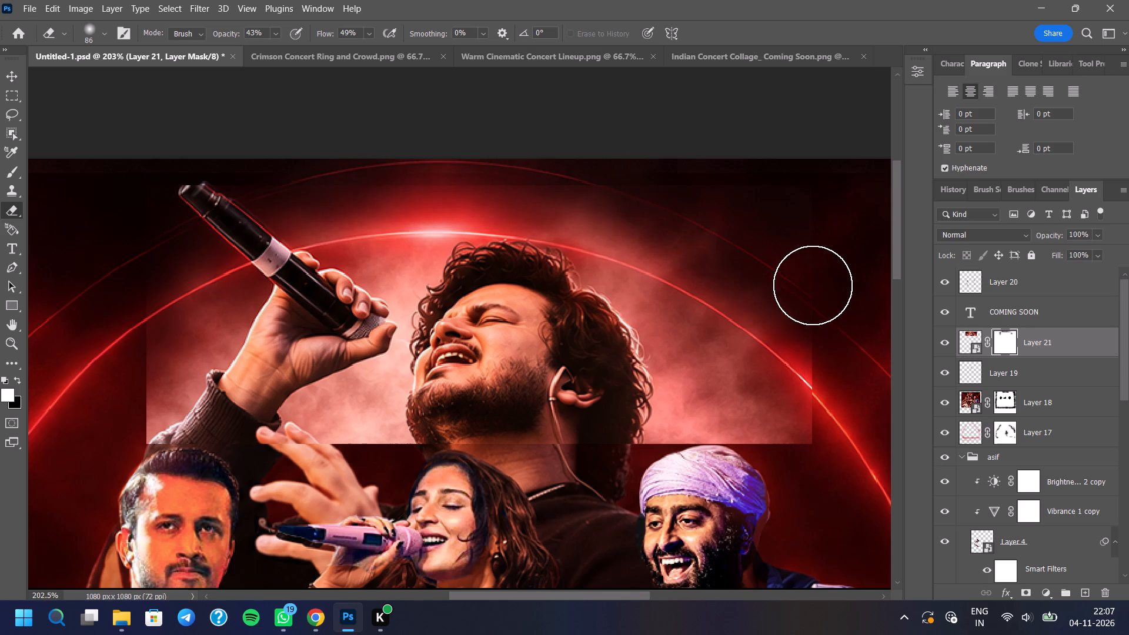
pyautogui.moveTo(813, 291); pyautogui.dragTo(819, 347)
pyautogui.click(821, 351)
pyautogui.click(821, 380)
pyautogui.moveTo(817, 395); pyautogui.dragTo(817, 411)
pyautogui.click(819, 430)
# Soften the fog layer's bottom edge on the mask, from the bottom-right corner along the top of the turbaned singer's head.
pyautogui.moveTo(818, 432); pyautogui.dragTo(801, 437)
pyautogui.tripleClick(797, 440)
pyautogui.moveTo(788, 440); pyautogui.dragTo(774, 439)
pyautogui.click(750, 439)
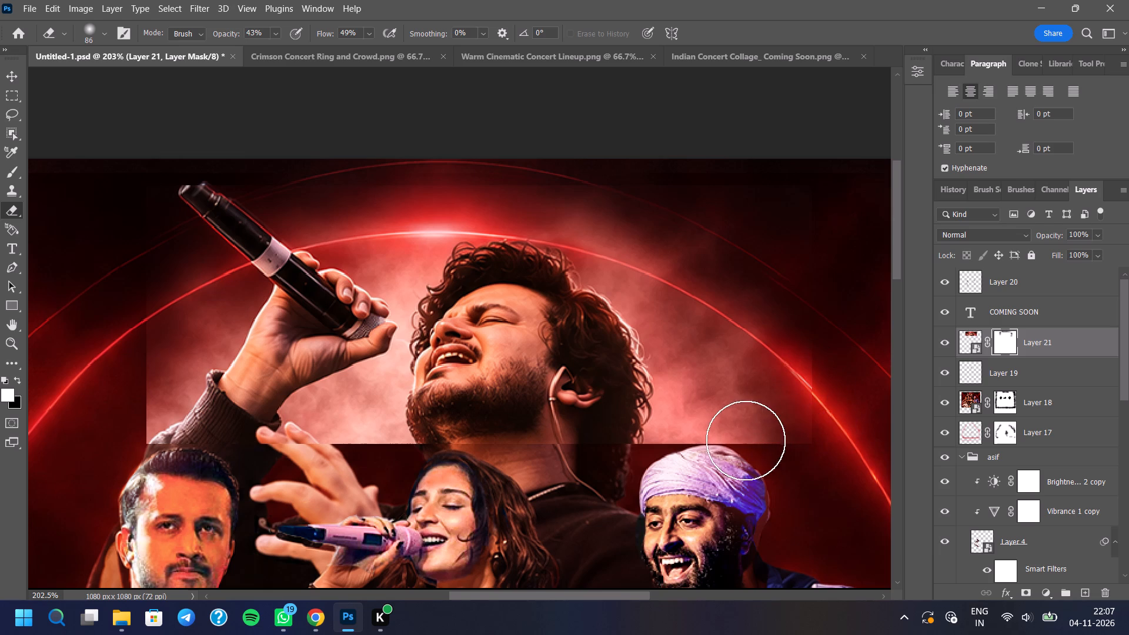
pyautogui.moveTo(735, 443); pyautogui.dragTo(724, 446)
pyautogui.click(722, 446)
pyautogui.click(716, 446)
pyautogui.doubleClick(707, 448)
pyautogui.click(702, 450)
pyautogui.moveTo(694, 450); pyautogui.dragTo(689, 450)
pyautogui.moveTo(687, 450); pyautogui.dragTo(677, 450)
pyautogui.moveTo(672, 450); pyautogui.dragTo(664, 450)
pyautogui.click(660, 450)
pyautogui.click(653, 449)
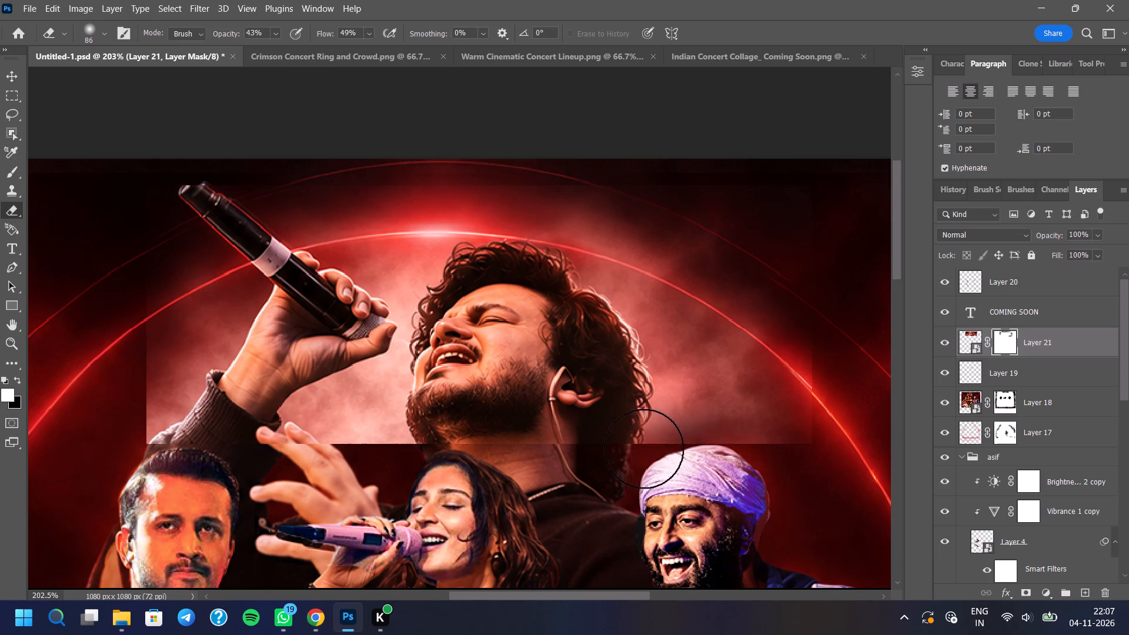
# Blend the fog layer's bottom edge on the mask across the top singer's back hair and neck.
pyautogui.click(644, 449)
pyautogui.moveTo(635, 447); pyautogui.dragTo(616, 447)
pyautogui.moveTo(599, 448); pyautogui.dragTo(586, 453)
pyautogui.click(570, 454)
pyautogui.click(567, 451)
pyautogui.doubleClick(562, 445)
pyautogui.click(549, 449)
pyautogui.tripleClick(541, 453)
pyautogui.tripleClick(540, 453)
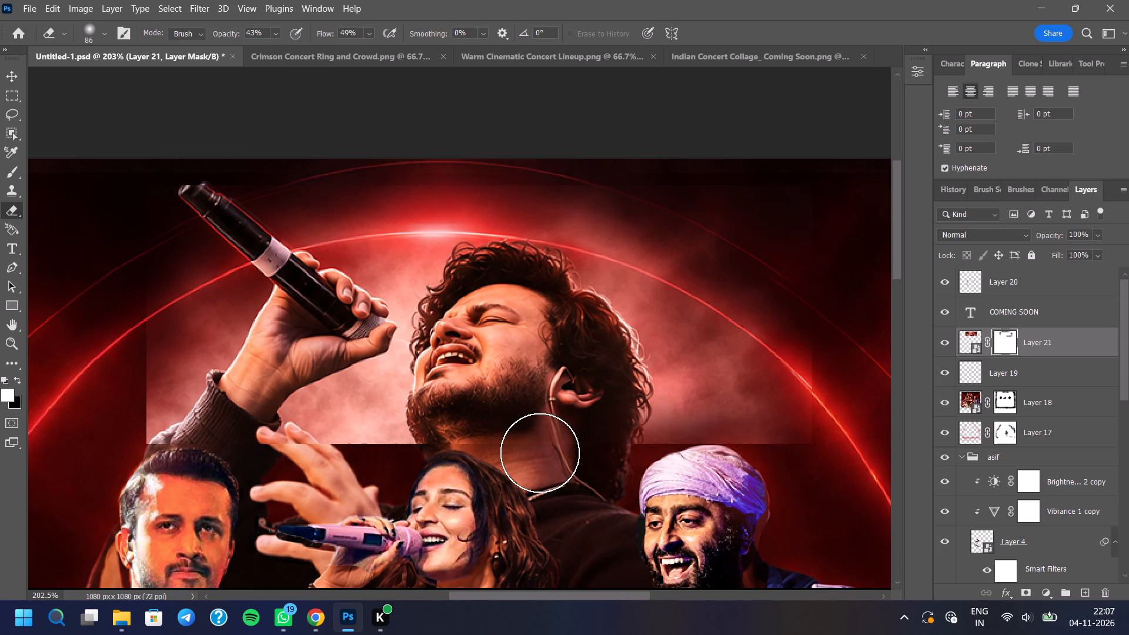
pyautogui.click(544, 454)
pyautogui.click(558, 456)
pyautogui.click(560, 453)
pyautogui.click(577, 441)
pyautogui.moveTo(577, 442); pyautogui.dragTo(560, 452)
pyautogui.click(523, 454)
pyautogui.moveTo(515, 454); pyautogui.dragTo(504, 454)
pyautogui.moveTo(493, 453); pyautogui.dragTo(482, 453)
pyautogui.click(480, 453)
pyautogui.click(472, 451)
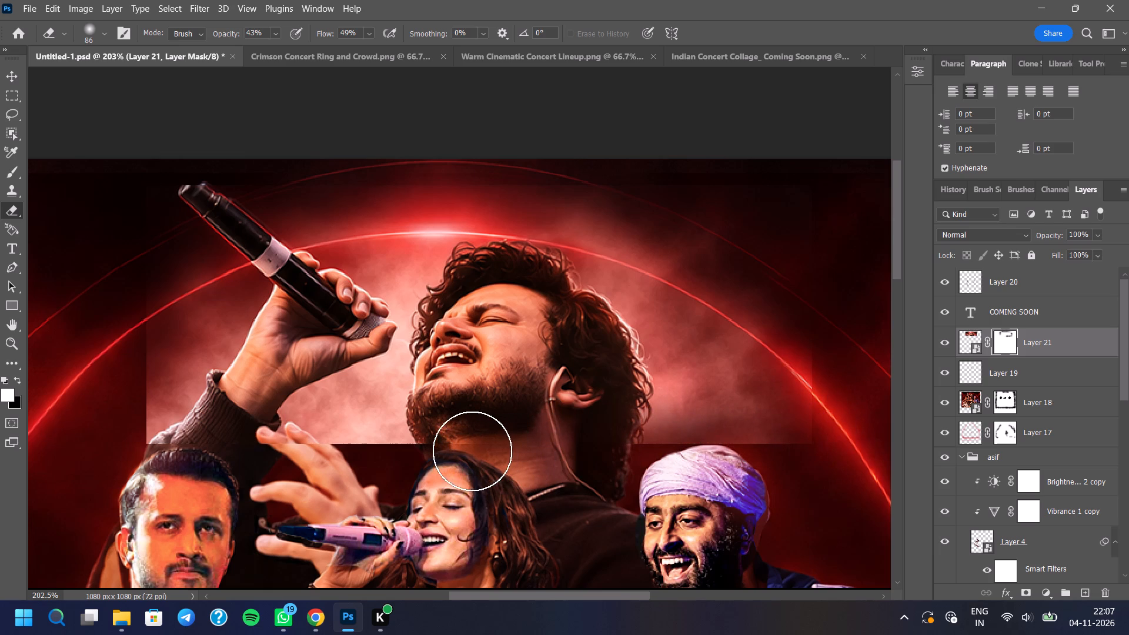
# Fade the rest of the fog layer's bottom edge on the mask, from below the chin across the sleeve to the bottom-left corner.
pyautogui.moveTo(466, 449); pyautogui.dragTo(457, 449)
pyautogui.click(449, 447)
pyautogui.moveTo(441, 447); pyautogui.dragTo(432, 453)
pyautogui.click(424, 454)
pyautogui.moveTo(420, 455); pyautogui.dragTo(414, 456)
pyautogui.doubleClick(411, 456)
pyautogui.click(407, 456)
pyautogui.click(400, 456)
pyautogui.moveTo(392, 457); pyautogui.dragTo(382, 459)
pyautogui.click(372, 455)
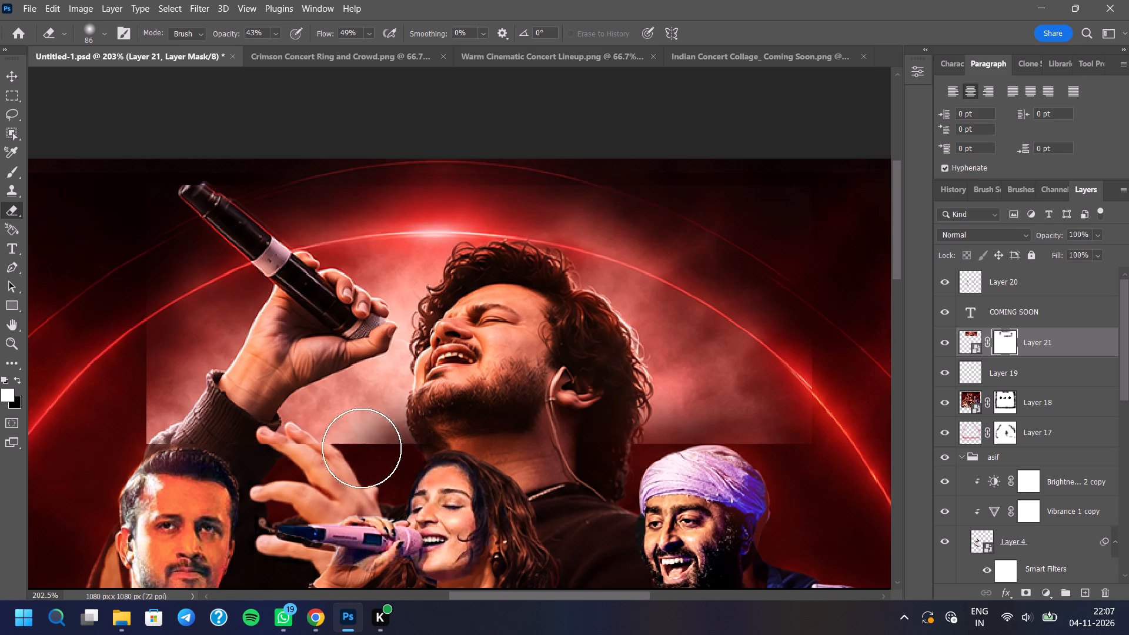
pyautogui.moveTo(360, 448); pyautogui.dragTo(161, 449)
pyautogui.click(152, 443)
pyautogui.click(149, 439)
pyautogui.click(146, 435)
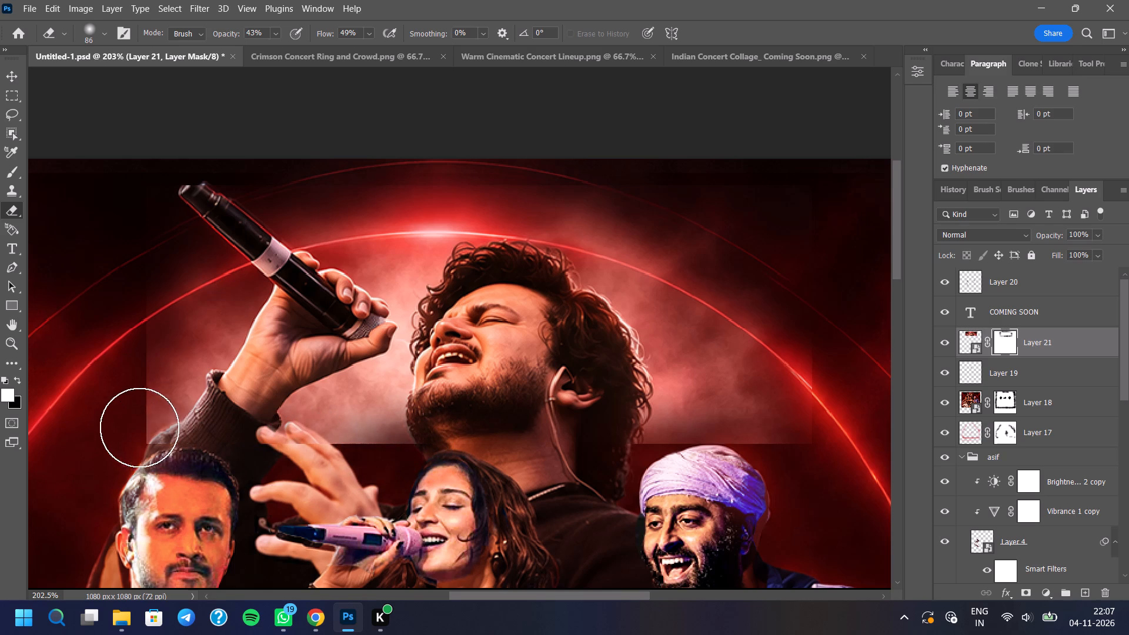
# Soften the lower part of the fog layer's left edge on the mask, beside the singer's sleeve.
pyautogui.click(139, 427)
pyautogui.click(129, 419)
pyautogui.click(126, 404)
pyautogui.click(122, 387)
pyautogui.moveTo(121, 375); pyautogui.dragTo(118, 363)
pyautogui.click(116, 350)
pyautogui.click(120, 338)
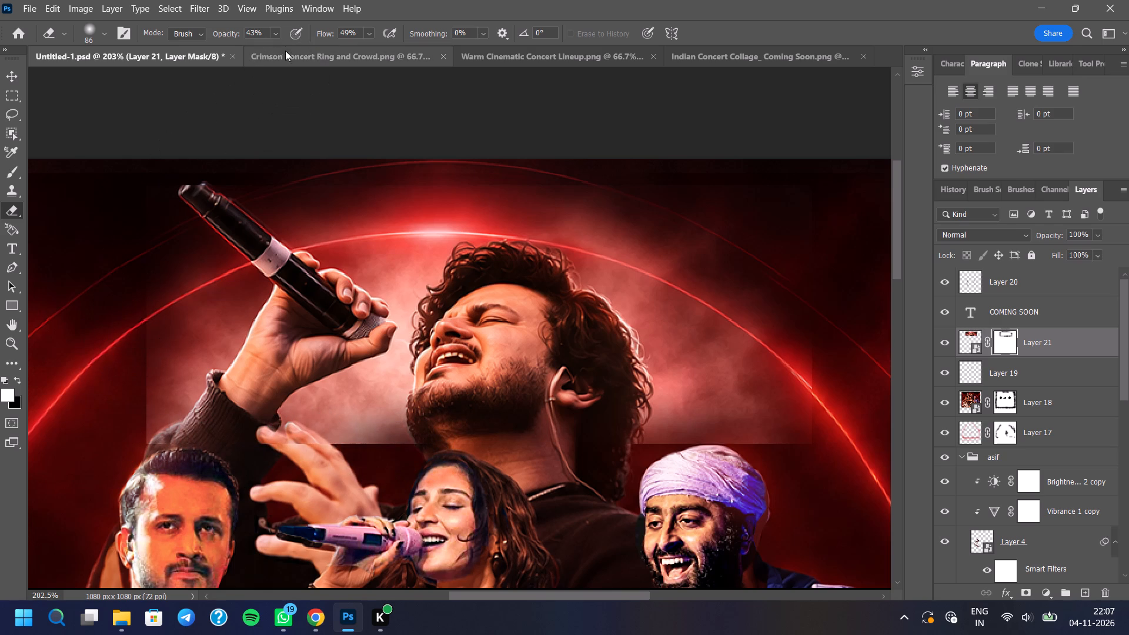
# Raise the Eraser opacity to 65% and fade the remaining left edge of the fog layer beside the singer's forearm.
pyautogui.click(275, 35)
pyautogui.click(298, 48)
pyautogui.click(110, 347)
pyautogui.click(122, 347)
pyautogui.click(133, 340)
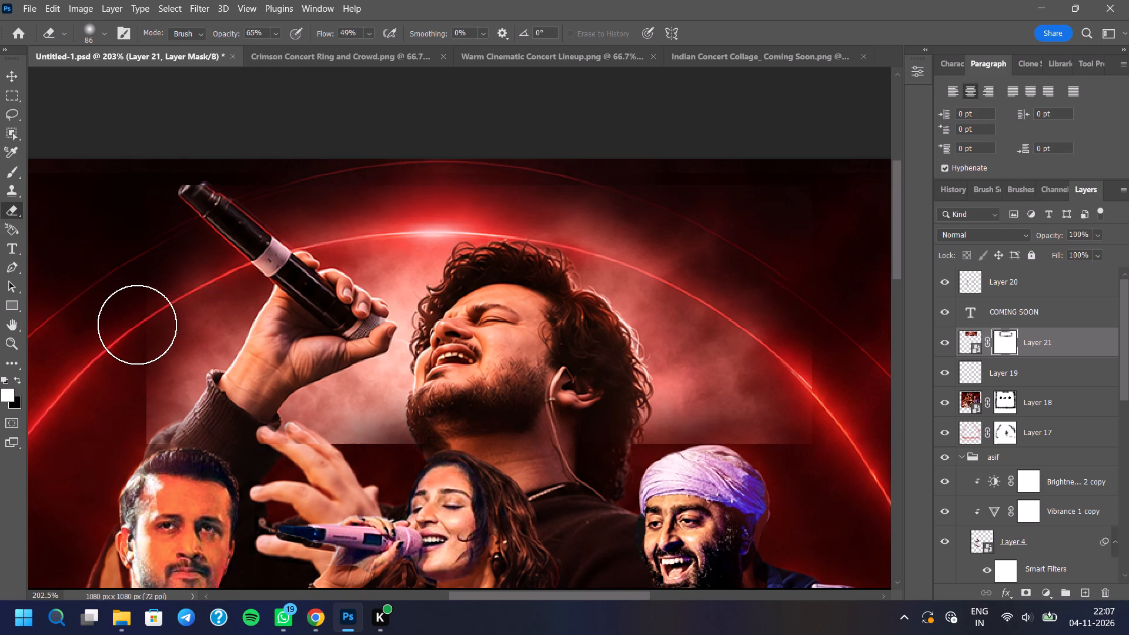
pyautogui.click(137, 325)
pyautogui.click(139, 321)
pyautogui.moveTo(138, 345); pyautogui.dragTo(138, 363)
pyautogui.moveTo(135, 372); pyautogui.dragTo(132, 382)
pyautogui.click(132, 392)
pyautogui.moveTo(135, 405); pyautogui.dragTo(138, 410)
pyautogui.tripleClick(141, 391)
pyautogui.click(143, 390)
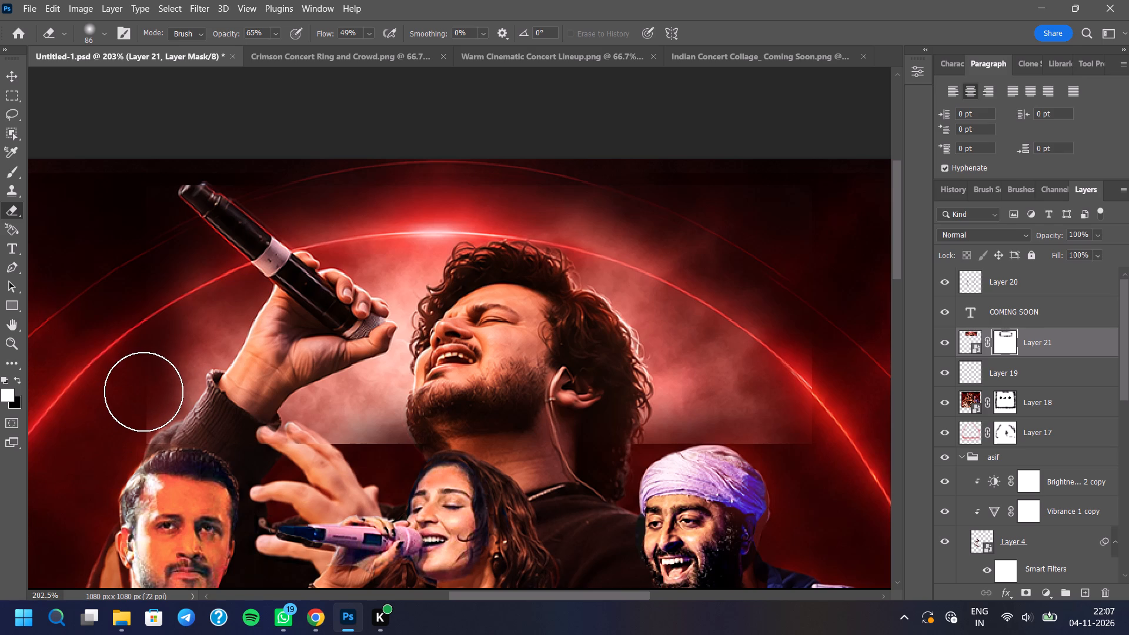
# Blend away the fog layer's bottom-left corner and adjoining left edge around the sleeve on the mask.
pyautogui.moveTo(137, 419); pyautogui.dragTo(136, 424)
pyautogui.click(133, 429)
pyautogui.click(136, 443)
pyautogui.doubleClick(142, 446)
pyautogui.click(152, 444)
pyautogui.click(166, 439)
pyautogui.moveTo(132, 424); pyautogui.dragTo(132, 418)
pyautogui.moveTo(131, 402); pyautogui.dragTo(130, 396)
pyautogui.click(126, 370)
pyautogui.moveTo(128, 379); pyautogui.dragTo(130, 420)
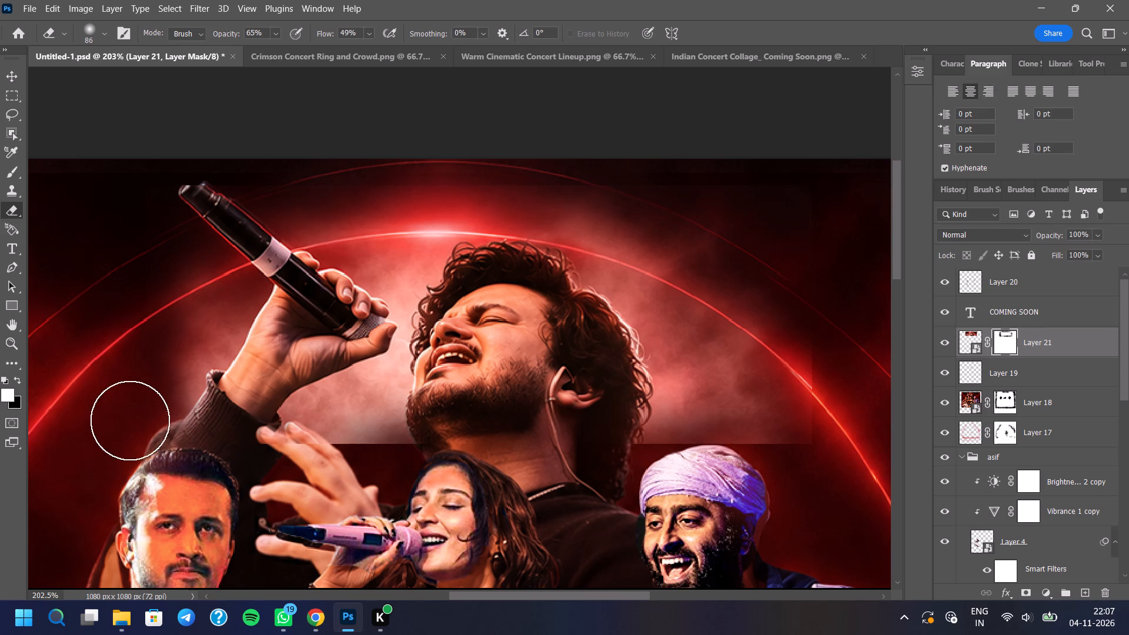
# Fade the fog layer's bottom edge on the mask, from the sleeve across the raised fingers of the female singer's hand.
pyautogui.moveTo(130, 420); pyautogui.dragTo(130, 414)
pyautogui.moveTo(134, 430); pyautogui.dragTo(147, 436)
pyautogui.moveTo(229, 454); pyautogui.dragTo(238, 454)
pyautogui.click(251, 454)
pyautogui.moveTo(263, 449); pyautogui.dragTo(271, 449)
pyautogui.doubleClick(298, 451)
pyautogui.tripleClick(292, 454)
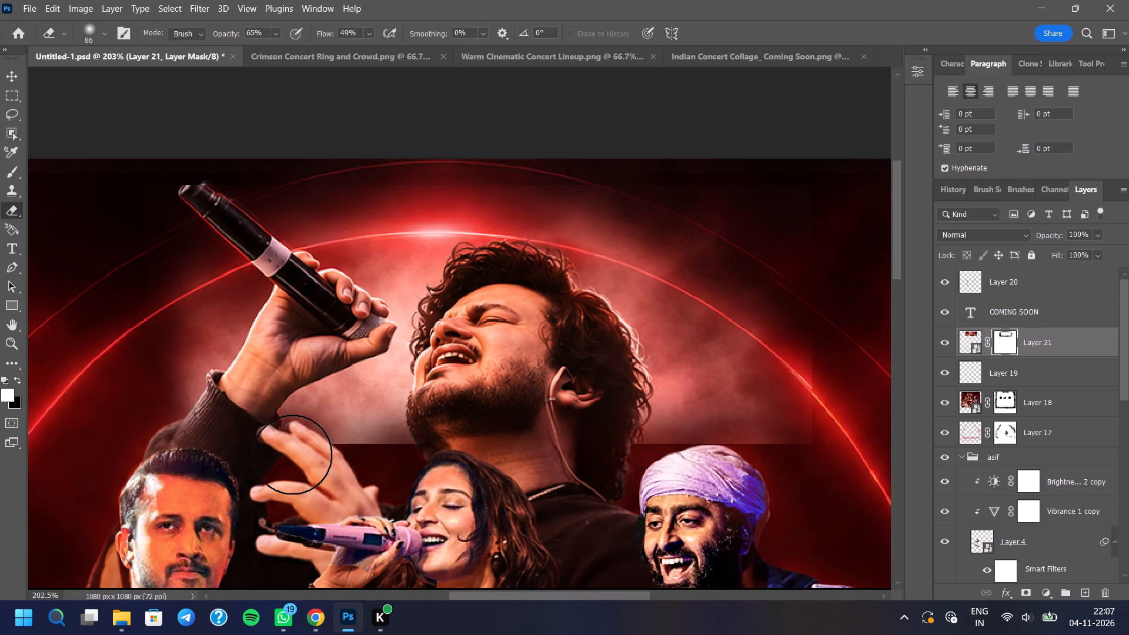
pyautogui.doubleClick(292, 454)
pyautogui.click(301, 461)
pyautogui.moveTo(310, 465); pyautogui.dragTo(320, 469)
pyautogui.click(328, 468)
pyautogui.moveTo(338, 464); pyautogui.dragTo(349, 460)
pyautogui.click(353, 460)
pyautogui.tripleClick(365, 456)
pyautogui.click(366, 456)
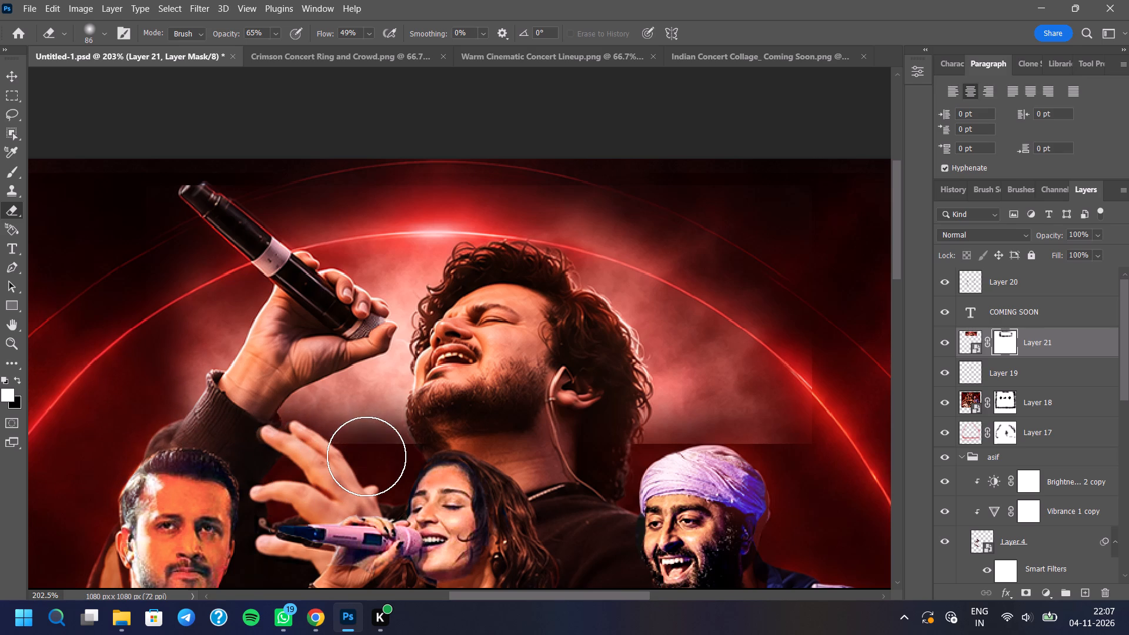
# Soften the fog layer's bottom edge on the mask between the raised fingers and the top singer's chin.
pyautogui.tripleClick(335, 457)
pyautogui.moveTo(343, 458); pyautogui.dragTo(351, 460)
pyautogui.click(375, 460)
pyautogui.click(388, 463)
pyautogui.click(400, 463)
pyautogui.click(413, 463)
pyautogui.click(419, 463)
pyautogui.click(422, 463)
pyautogui.tripleClick(416, 465)
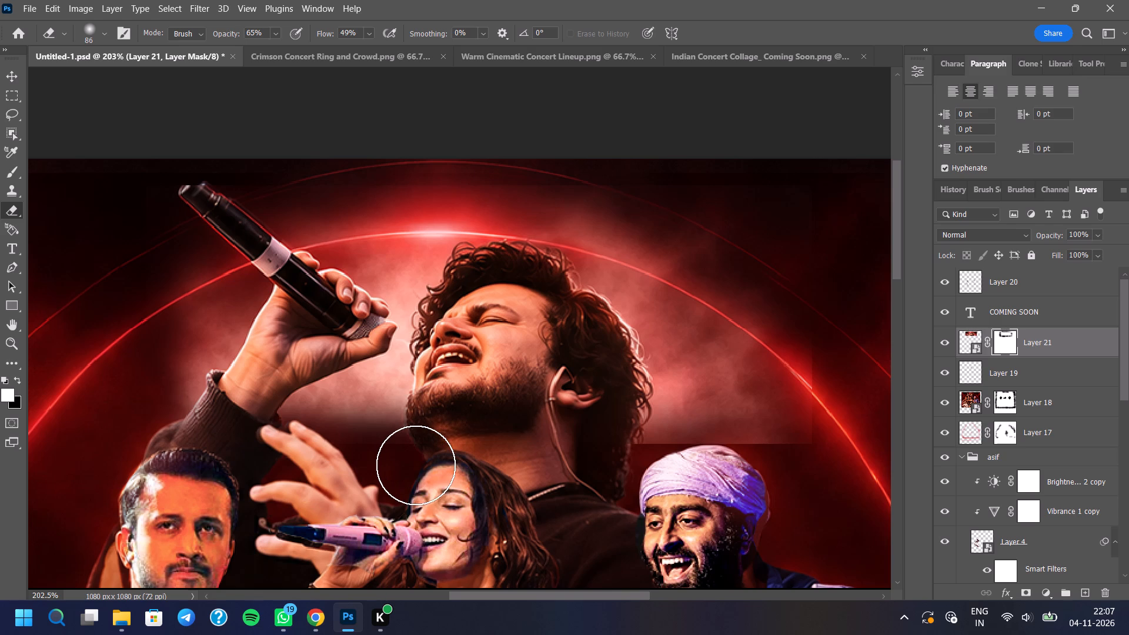
pyautogui.doubleClick(413, 465)
pyautogui.moveTo(413, 464); pyautogui.dragTo(427, 464)
pyautogui.doubleClick(440, 464)
# Fade the fog layer's bottom edge on the mask across the top singer's neck and over to the purple turban.
pyautogui.moveTo(453, 463); pyautogui.dragTo(463, 464)
pyautogui.click(503, 464)
pyautogui.click(552, 464)
pyautogui.tripleClick(562, 454)
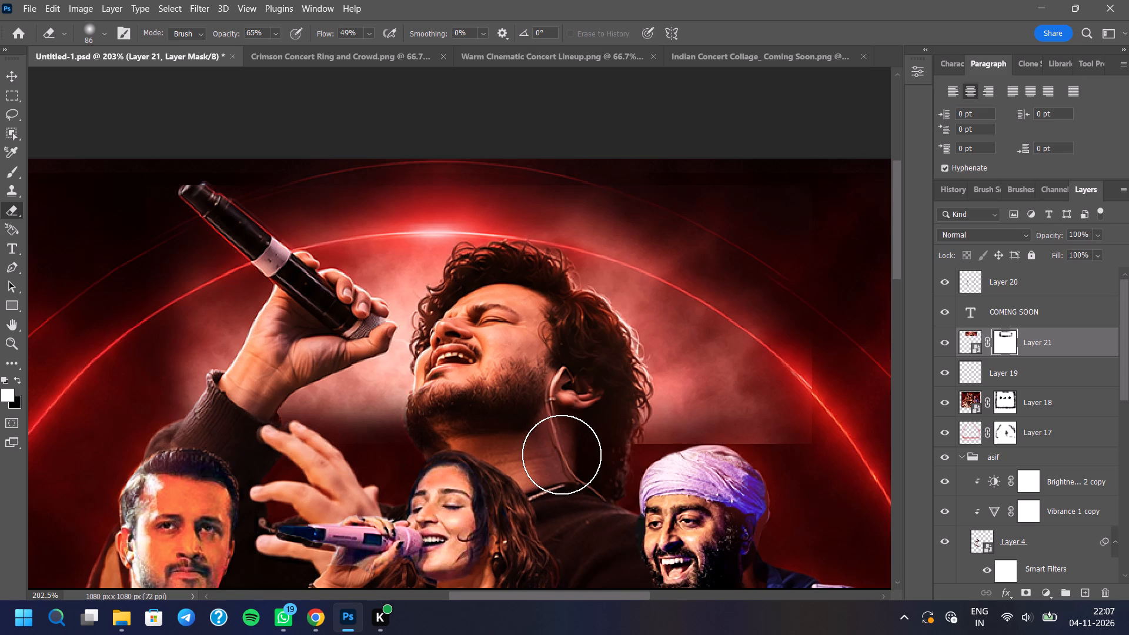
pyautogui.click(562, 453)
pyautogui.doubleClick(566, 455)
pyautogui.moveTo(569, 457); pyautogui.dragTo(576, 461)
pyautogui.moveTo(582, 461); pyautogui.dragTo(595, 463)
pyautogui.click(632, 463)
pyautogui.click(640, 463)
pyautogui.click(666, 463)
pyautogui.click(678, 462)
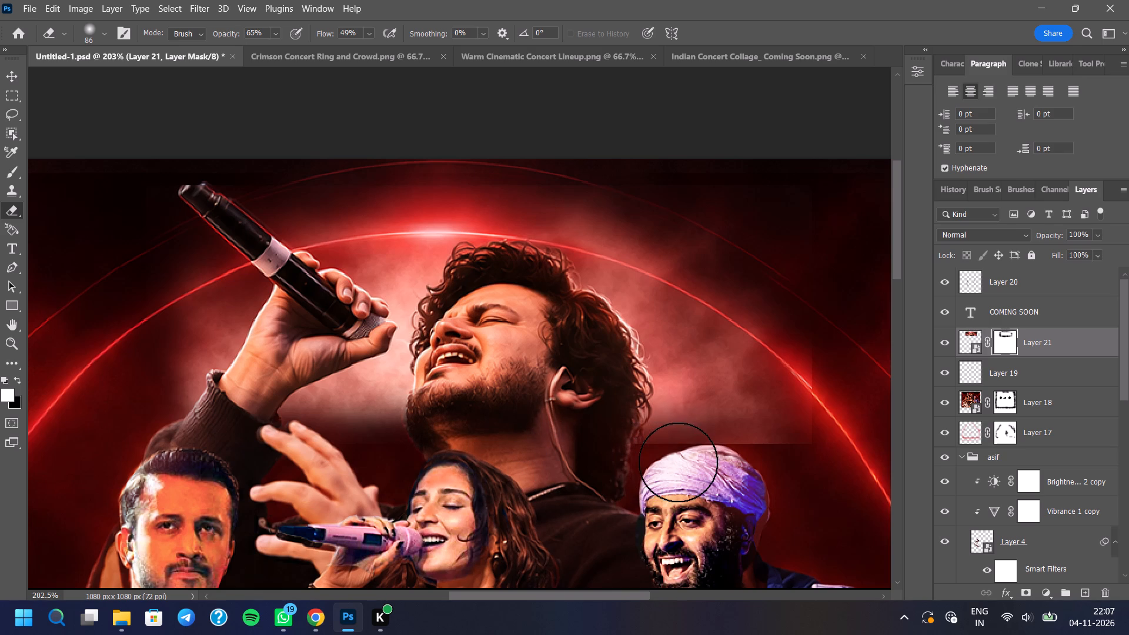
# Blend away the fog layer's hard bottom edge on the mask just above the purple turban.
pyautogui.moveTo(670, 462); pyautogui.dragTo(663, 462)
pyautogui.tripleClick(653, 462)
pyautogui.click(651, 460)
pyautogui.moveTo(664, 459); pyautogui.dragTo(686, 460)
pyautogui.click(716, 460)
pyautogui.click(725, 460)
pyautogui.click(737, 460)
pyautogui.tripleClick(744, 459)
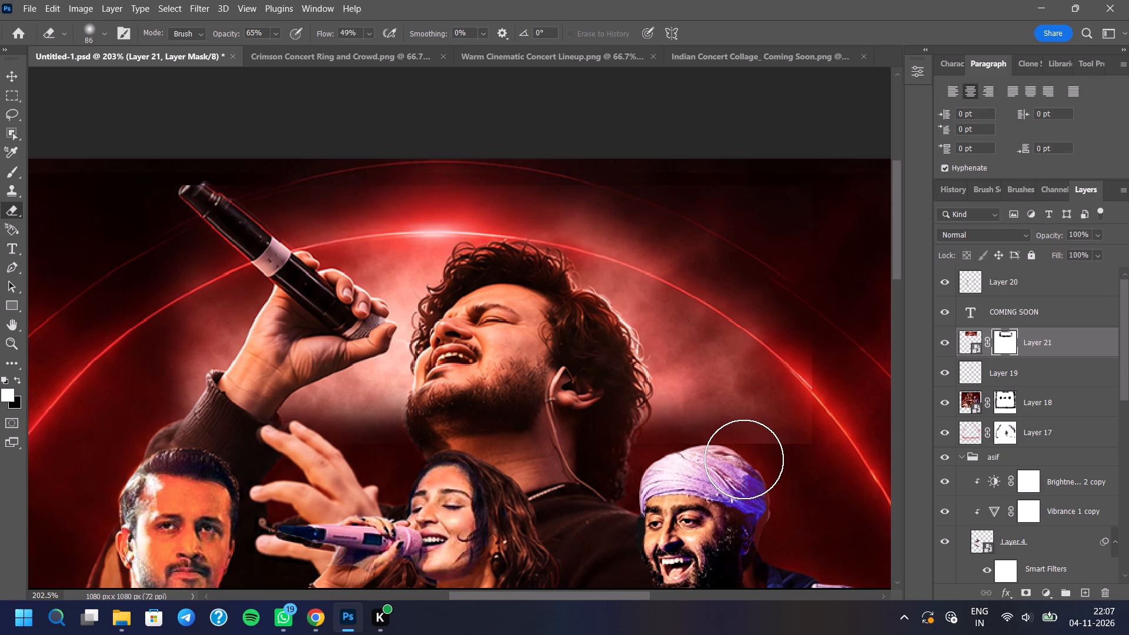
# Fade the fog layer's bottom-right corner on the mask beyond the purple turban.
pyautogui.moveTo(760, 462); pyautogui.dragTo(768, 463)
pyautogui.click(774, 463)
pyautogui.click(787, 463)
pyautogui.moveTo(793, 463); pyautogui.dragTo(799, 464)
pyautogui.click(804, 464)
pyautogui.click(819, 464)
pyautogui.moveTo(807, 469); pyautogui.dragTo(788, 471)
pyautogui.doubleClick(780, 468)
pyautogui.moveTo(804, 469); pyautogui.dragTo(811, 470)
# Soften the fog layer's right edge on the mask where it crosses the glowing ring.
pyautogui.moveTo(816, 470); pyautogui.dragTo(831, 452)
pyautogui.moveTo(844, 394); pyautogui.dragTo(841, 380)
pyautogui.click(839, 362)
pyautogui.doubleClick(838, 358)
pyautogui.doubleClick(833, 352)
pyautogui.click(830, 357)
pyautogui.click(823, 362)
pyautogui.click(820, 366)
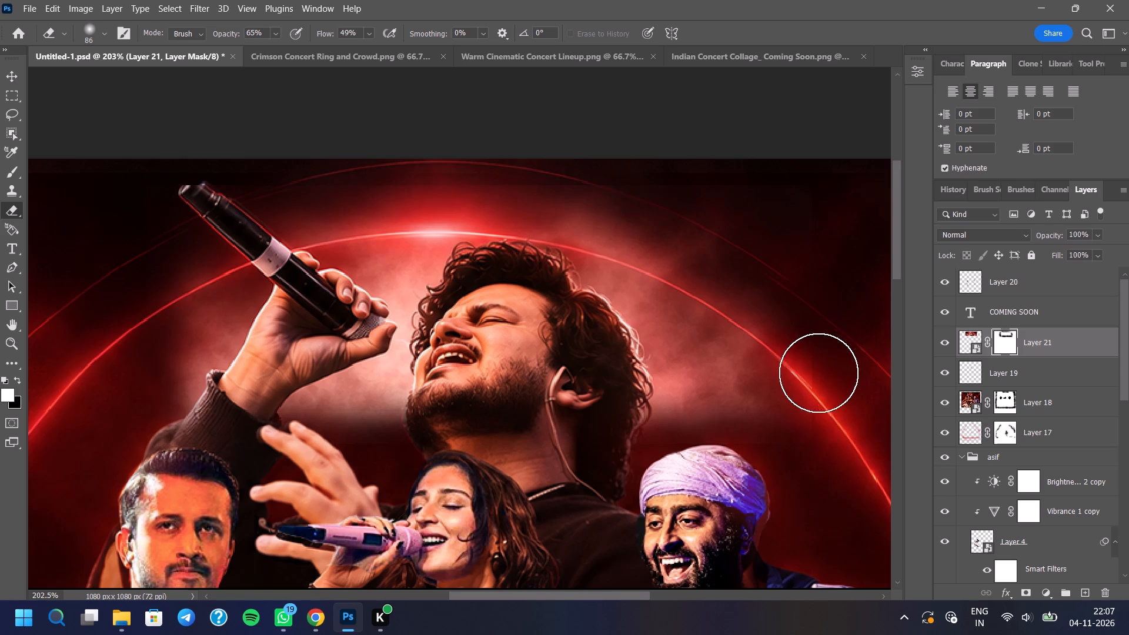
pyautogui.doubleClick(816, 377)
pyautogui.click(817, 364)
pyautogui.click(821, 358)
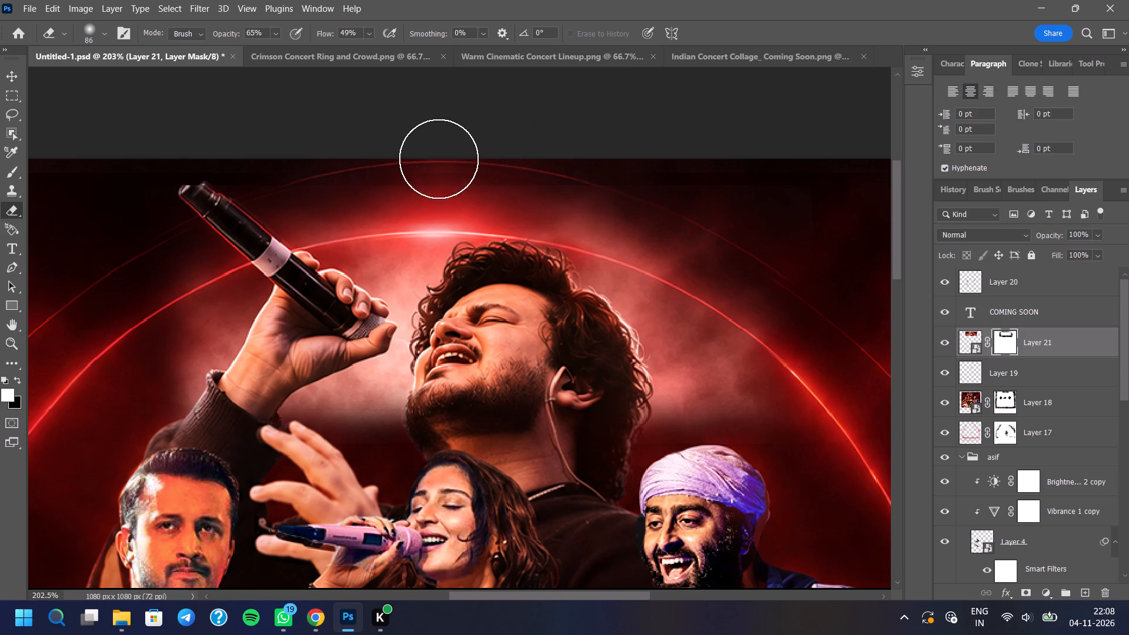
# Fade the fog layer's top edge on the mask between the microphone and the top of the ring.
pyautogui.click(380, 163)
pyautogui.doubleClick(373, 173)
pyautogui.moveTo(373, 172); pyautogui.dragTo(383, 171)
pyautogui.click(393, 169)
pyautogui.moveTo(404, 169); pyautogui.dragTo(409, 169)
pyautogui.click(418, 168)
pyautogui.click(437, 168)
pyautogui.doubleClick(452, 169)
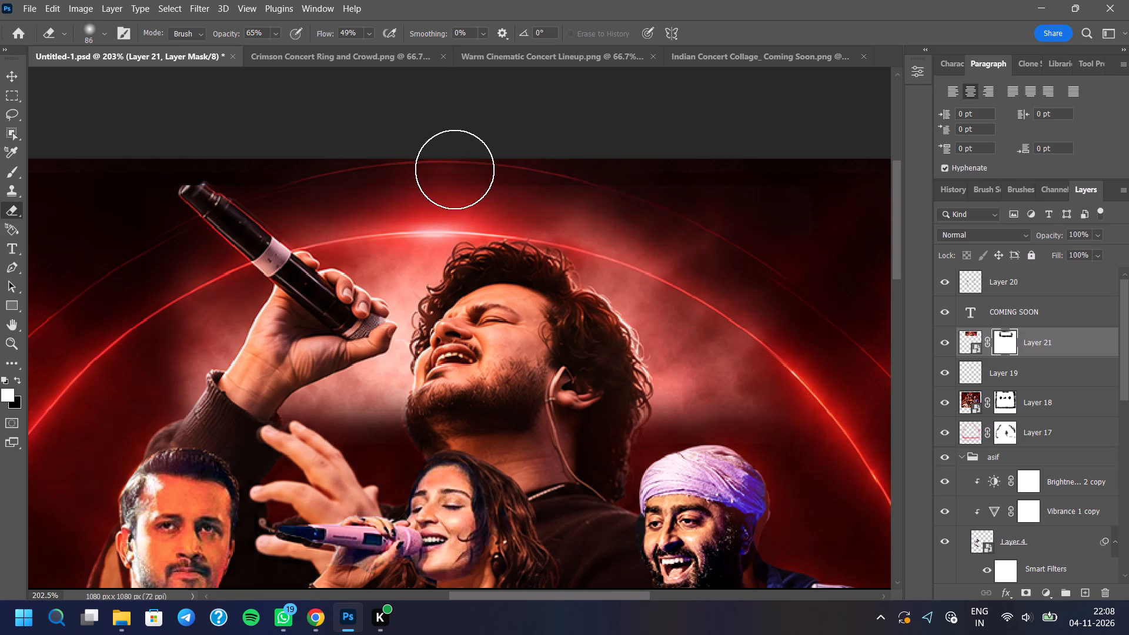
# Soften the rest of the fog layer's top edge on the mask, above the top singer's hair and toward the right.
pyautogui.tripleClick(476, 169)
pyautogui.tripleClick(478, 172)
pyautogui.moveTo(489, 173); pyautogui.dragTo(497, 173)
pyautogui.click(518, 173)
pyautogui.moveTo(535, 173); pyautogui.dragTo(541, 173)
pyautogui.click(569, 178)
pyautogui.click(576, 178)
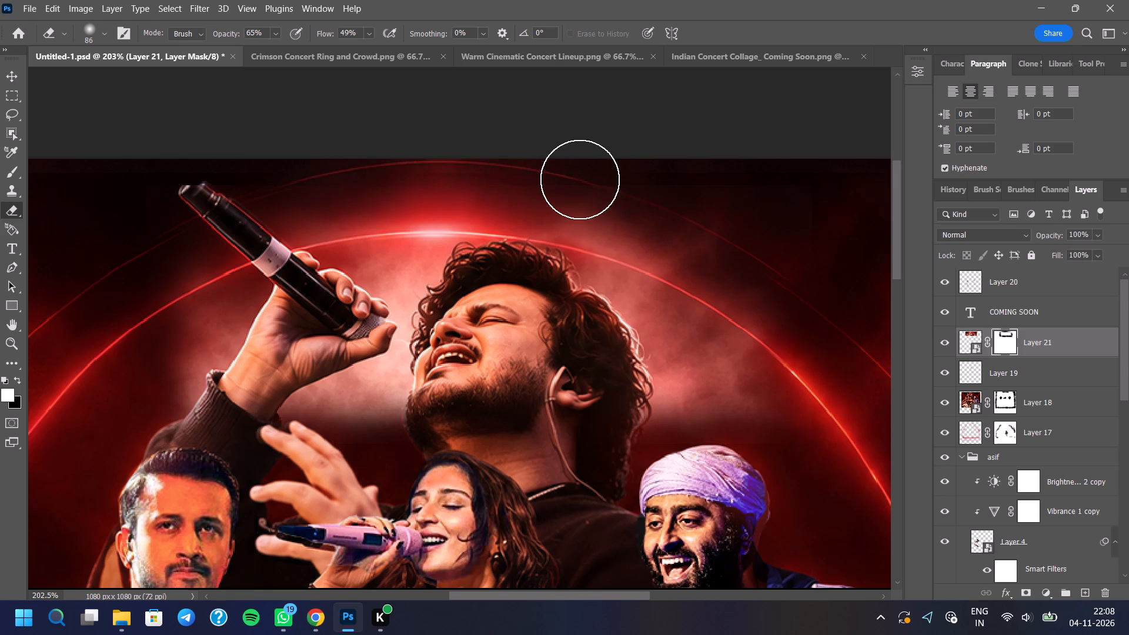
pyautogui.click(580, 179)
pyautogui.click(591, 180)
pyautogui.moveTo(656, 185); pyautogui.dragTo(717, 193)
# Examine the fog blending around the top singer, both on the whole poster and up close.
pyautogui.scroll(-6, 388, 245)
pyautogui.scroll(-4, 480, 205)
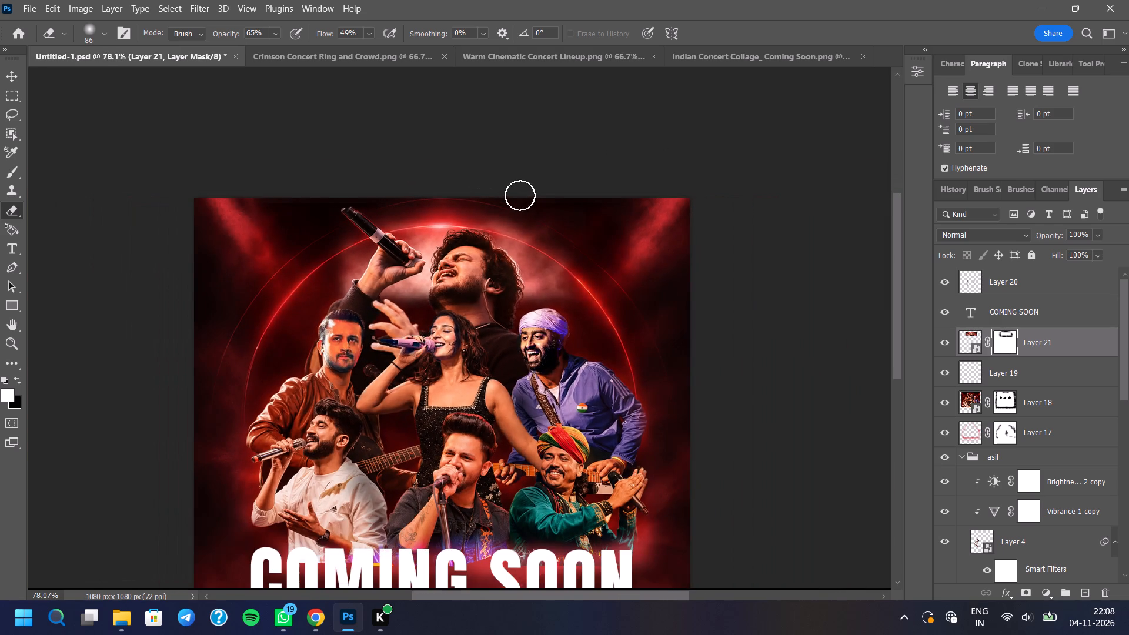
pyautogui.scroll(-4, 497, 212)
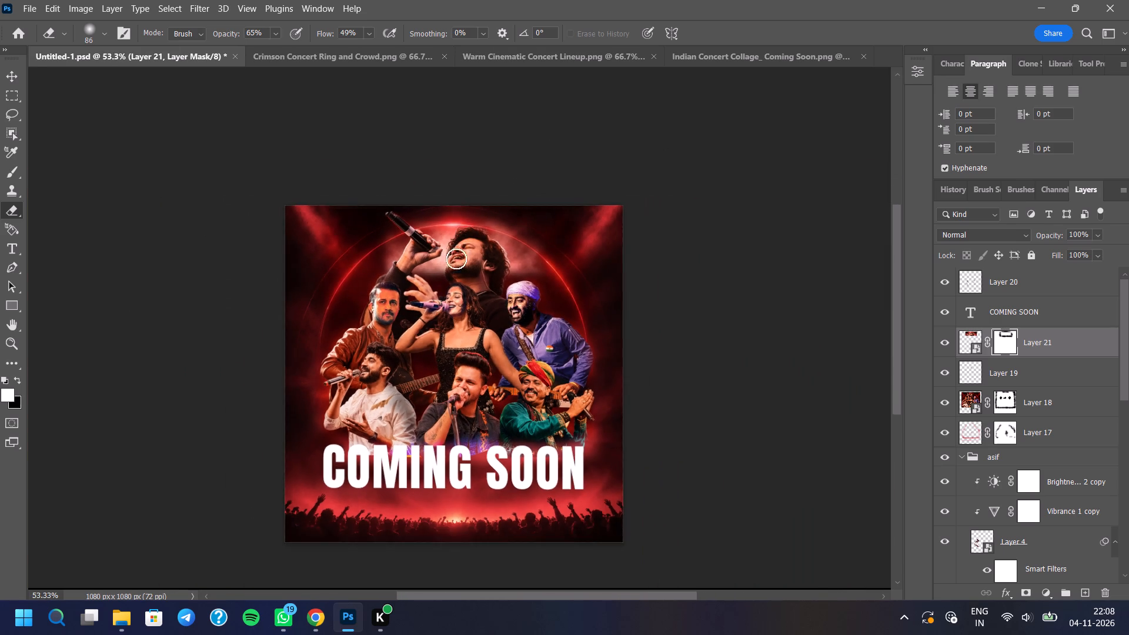
pyautogui.scroll(15, 453, 264)
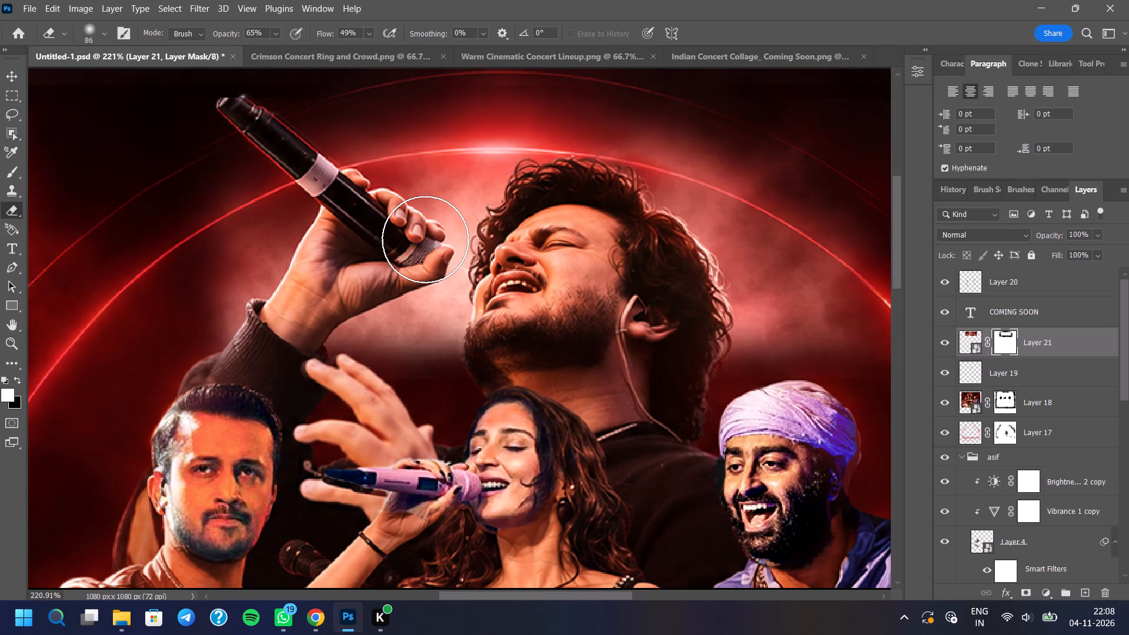
pyautogui.scroll(11, 425, 239)
pyautogui.scroll(-3, 425, 239)
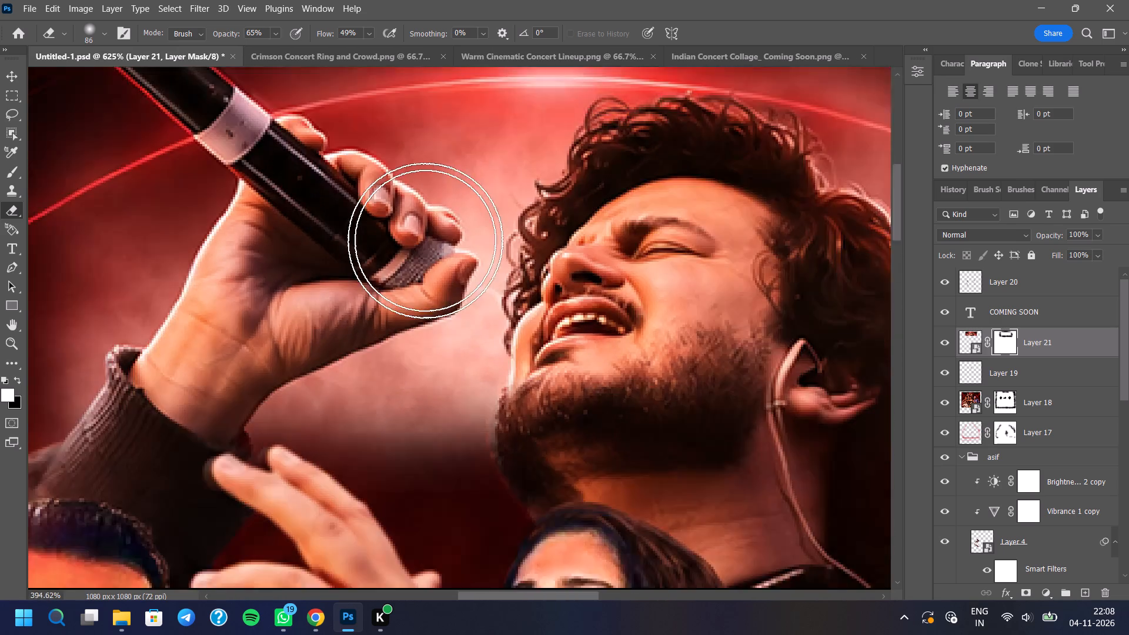
pyautogui.scroll(-18, 425, 240)
pyautogui.scroll(-4, 445, 218)
pyautogui.scroll(7, 450, 273)
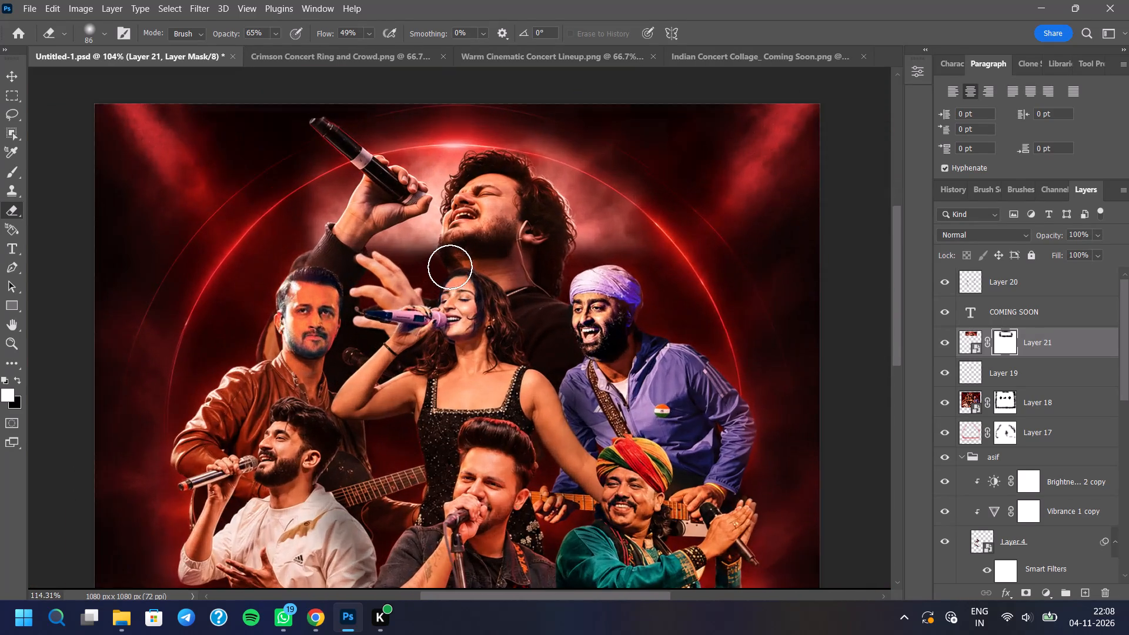
pyautogui.scroll(11, 450, 267)
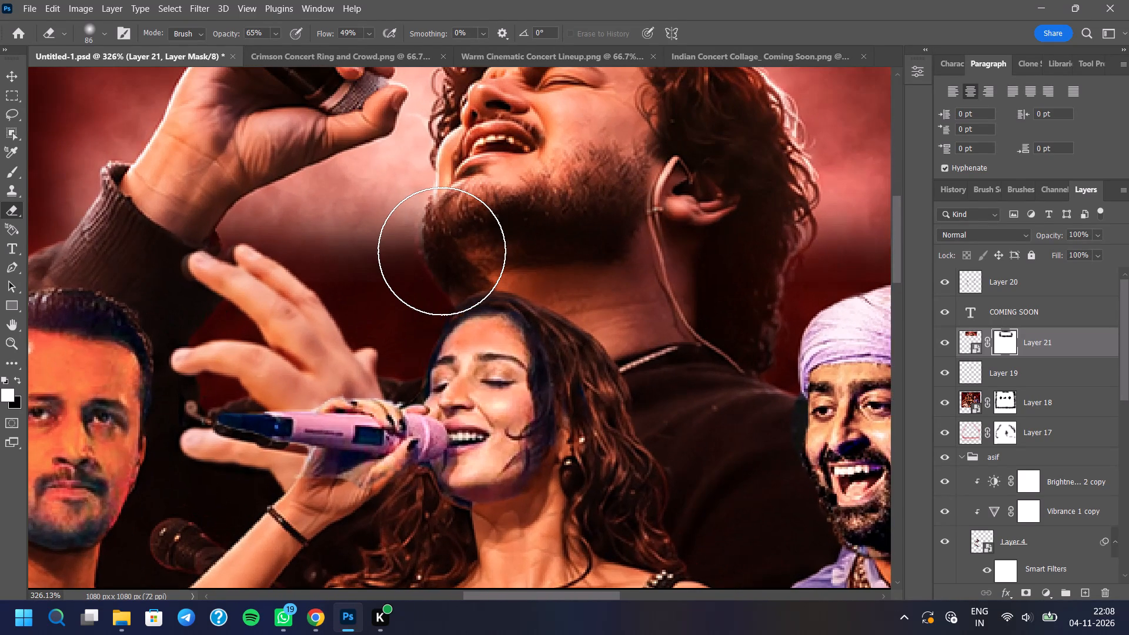
pyautogui.scroll(7, 442, 253)
pyautogui.scroll(-6, 445, 230)
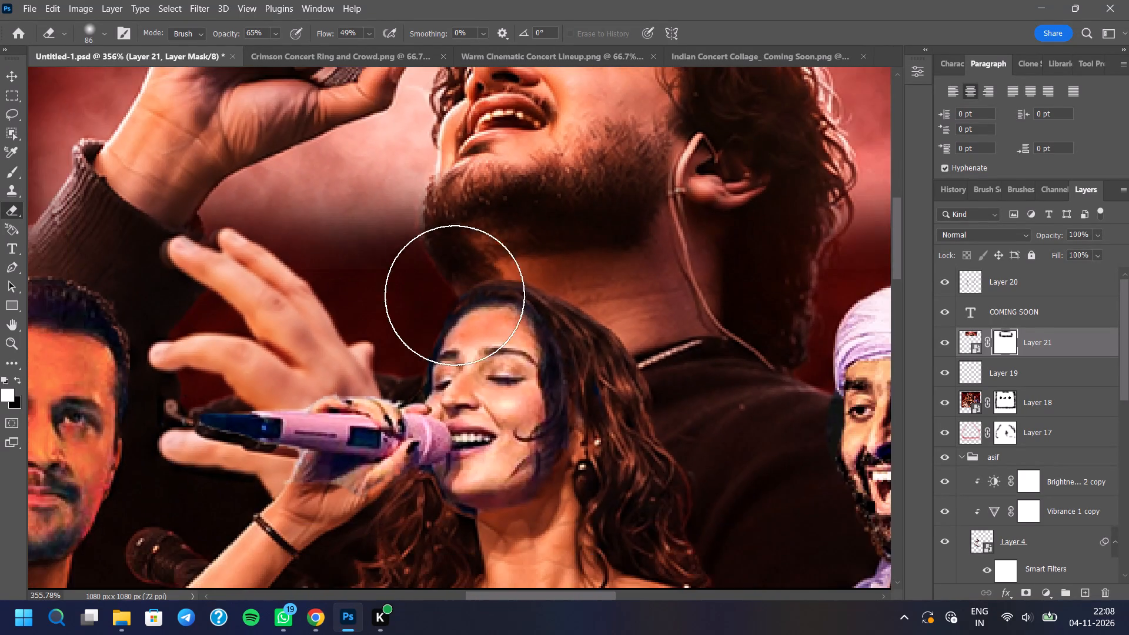
pyautogui.scroll(4, 455, 315)
pyautogui.scroll(-5, 459, 309)
# Hide and show Layer 19 to compare its effect on the female singer's face.
pyautogui.click(946, 369)
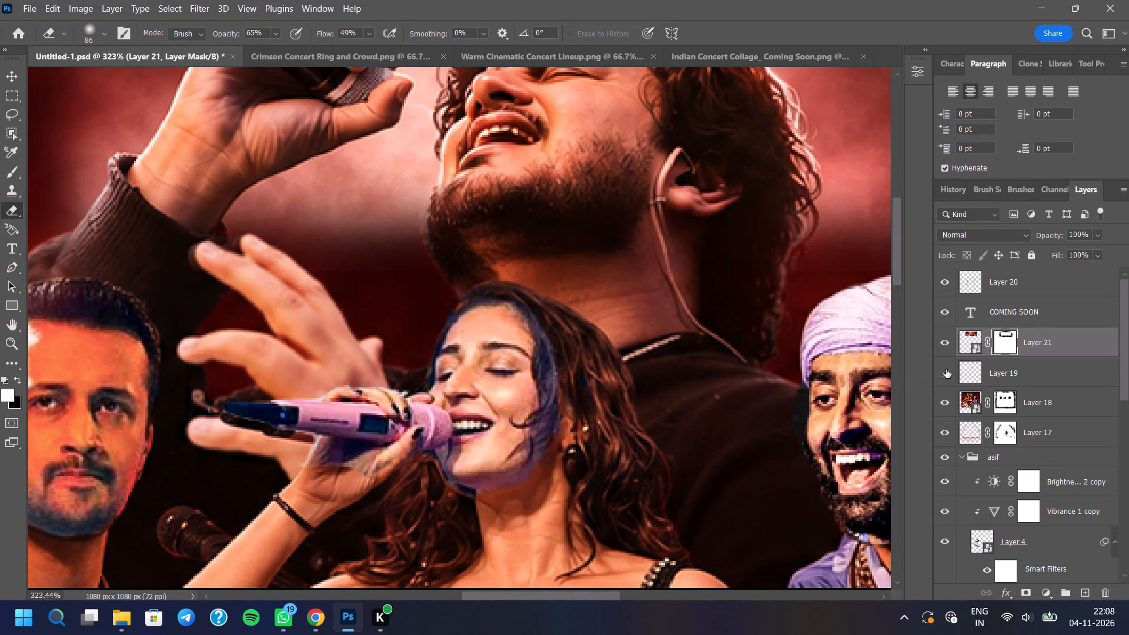
pyautogui.click(946, 369)
# Brush a soft orange skin tint over the female singer's chin on Layer 19 with a 12 px Soft Round brush.
pyautogui.click(995, 370)
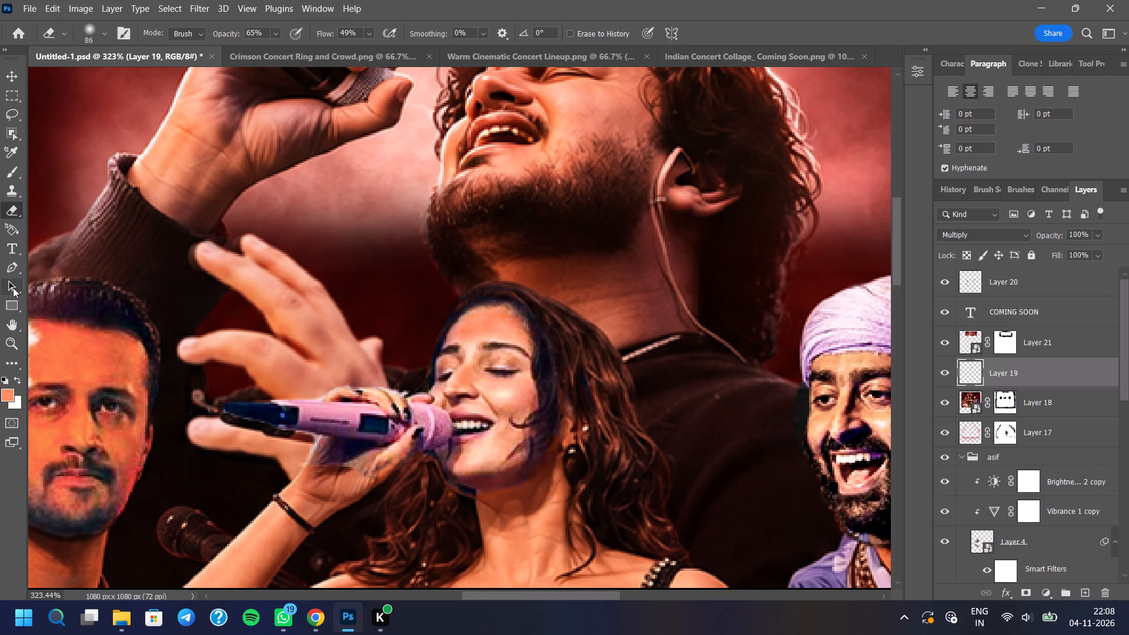
pyautogui.click(13, 170)
pyautogui.scroll(10, 447, 453)
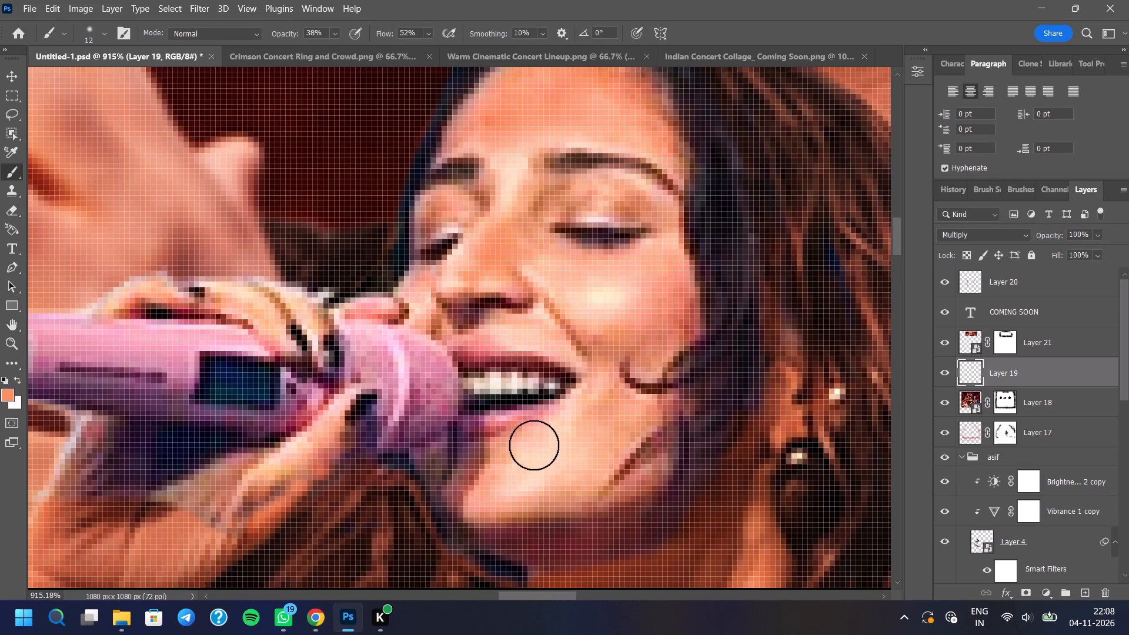
pyautogui.scroll(3, 471, 361)
pyautogui.rightClick(470, 363)
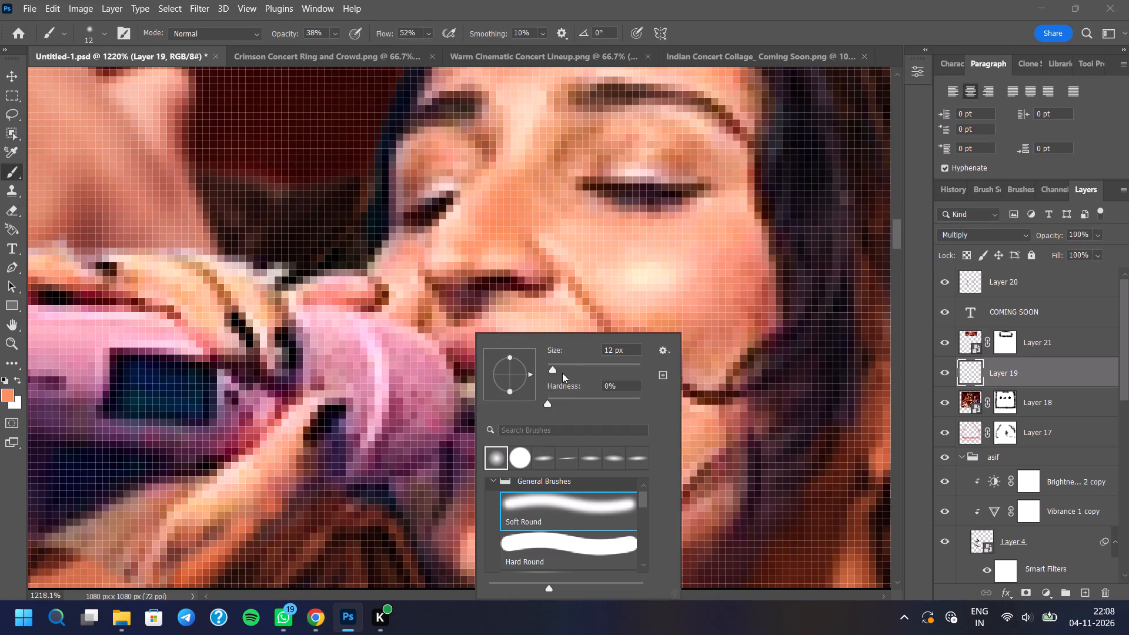
pyautogui.scroll(-6, 553, 377)
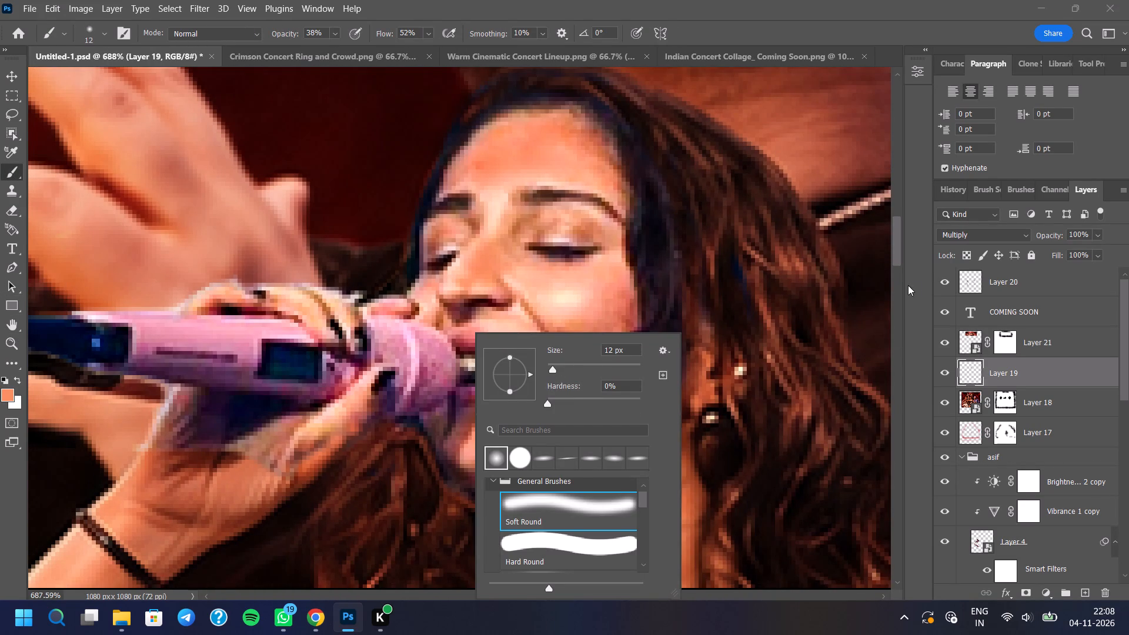
pyautogui.click(914, 285)
pyautogui.moveTo(516, 411); pyautogui.dragTo(487, 427)
pyautogui.moveTo(483, 429); pyautogui.dragTo(508, 429)
pyautogui.moveTo(496, 437); pyautogui.dragTo(503, 437)
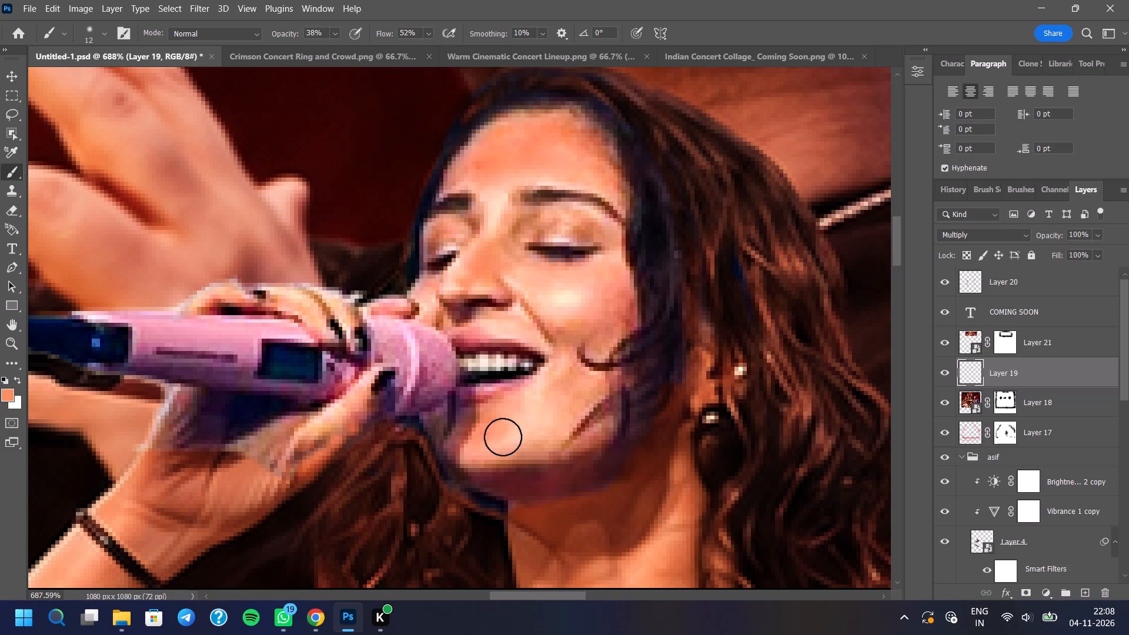
pyautogui.moveTo(503, 437); pyautogui.dragTo(542, 403)
pyautogui.moveTo(511, 436); pyautogui.dragTo(484, 442)
pyautogui.moveTo(475, 443); pyautogui.dragTo(493, 443)
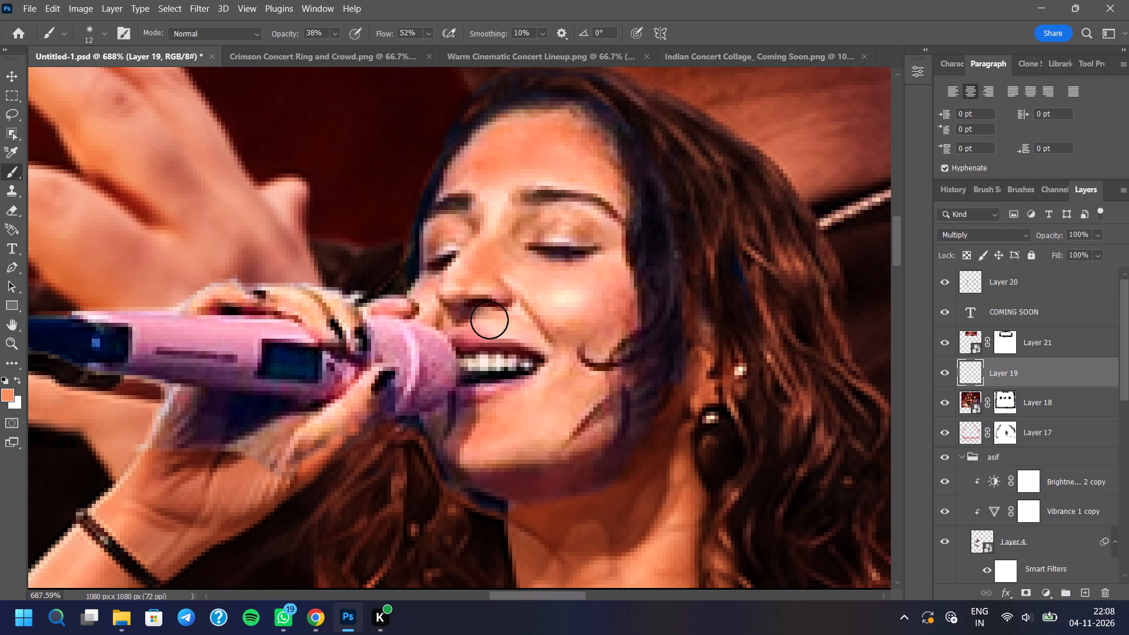
# Add orange tint to the female singer's upper lip, smile crease and cheek on Layer 19.
pyautogui.scroll(4, 498, 326)
pyautogui.click(487, 319)
pyautogui.click(501, 319)
pyautogui.click(515, 322)
pyautogui.moveTo(537, 327); pyautogui.dragTo(545, 330)
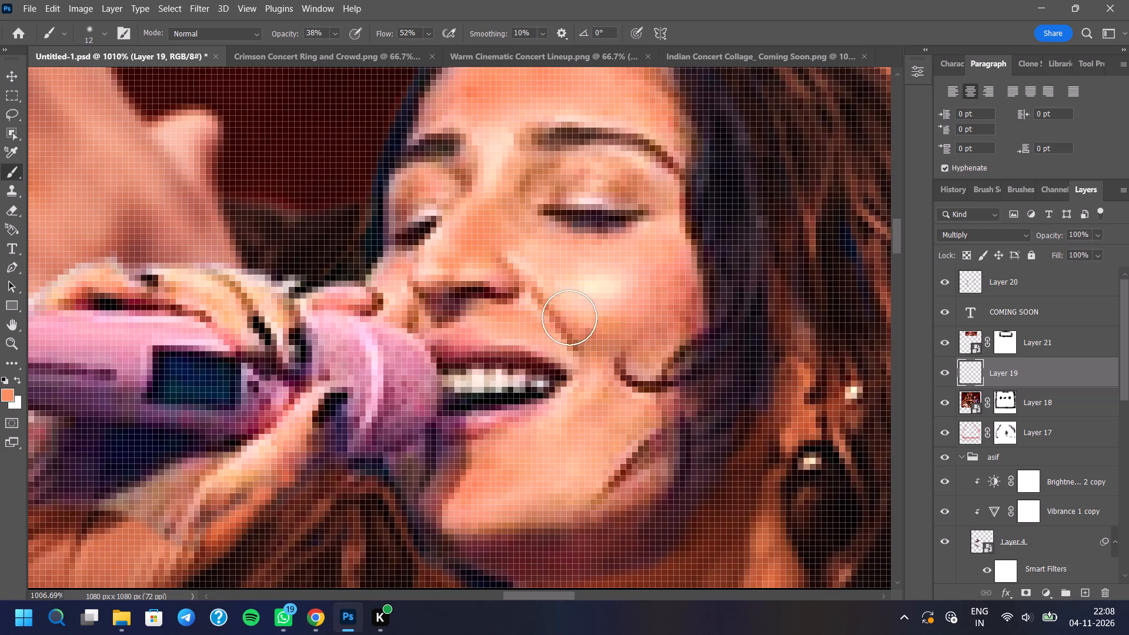
pyautogui.click(655, 253)
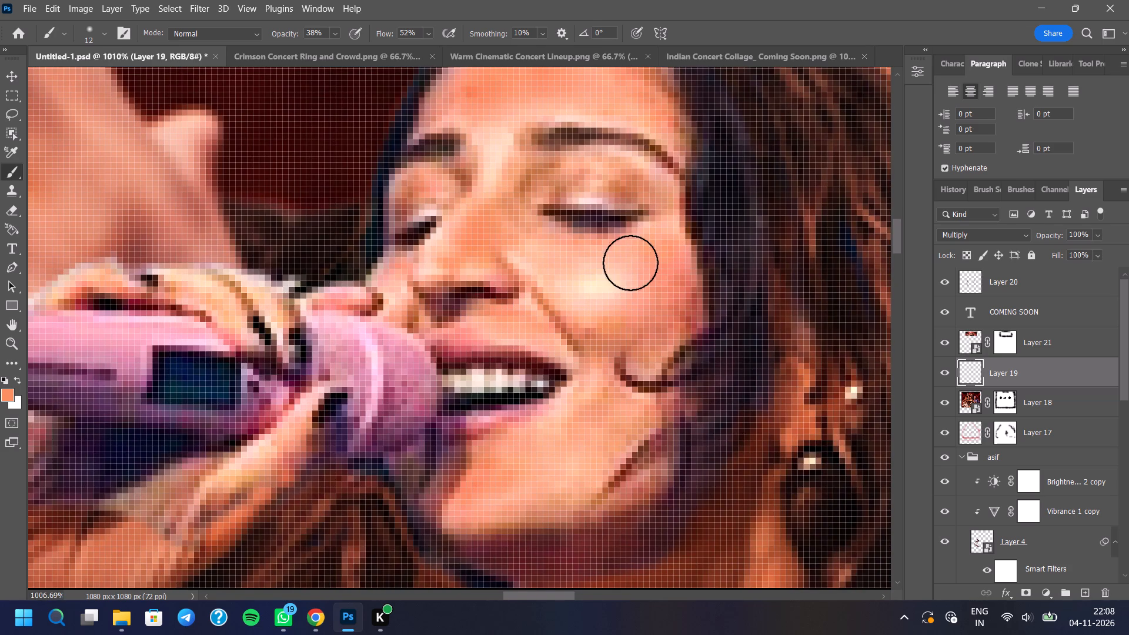
# Dab orange tint along the female singer's hairline, from beside her eye up to her forehead, on Layer 19.
pyautogui.scroll(-8, 438, 282)
pyautogui.scroll(1, 469, 300)
pyautogui.scroll(-1, 469, 302)
pyautogui.scroll(7, 436, 209)
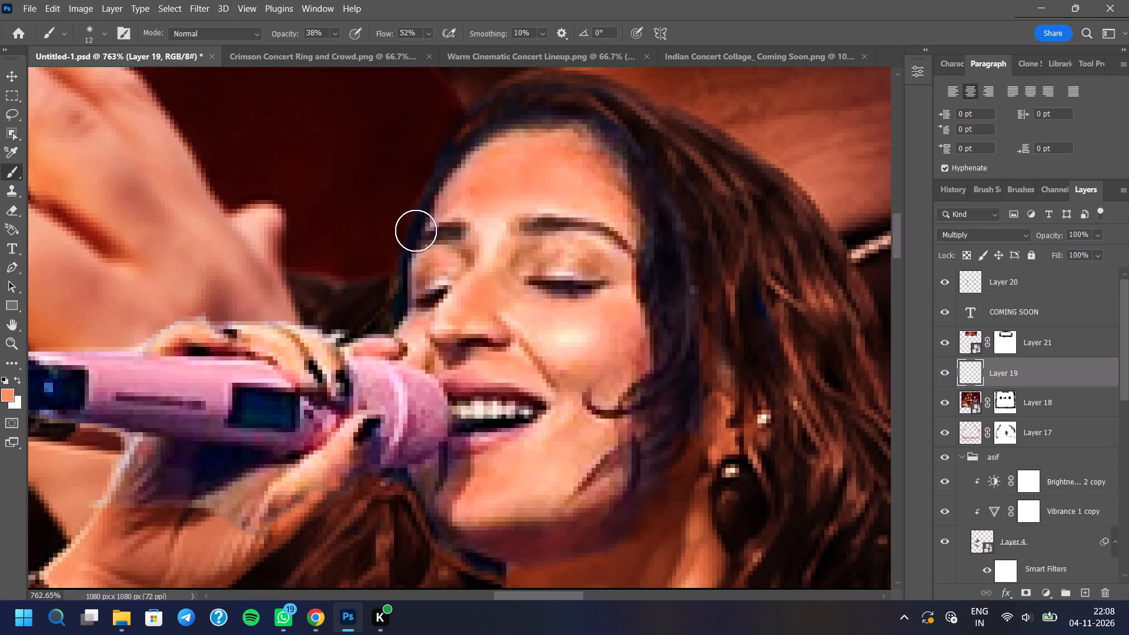
pyautogui.scroll(3, 416, 230)
pyautogui.click(406, 287)
pyautogui.click(392, 310)
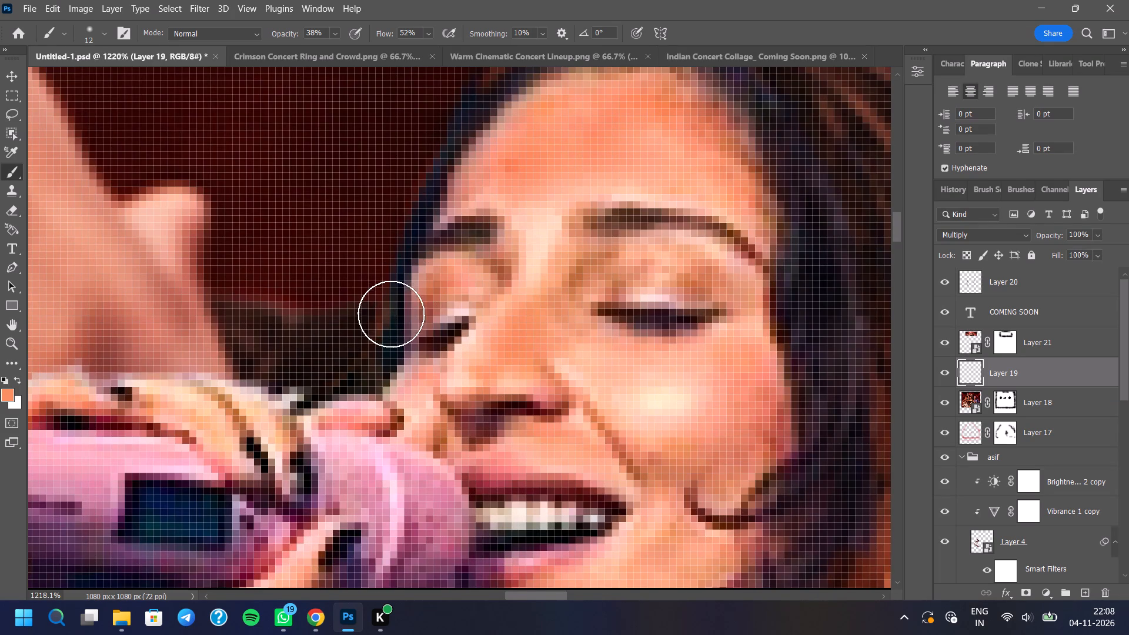
pyautogui.click(375, 344)
pyautogui.click(386, 367)
pyautogui.click(425, 213)
pyautogui.click(435, 210)
pyautogui.click(473, 179)
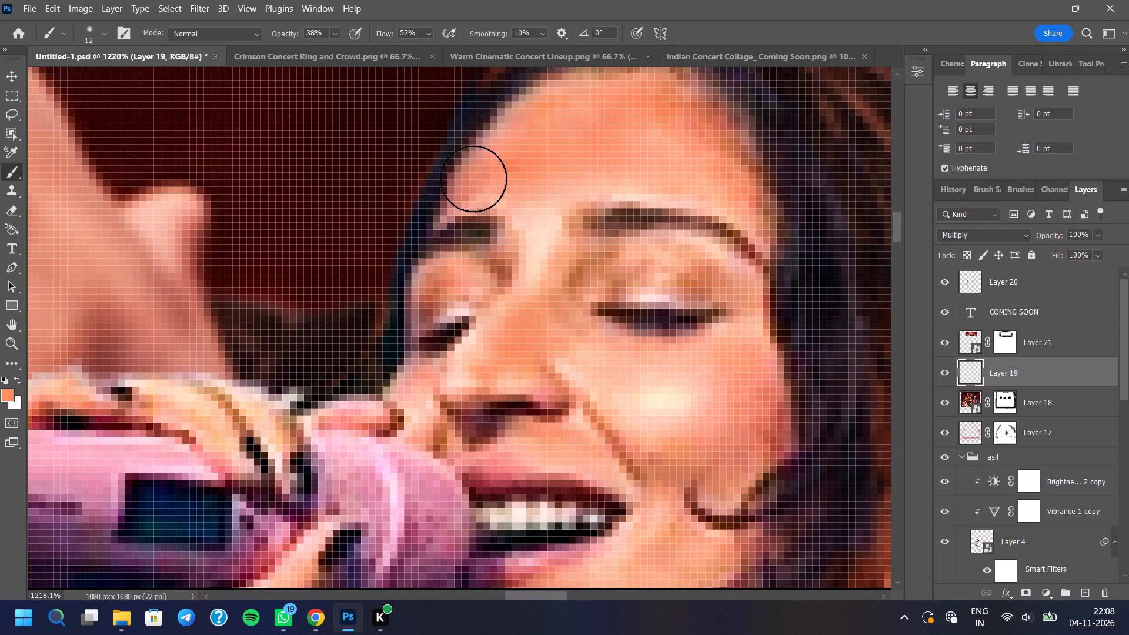
# Review the whole poster's overall look, including the female singer's tinted face and the fog behind the top singer.
pyautogui.scroll(-16, 477, 332)
pyautogui.scroll(-7, 518, 333)
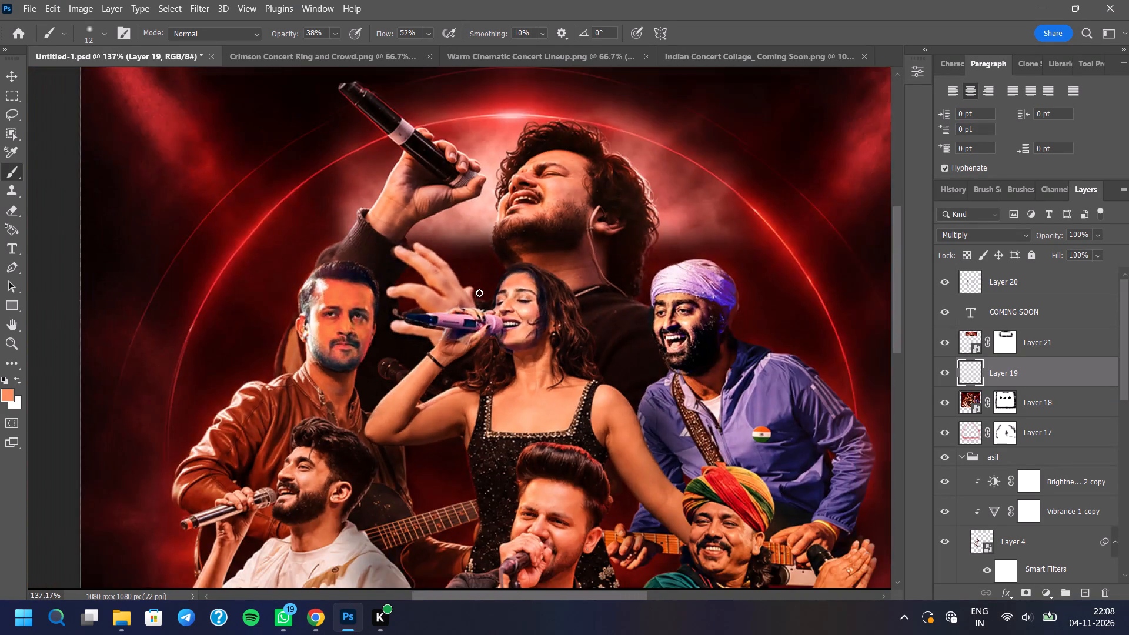
pyautogui.scroll(-5, 477, 286)
pyautogui.scroll(-3, 520, 266)
pyautogui.scroll(12, 509, 295)
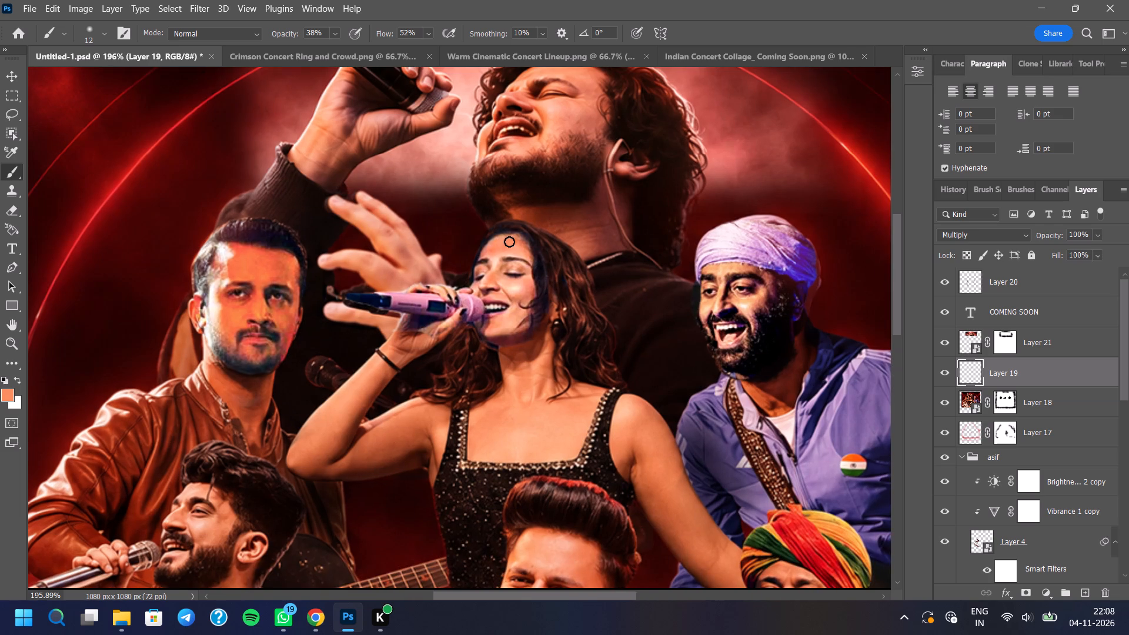
pyautogui.scroll(-11, 510, 283)
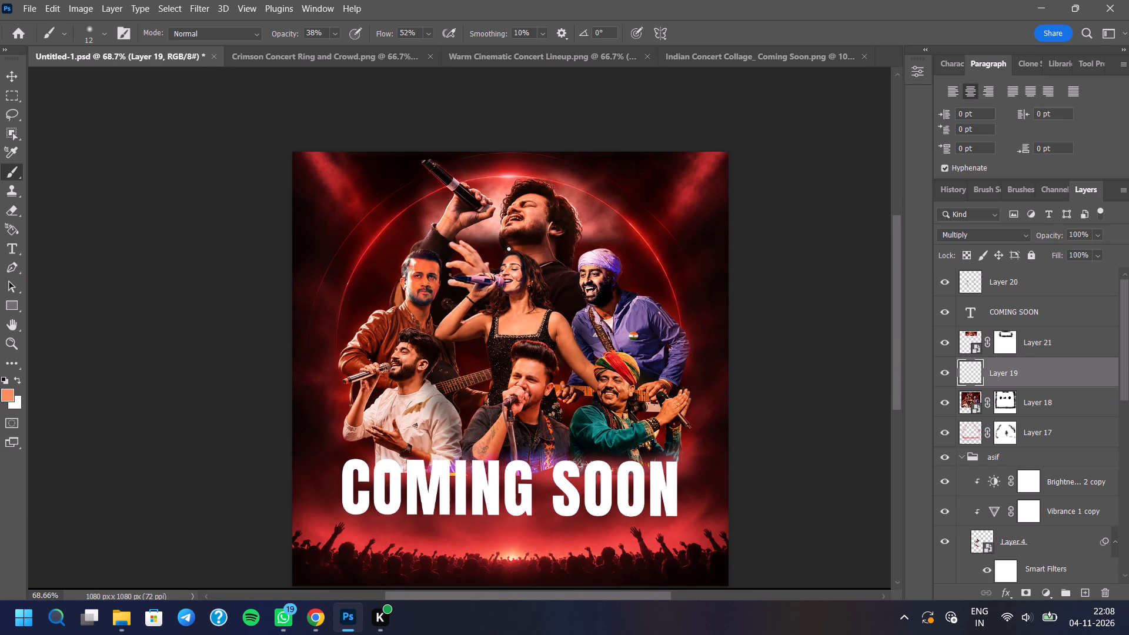
pyautogui.scroll(-1, 500, 258)
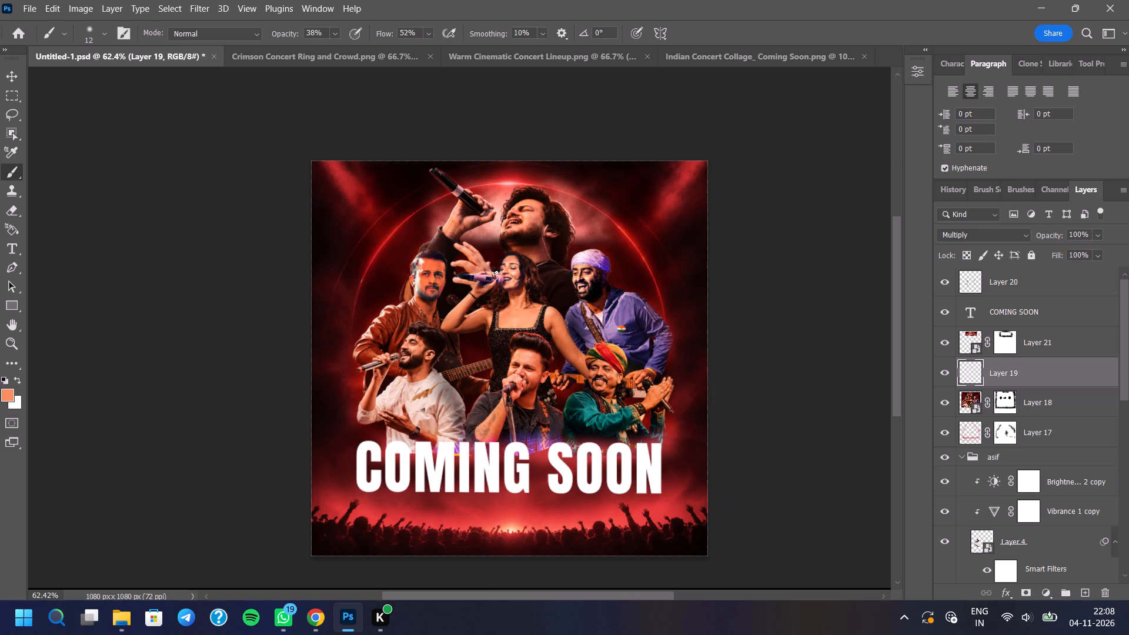
pyautogui.scroll(2, 486, 390)
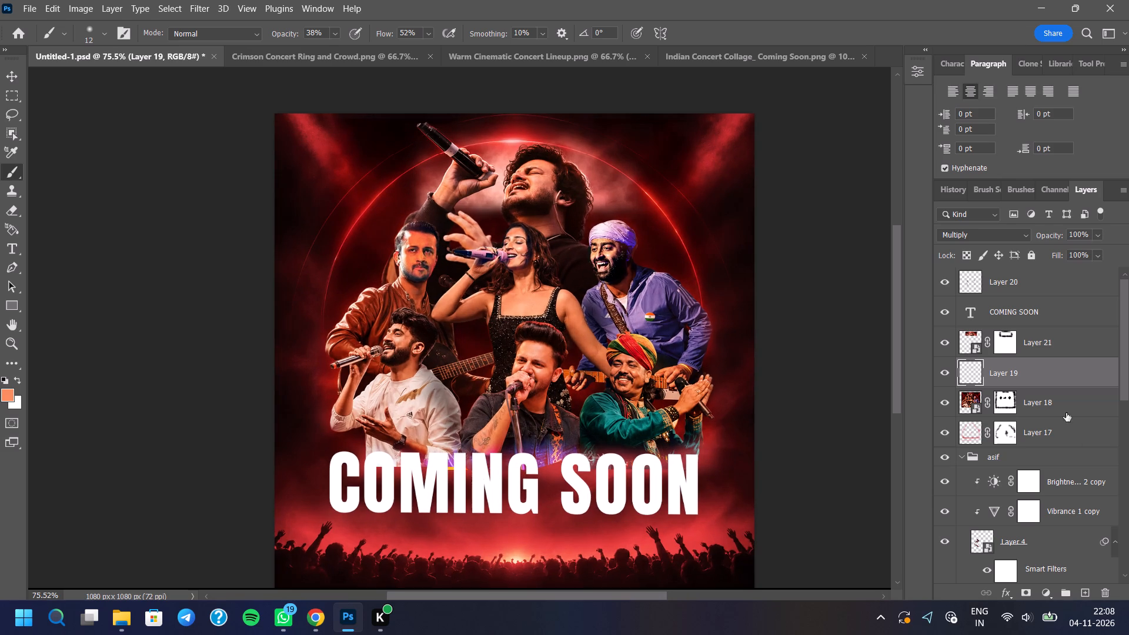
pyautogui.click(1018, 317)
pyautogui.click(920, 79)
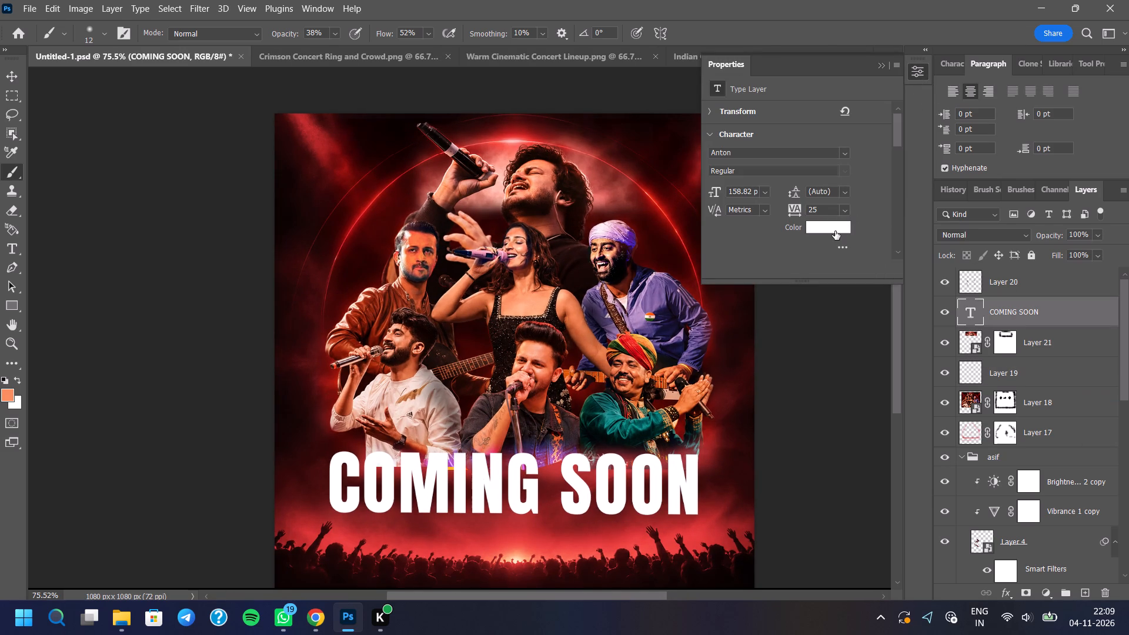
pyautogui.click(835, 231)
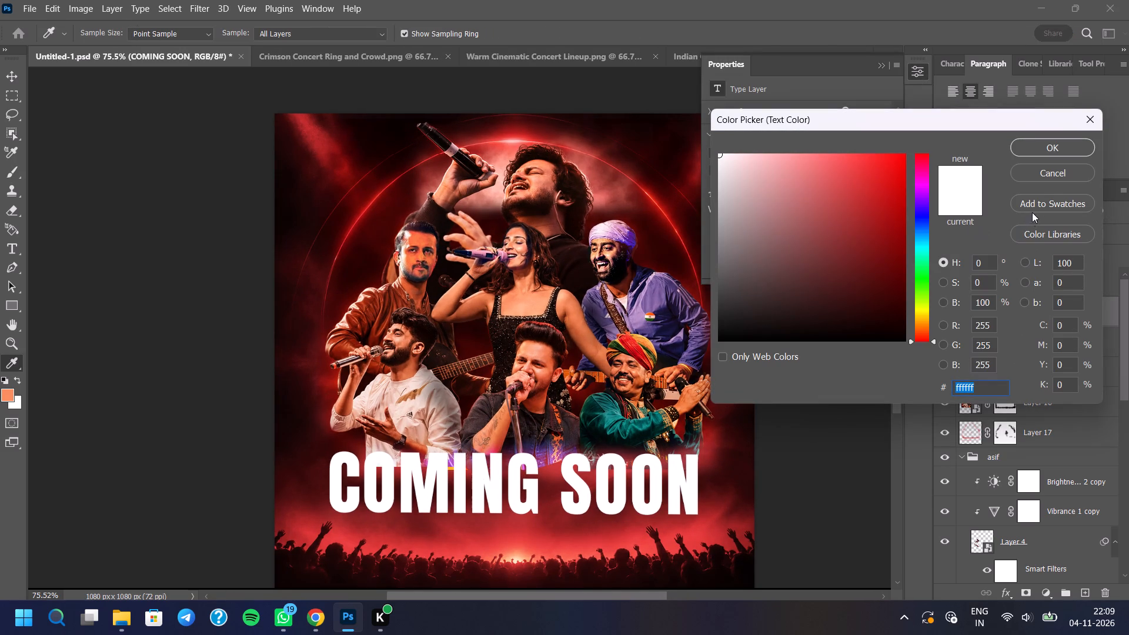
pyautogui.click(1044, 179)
# In the COMING SOON text's layer style, try Bevel & Emboss, Stroke, Inner Shadow and Outer Glow, keeping only Inner Glow enabled.
pyautogui.doubleClick(1091, 312)
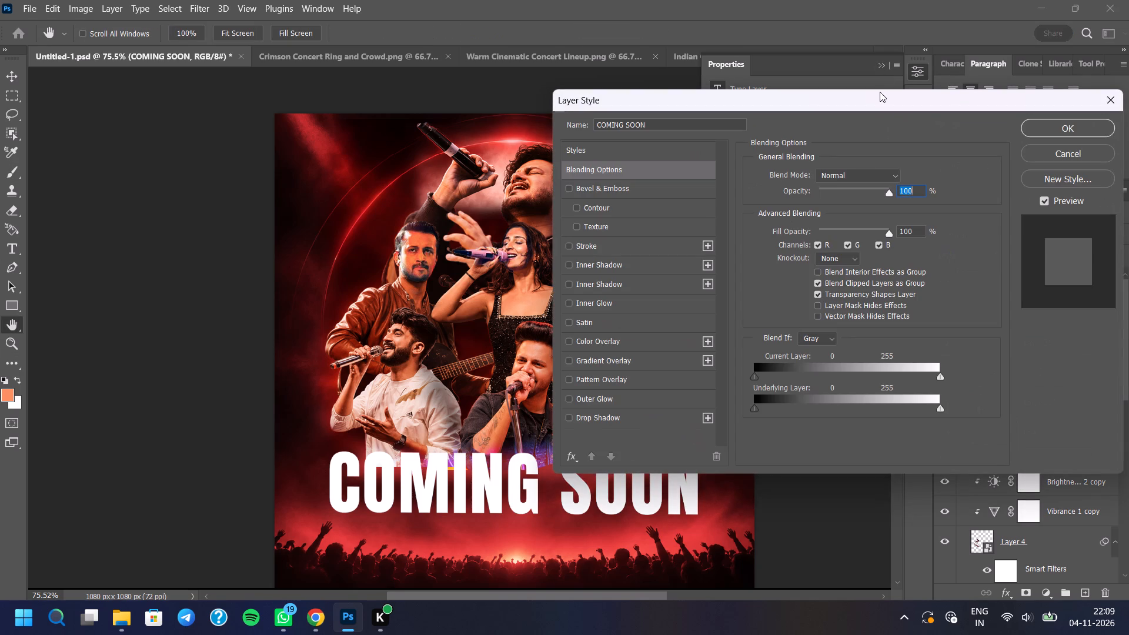
pyautogui.click(574, 191)
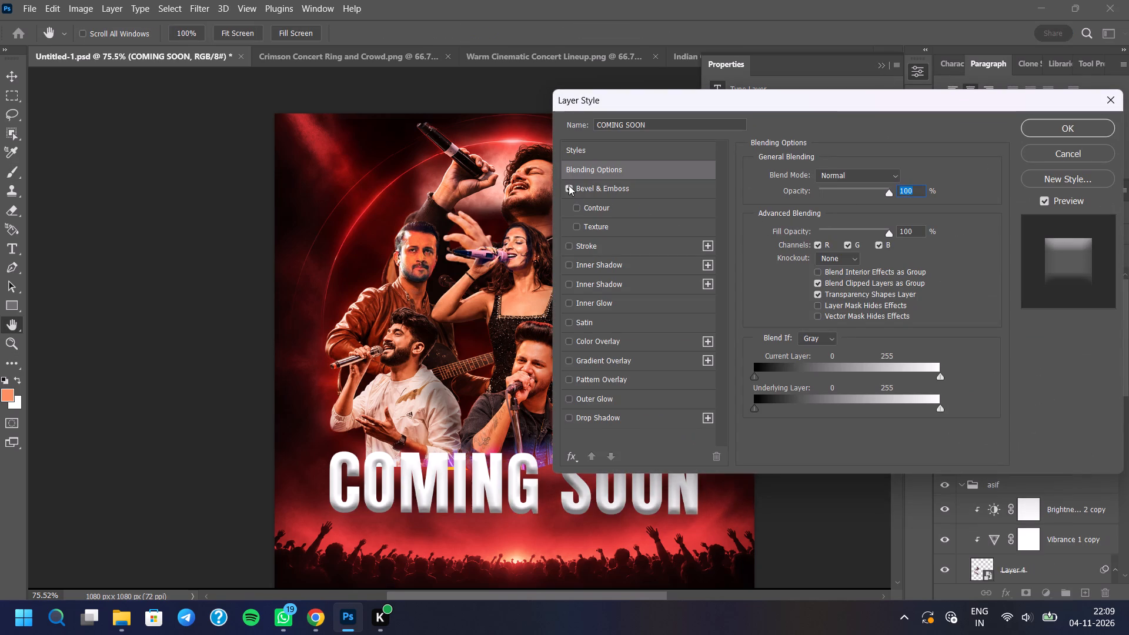
pyautogui.click(569, 185)
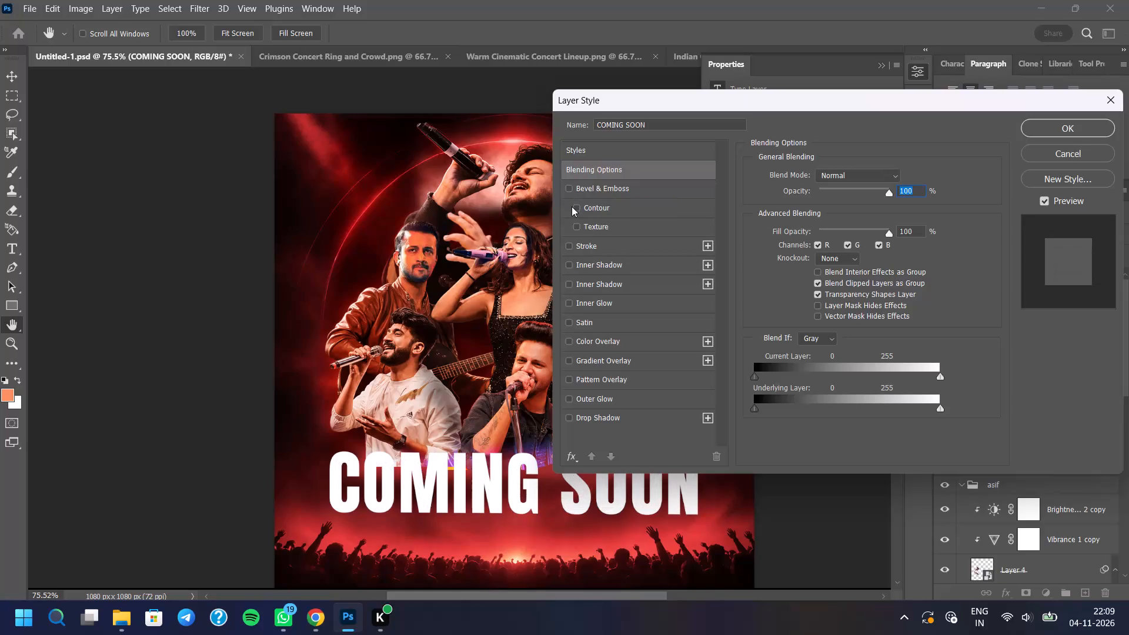
pyautogui.click(572, 206)
pyautogui.click(572, 206)
pyautogui.click(576, 208)
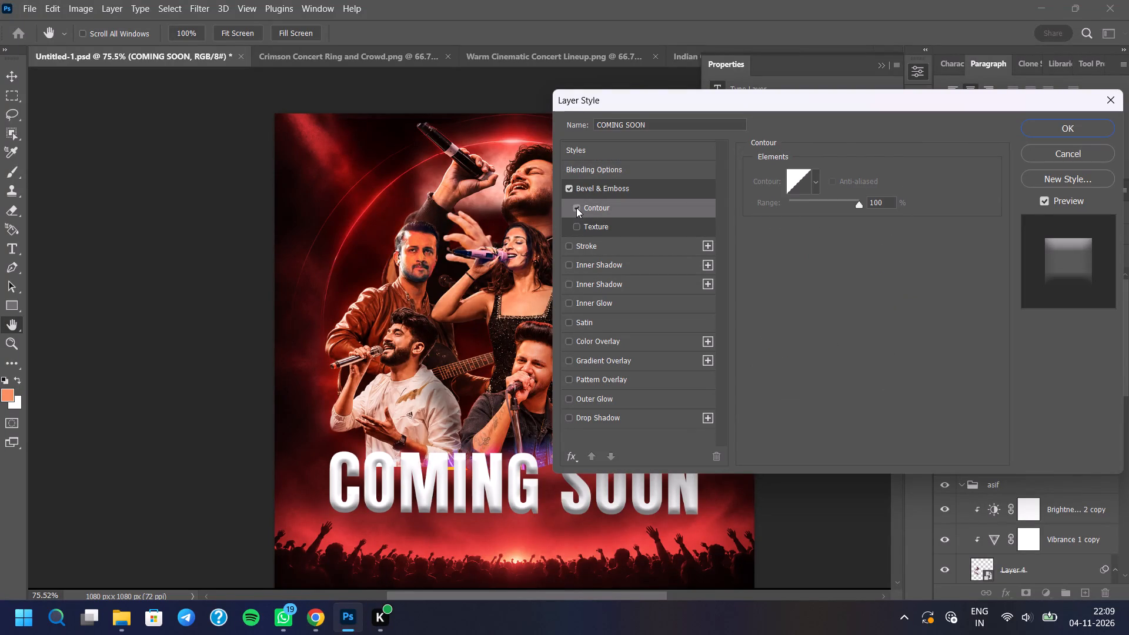
pyautogui.click(570, 186)
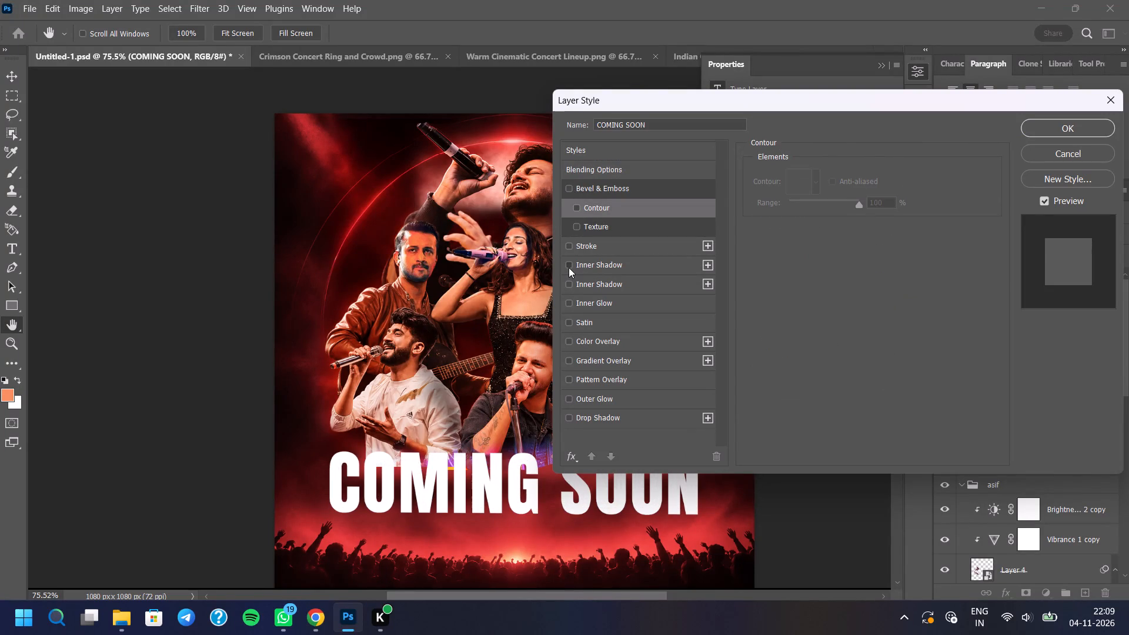
pyautogui.click(569, 268)
pyautogui.click(569, 268)
pyautogui.click(569, 249)
pyautogui.click(569, 249)
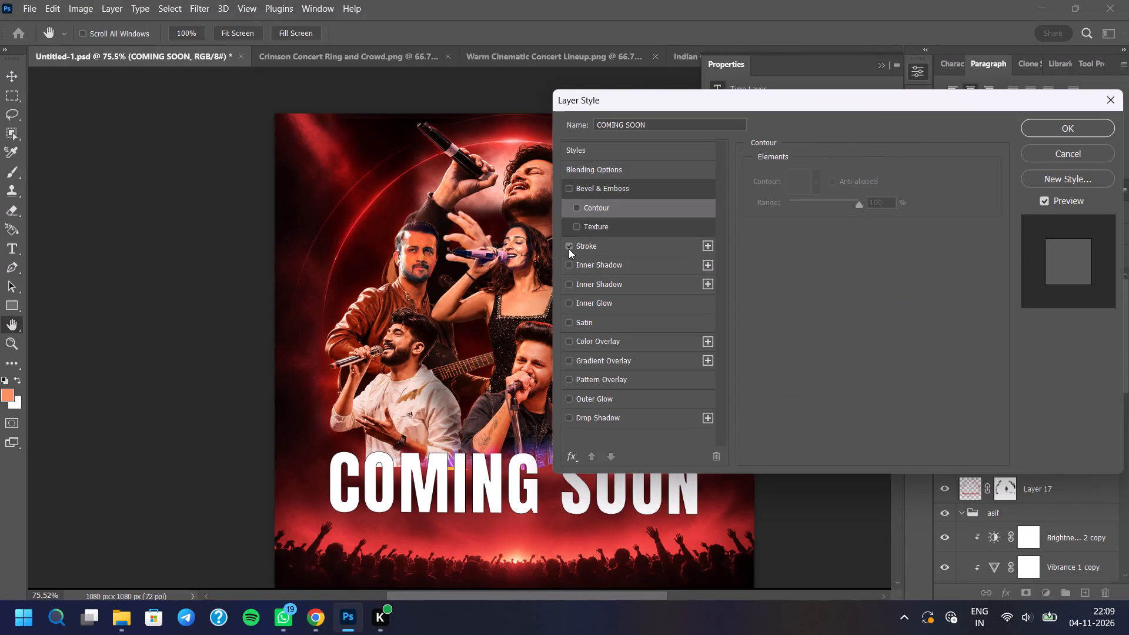
pyautogui.click(572, 297)
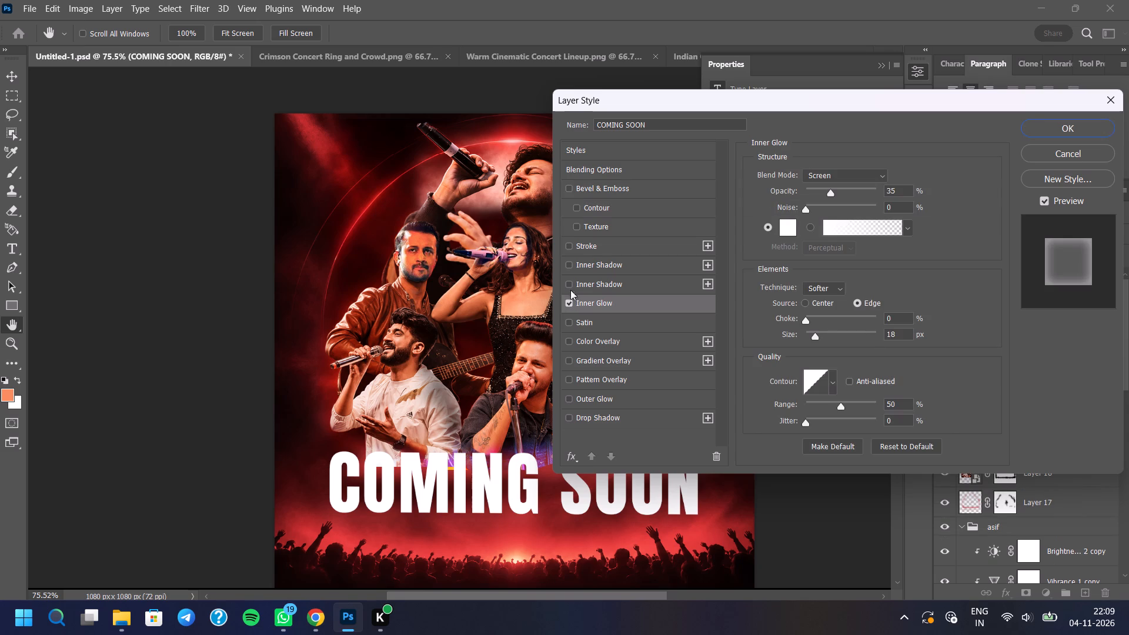
pyautogui.click(571, 280)
pyautogui.click(571, 280)
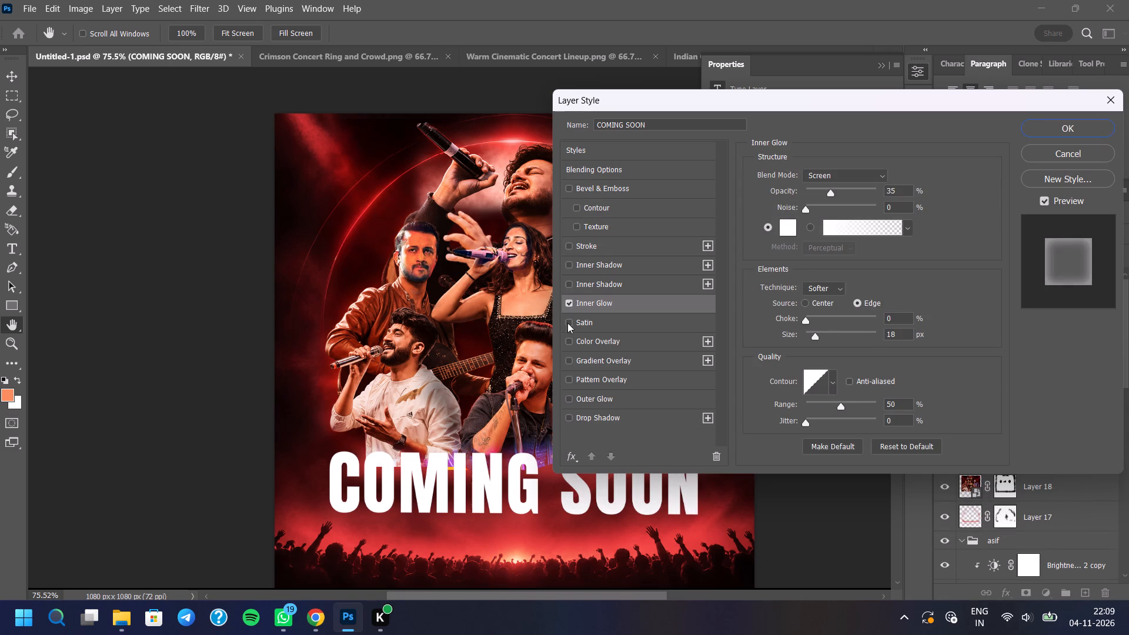
pyautogui.click(569, 402)
pyautogui.click(569, 402)
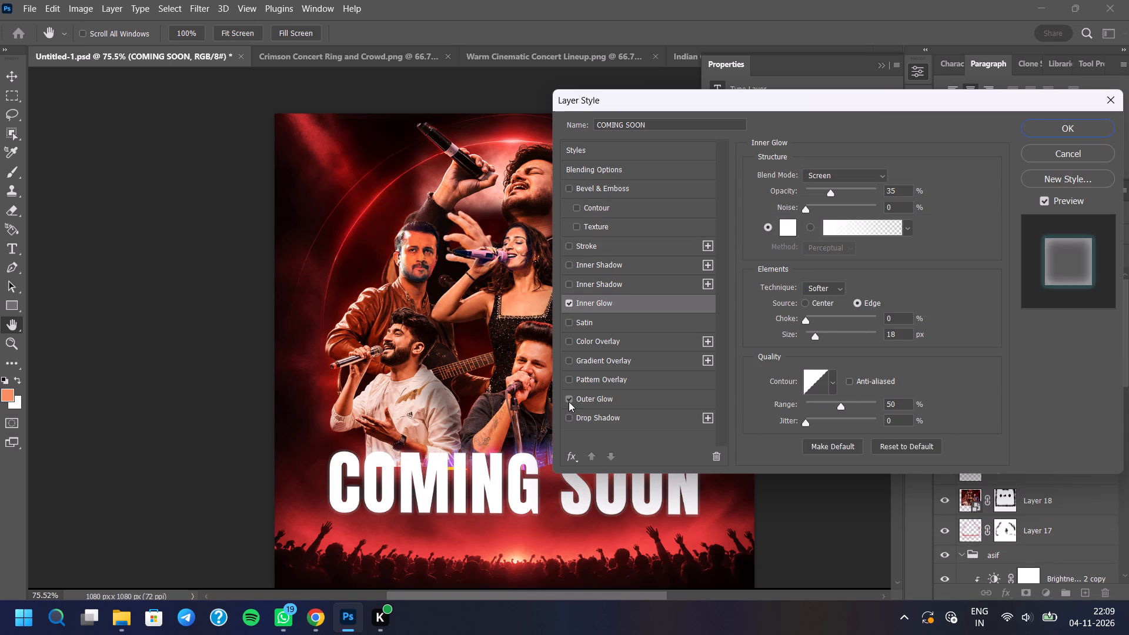
# Enable Gradient Overlay on the COMING SOON text and arrange the view so the whole title is unobstructed.
pyautogui.click(571, 366)
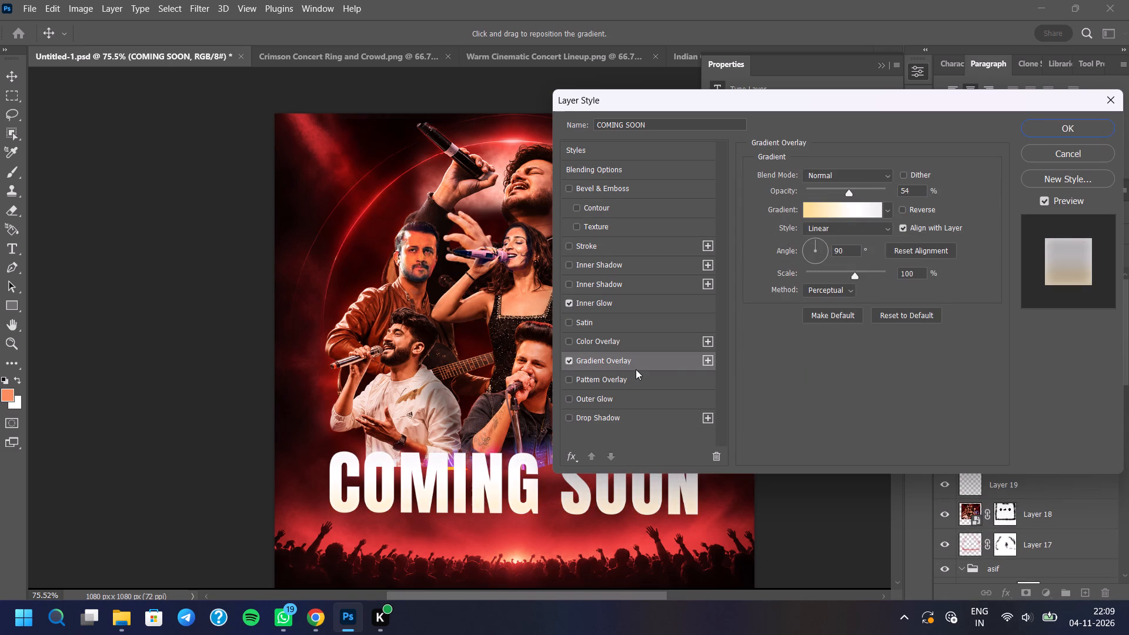
pyautogui.click(637, 369)
pyautogui.moveTo(760, 105); pyautogui.dragTo(767, 105)
pyautogui.moveTo(767, 105); pyautogui.dragTo(767, 103)
pyautogui.moveTo(587, 597); pyautogui.dragTo(645, 601)
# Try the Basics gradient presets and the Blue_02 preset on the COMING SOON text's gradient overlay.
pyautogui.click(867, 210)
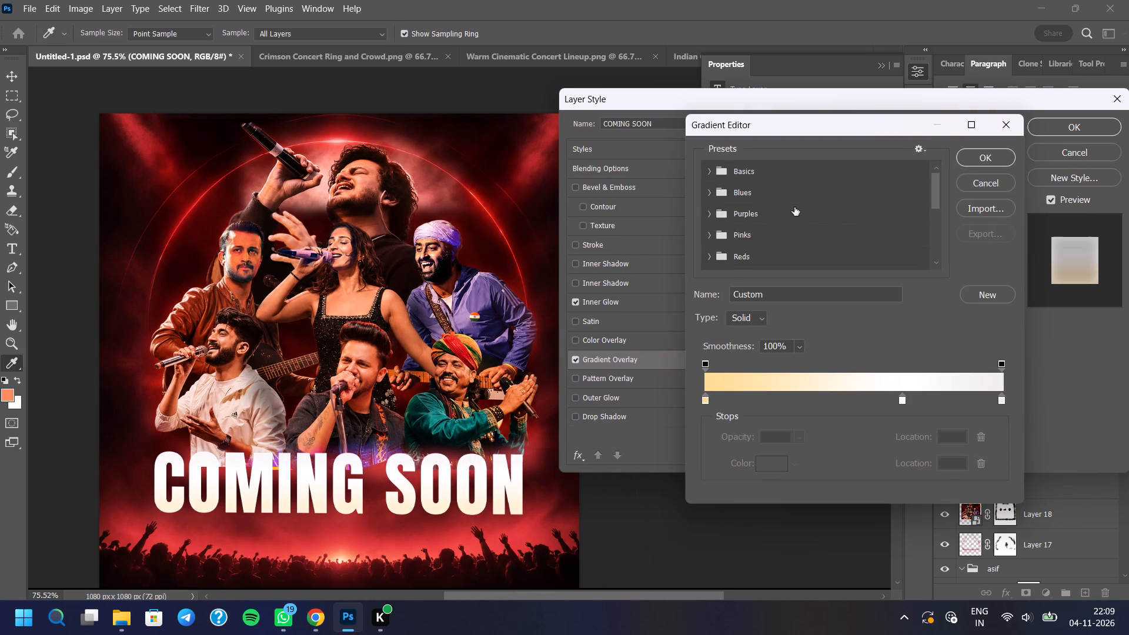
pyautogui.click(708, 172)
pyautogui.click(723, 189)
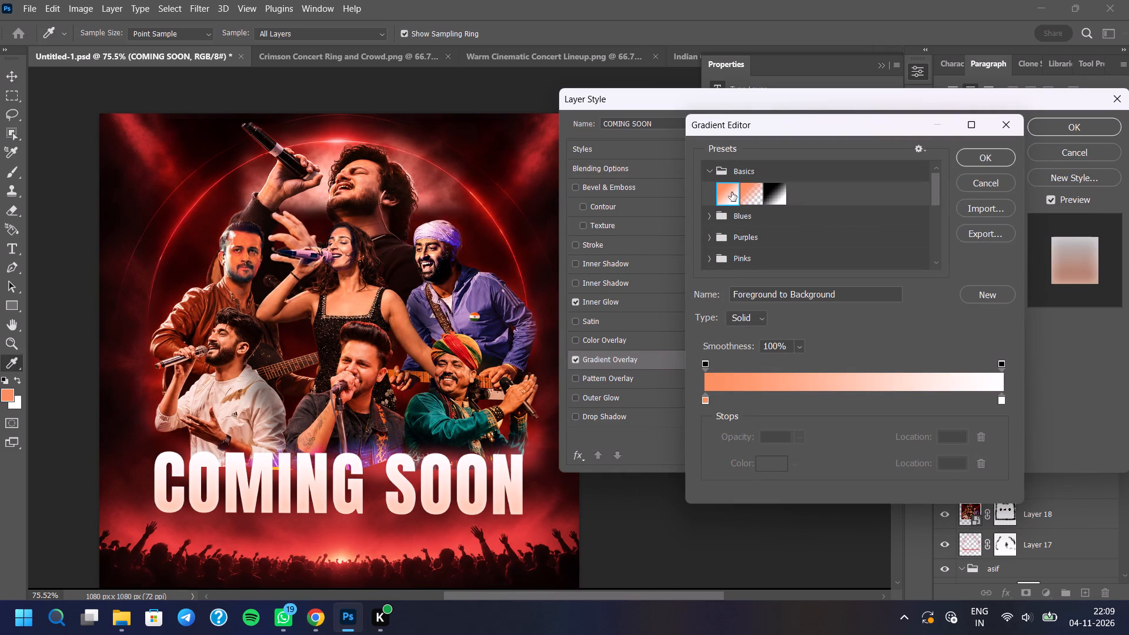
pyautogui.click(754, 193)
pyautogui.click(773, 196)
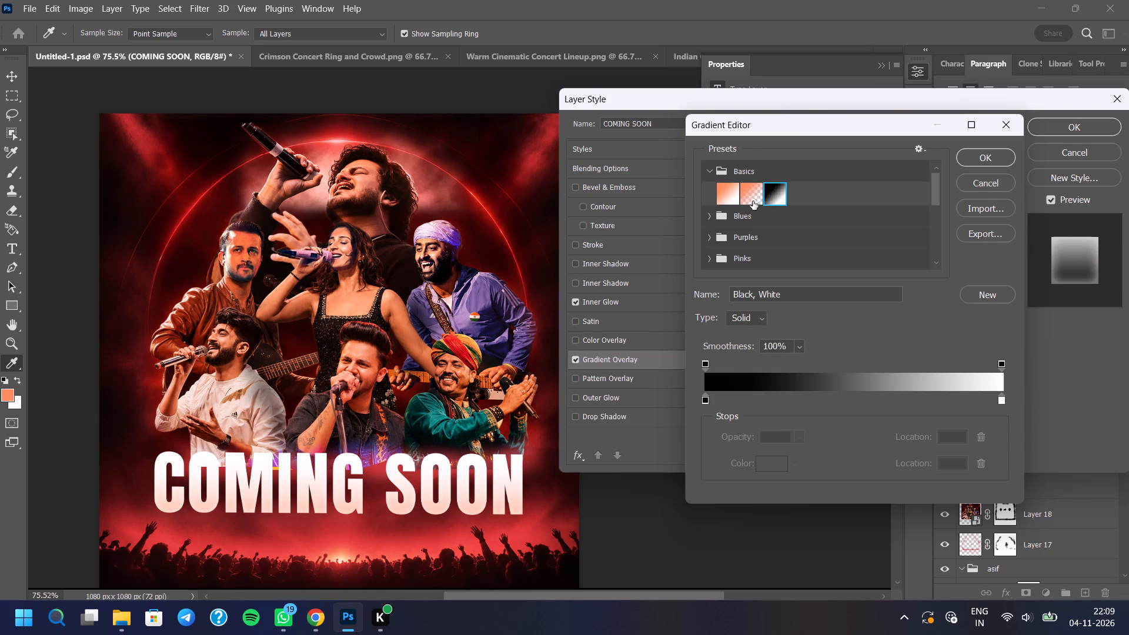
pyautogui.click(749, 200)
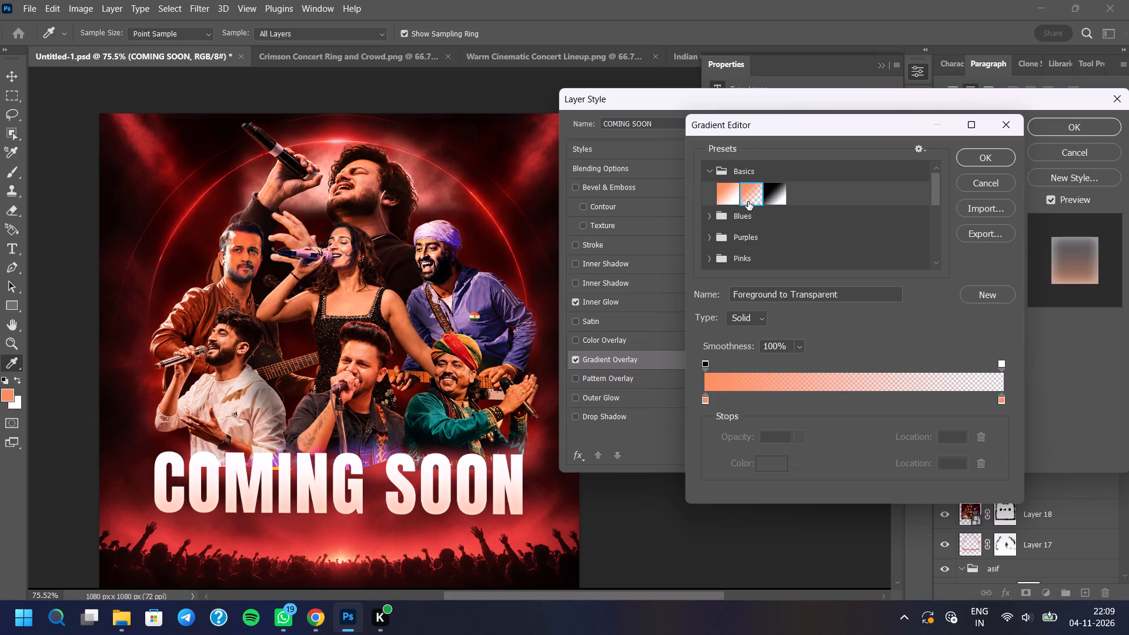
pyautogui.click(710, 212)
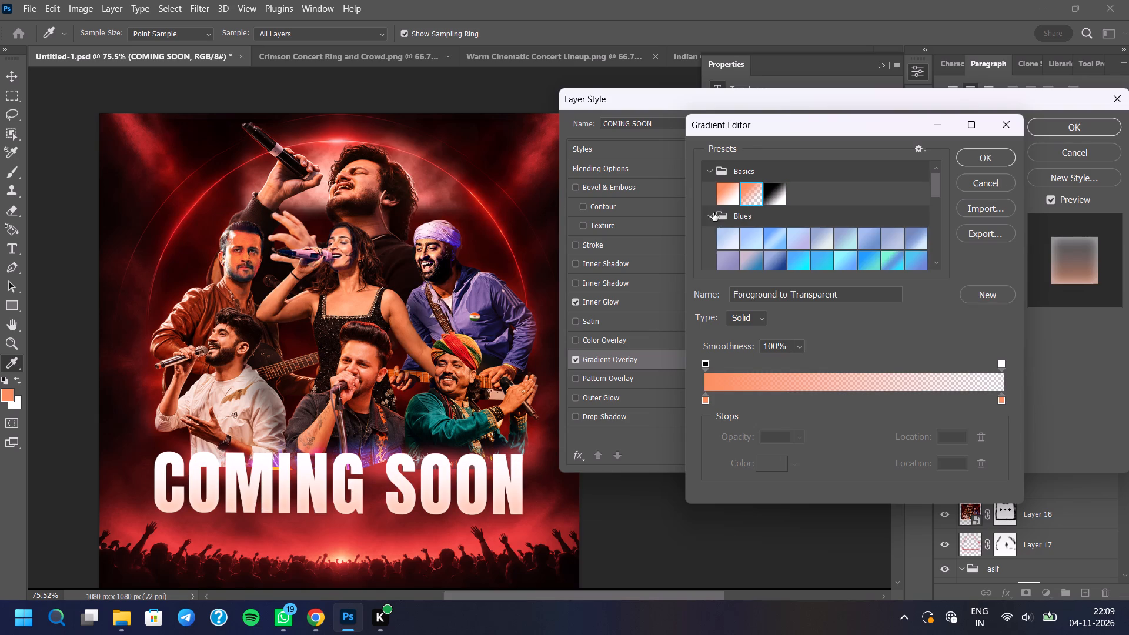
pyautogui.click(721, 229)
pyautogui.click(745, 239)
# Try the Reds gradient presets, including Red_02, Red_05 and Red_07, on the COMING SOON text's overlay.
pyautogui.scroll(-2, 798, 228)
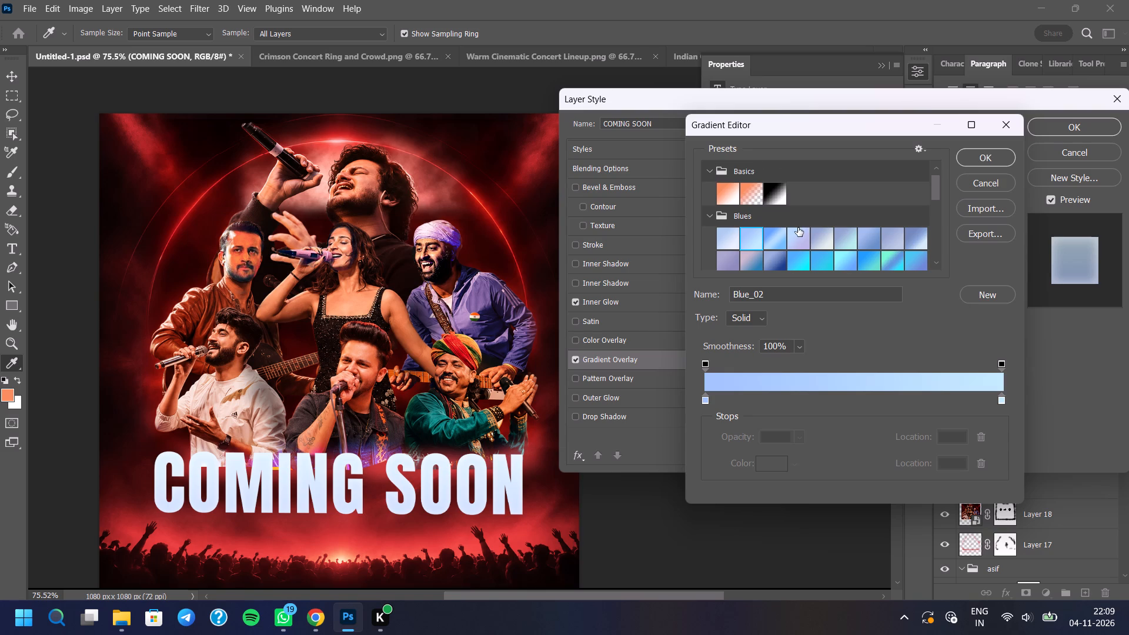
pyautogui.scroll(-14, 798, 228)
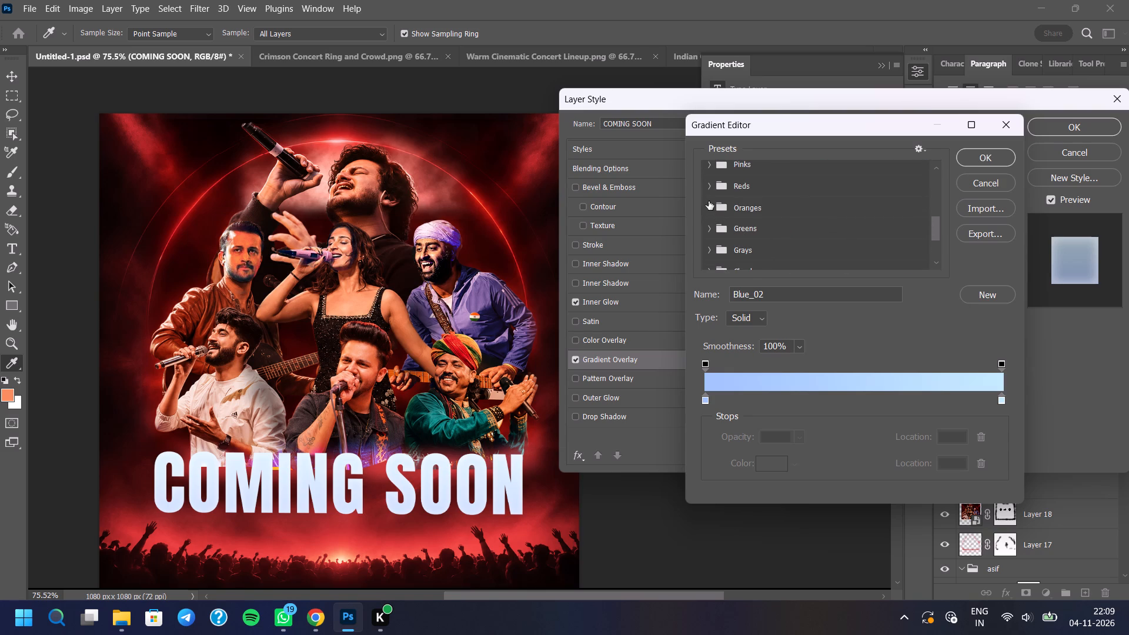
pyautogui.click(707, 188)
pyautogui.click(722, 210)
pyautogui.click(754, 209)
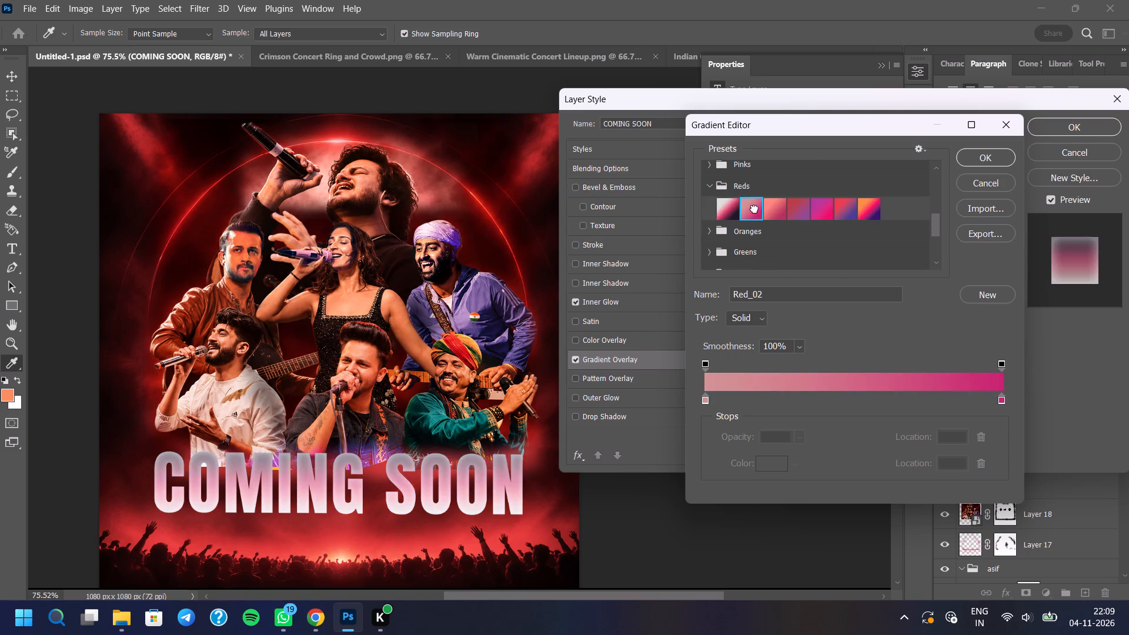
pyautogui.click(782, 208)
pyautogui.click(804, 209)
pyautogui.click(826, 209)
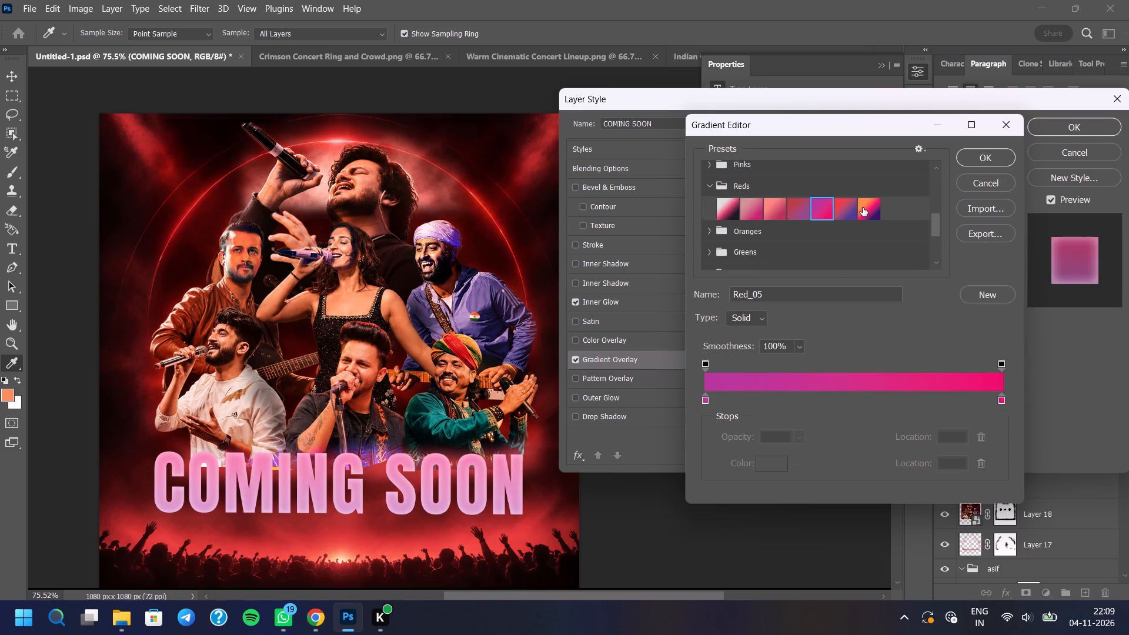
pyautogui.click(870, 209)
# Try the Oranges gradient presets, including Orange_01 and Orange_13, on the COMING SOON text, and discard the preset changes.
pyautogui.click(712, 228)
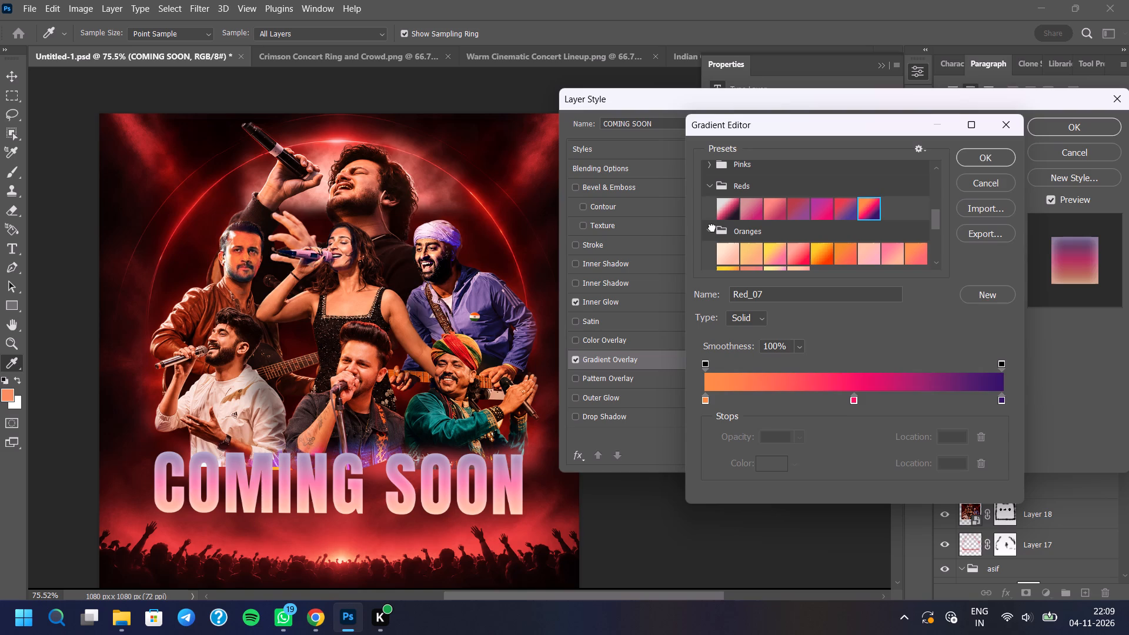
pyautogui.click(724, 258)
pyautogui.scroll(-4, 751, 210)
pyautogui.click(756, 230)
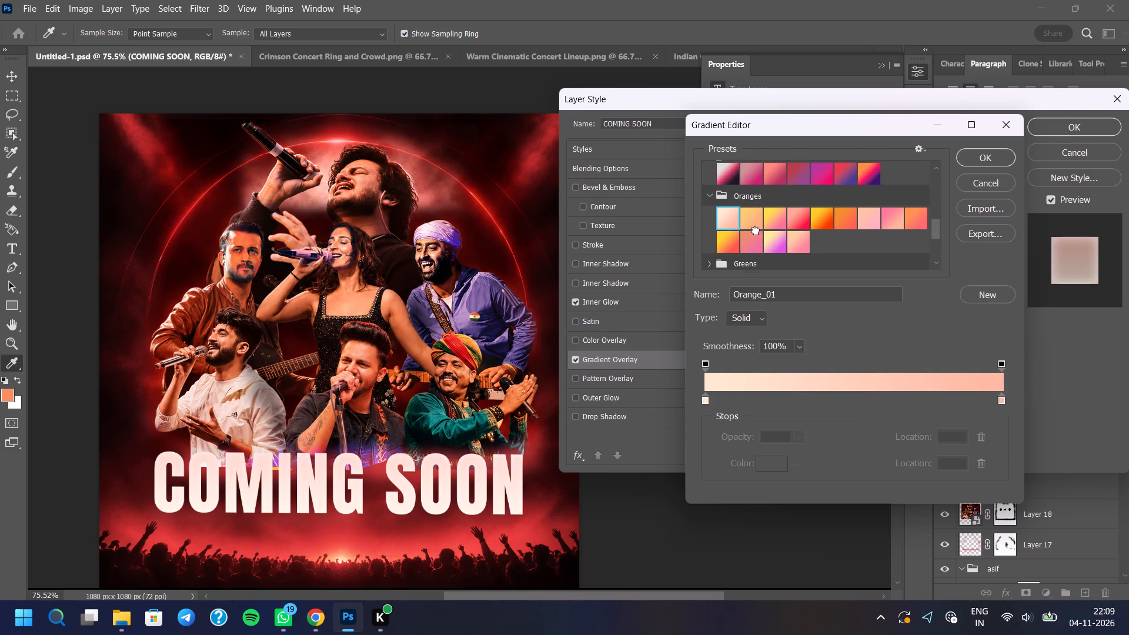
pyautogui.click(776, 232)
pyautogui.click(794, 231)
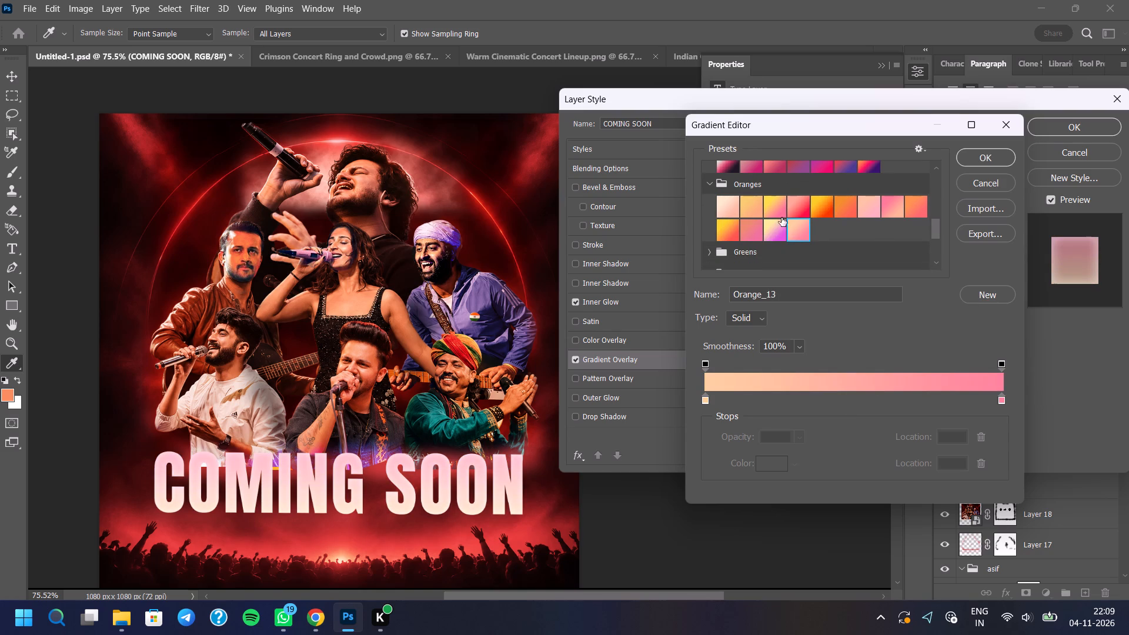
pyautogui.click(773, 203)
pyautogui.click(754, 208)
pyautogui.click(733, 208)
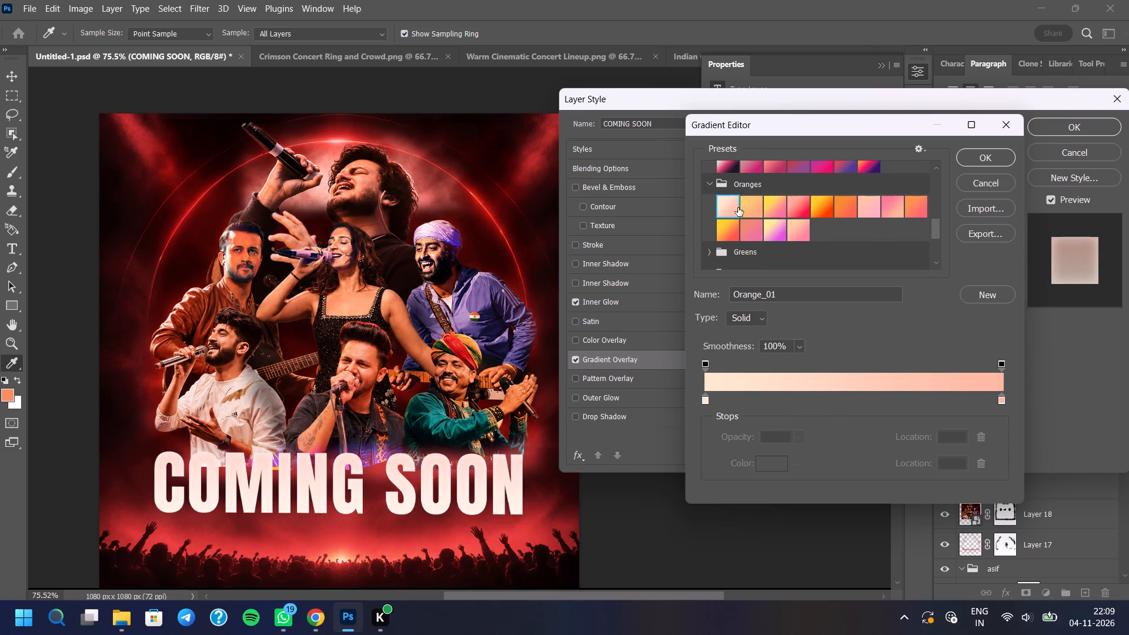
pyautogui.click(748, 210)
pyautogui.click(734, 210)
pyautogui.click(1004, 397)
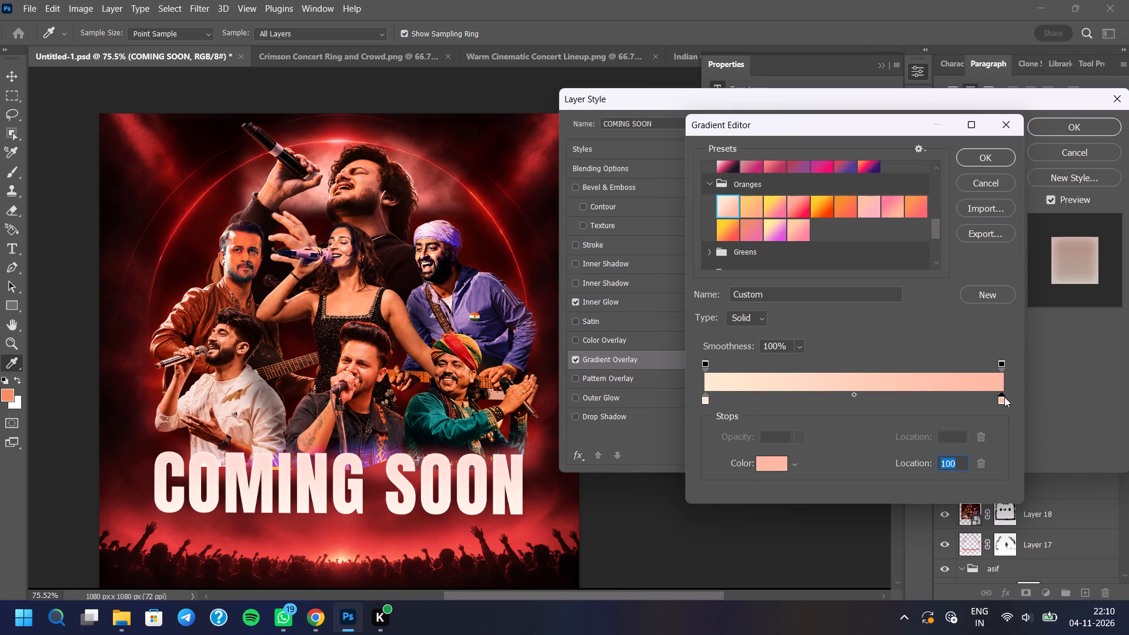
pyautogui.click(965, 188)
# Change the starting color stop of the COMING SOON overlay gradient to pure red, ff0000.
pyautogui.click(845, 211)
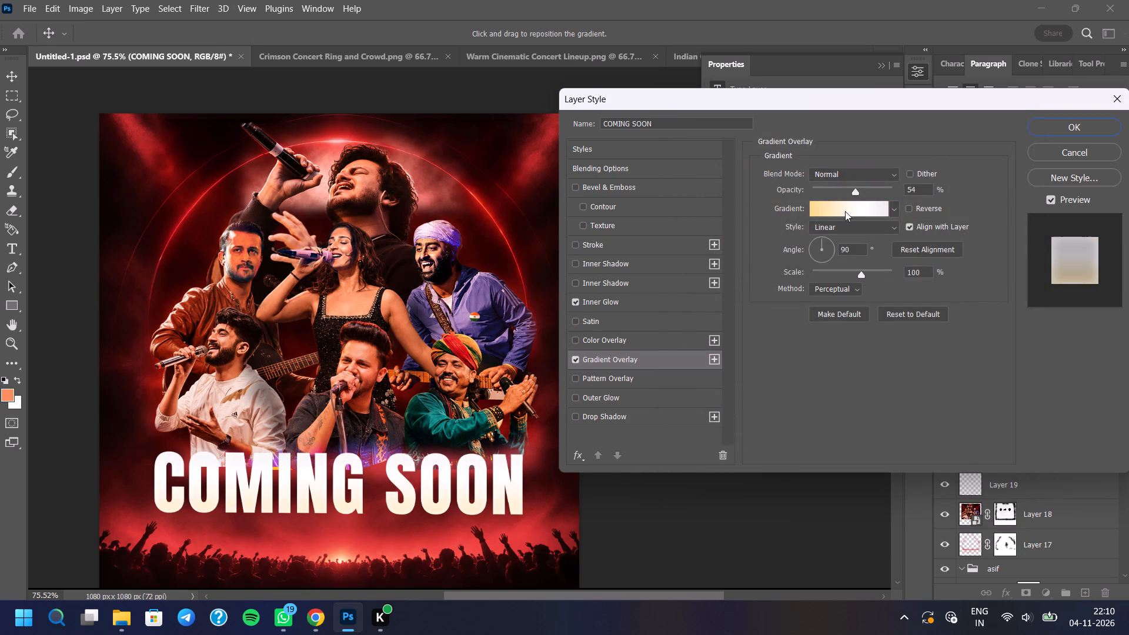
pyautogui.click(702, 398)
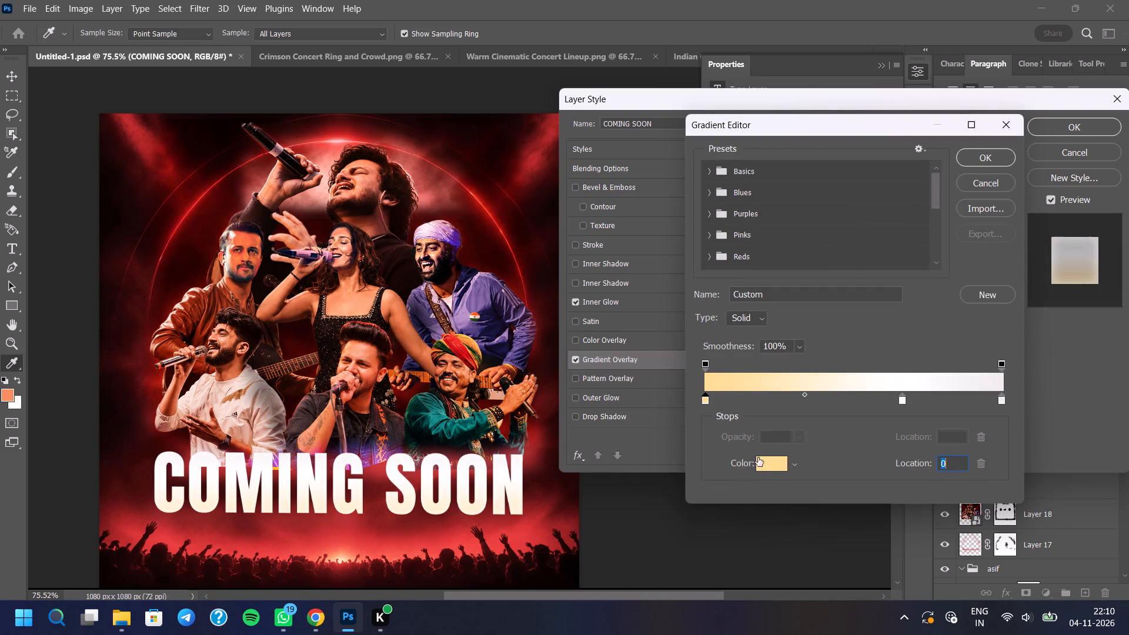
pyautogui.click(769, 462)
pyautogui.moveTo(923, 163); pyautogui.dragTo(923, 162)
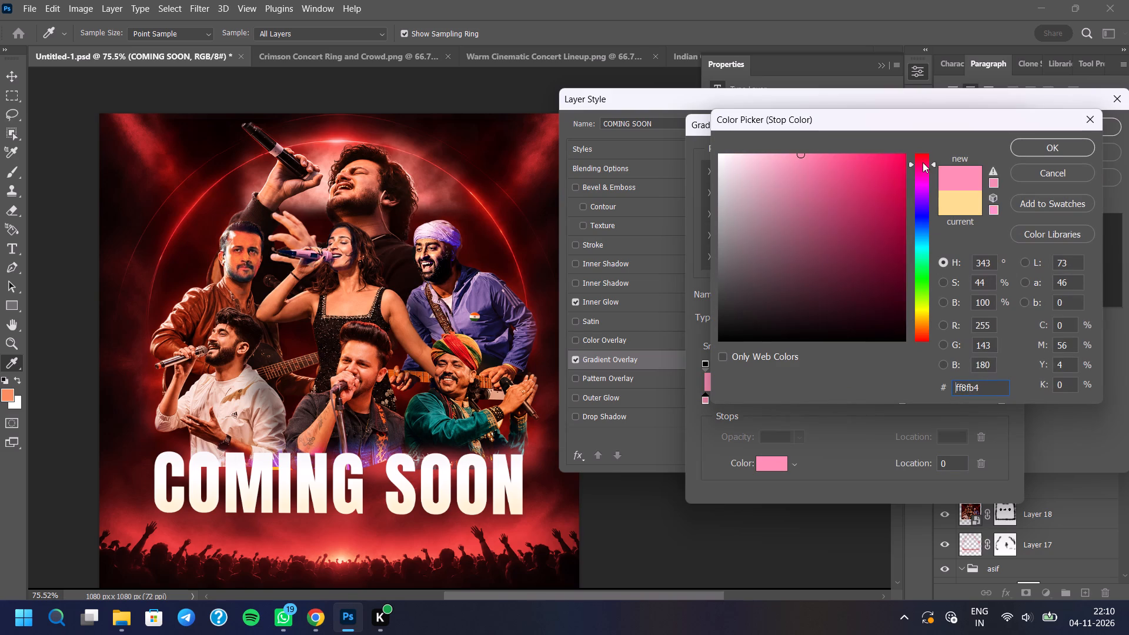
pyautogui.moveTo(923, 162); pyautogui.dragTo(923, 152)
pyautogui.moveTo(862, 173); pyautogui.dragTo(870, 136)
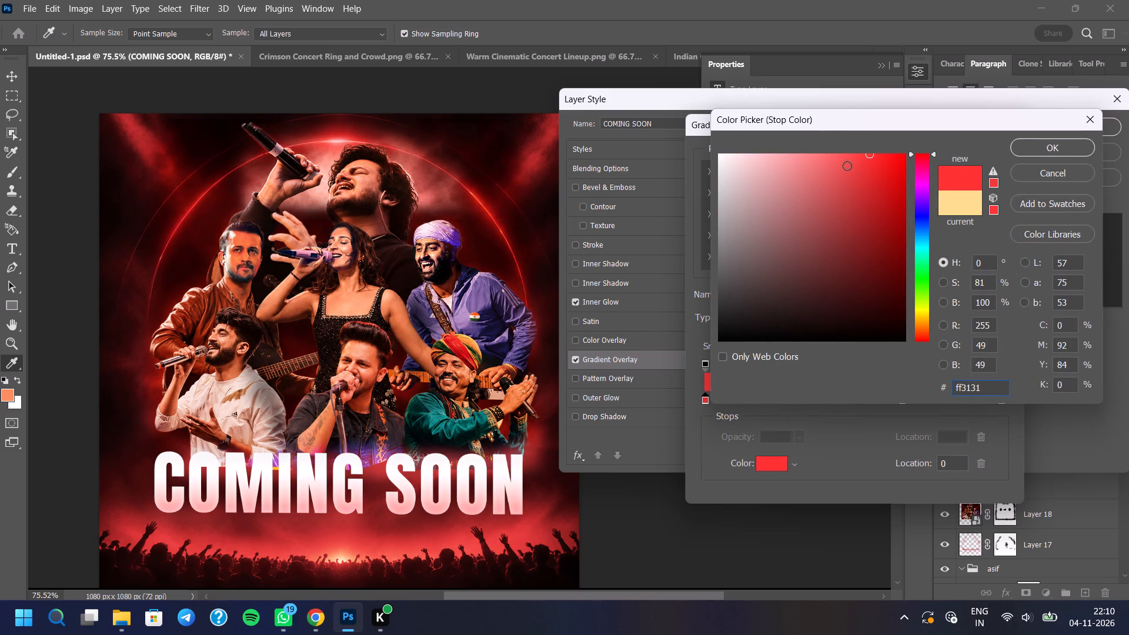
pyautogui.moveTo(841, 169); pyautogui.dragTo(910, 117)
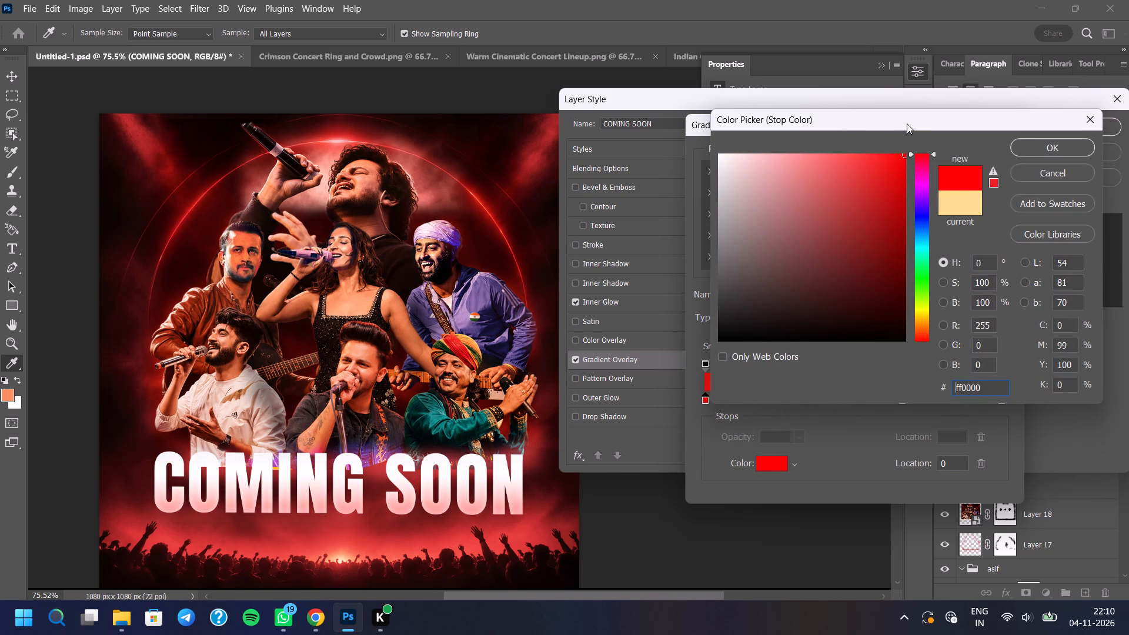
pyautogui.click(1023, 148)
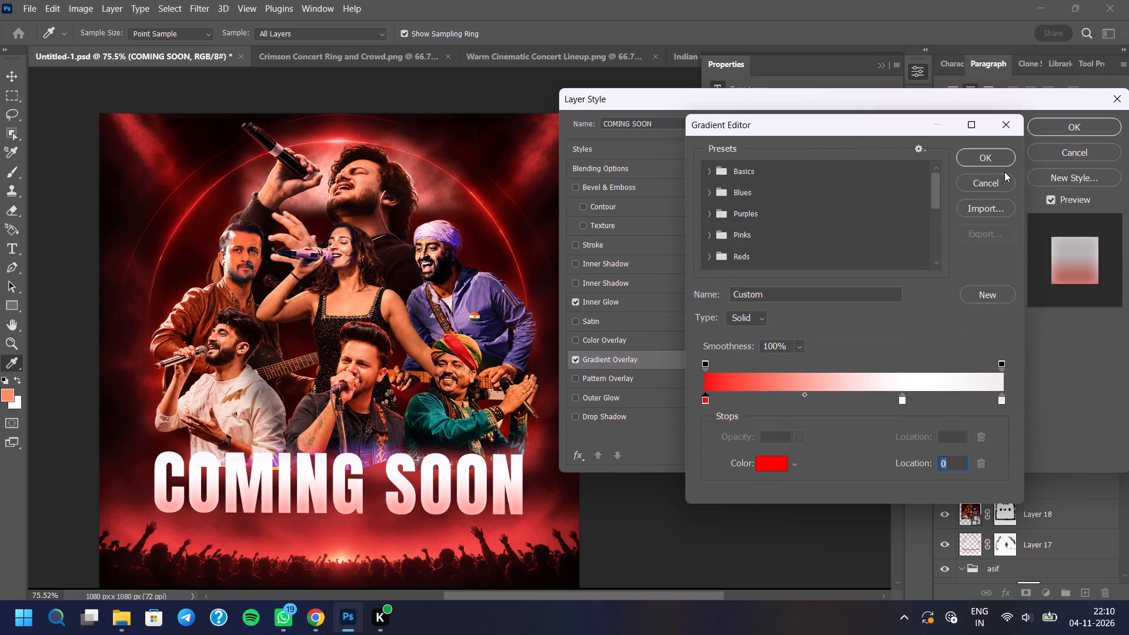
# Move the COMING SOON overlay gradient's red stop to 17 and its middle white stop to 53, and accept the gradient.
pyautogui.moveTo(704, 398); pyautogui.dragTo(794, 402)
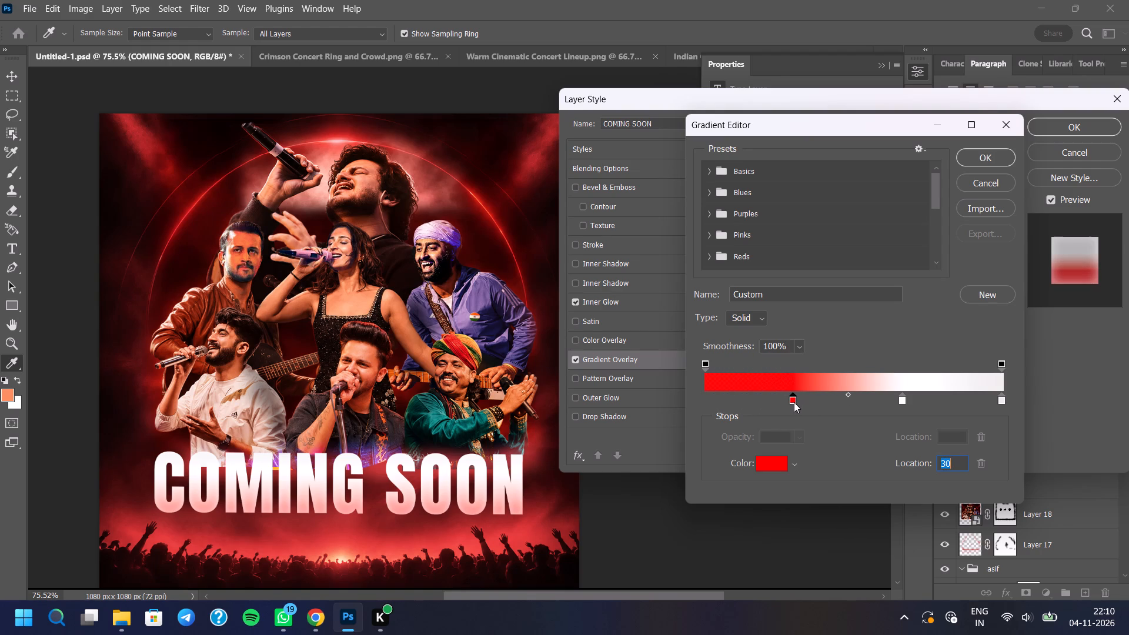
pyautogui.moveTo(794, 402); pyautogui.dragTo(756, 393)
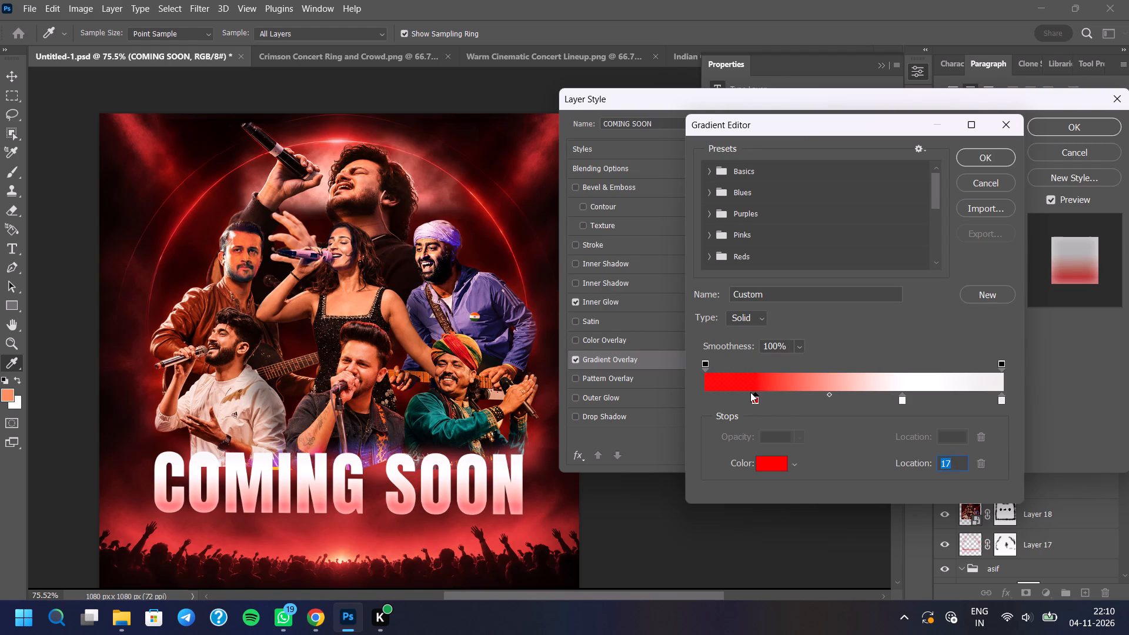
pyautogui.moveTo(829, 392); pyautogui.dragTo(837, 394)
pyautogui.click(828, 392)
pyautogui.click(900, 399)
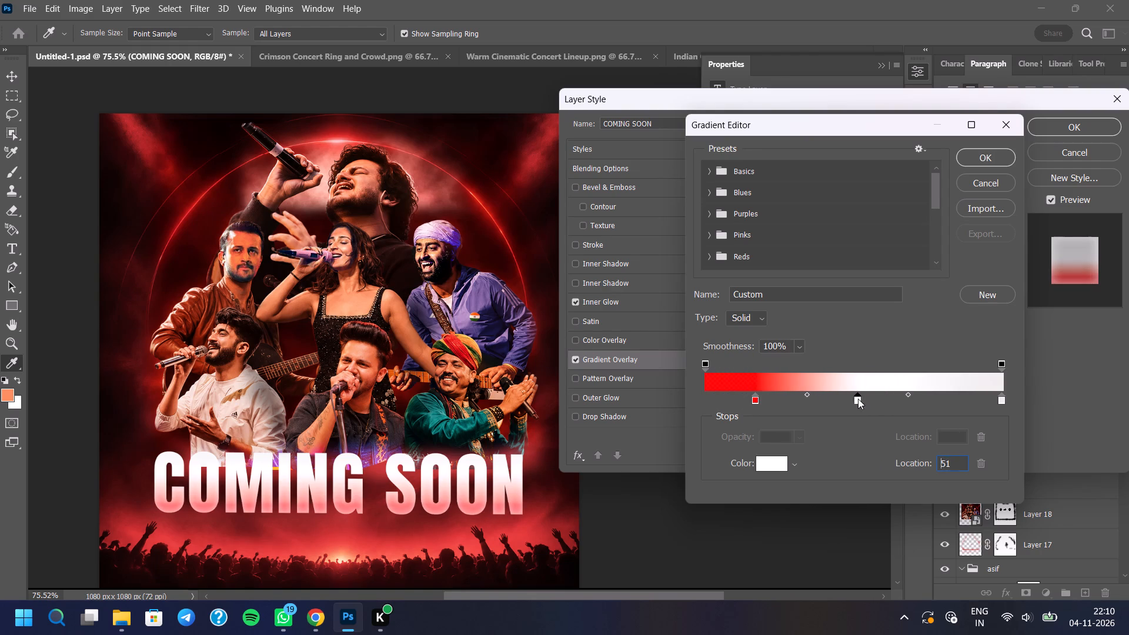
pyautogui.moveTo(903, 399); pyautogui.dragTo(876, 396)
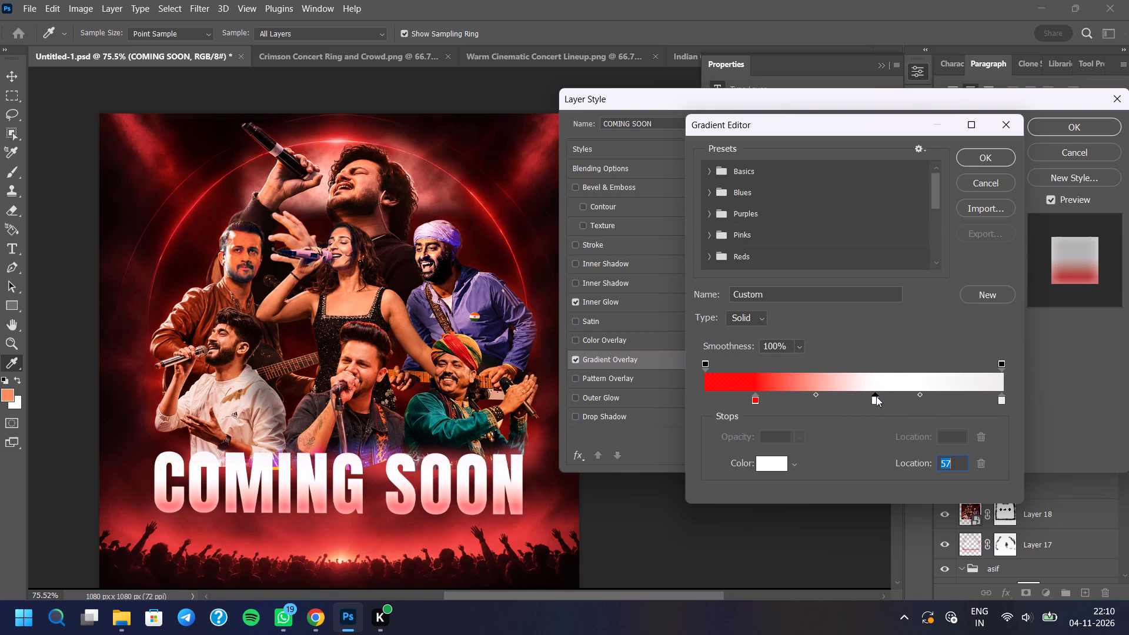
pyautogui.moveTo(871, 394); pyautogui.dragTo(863, 396)
pyautogui.click(981, 156)
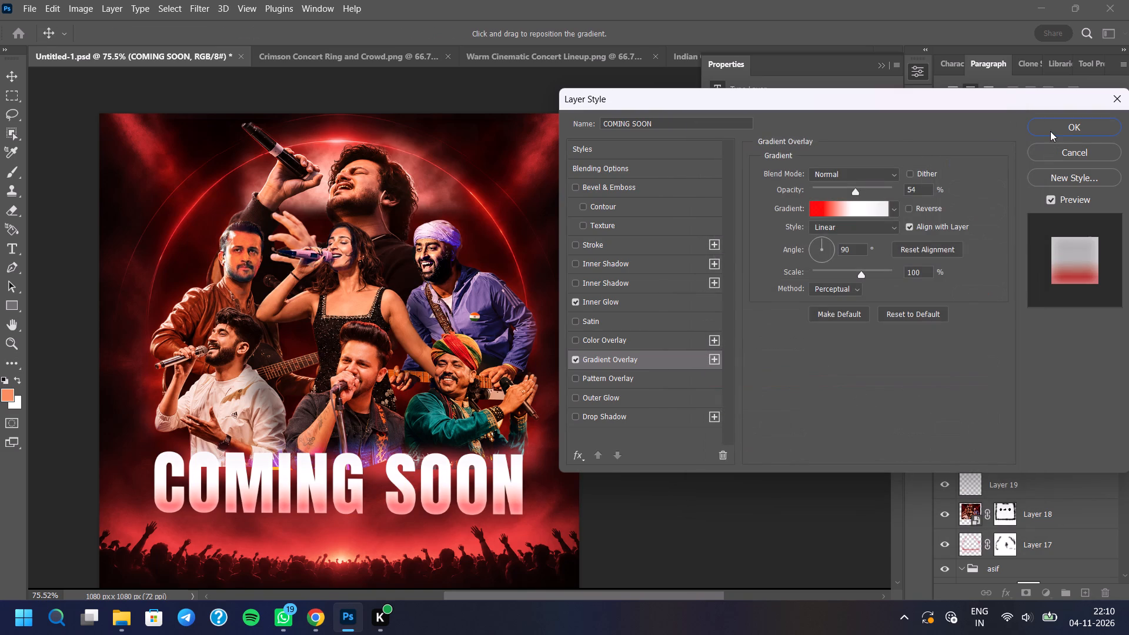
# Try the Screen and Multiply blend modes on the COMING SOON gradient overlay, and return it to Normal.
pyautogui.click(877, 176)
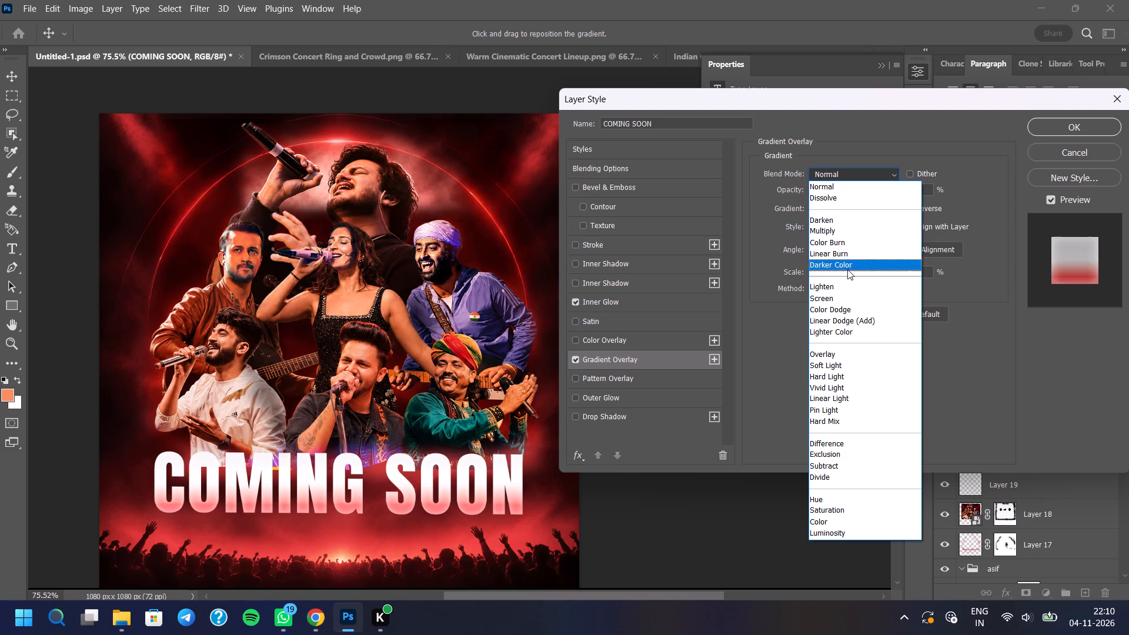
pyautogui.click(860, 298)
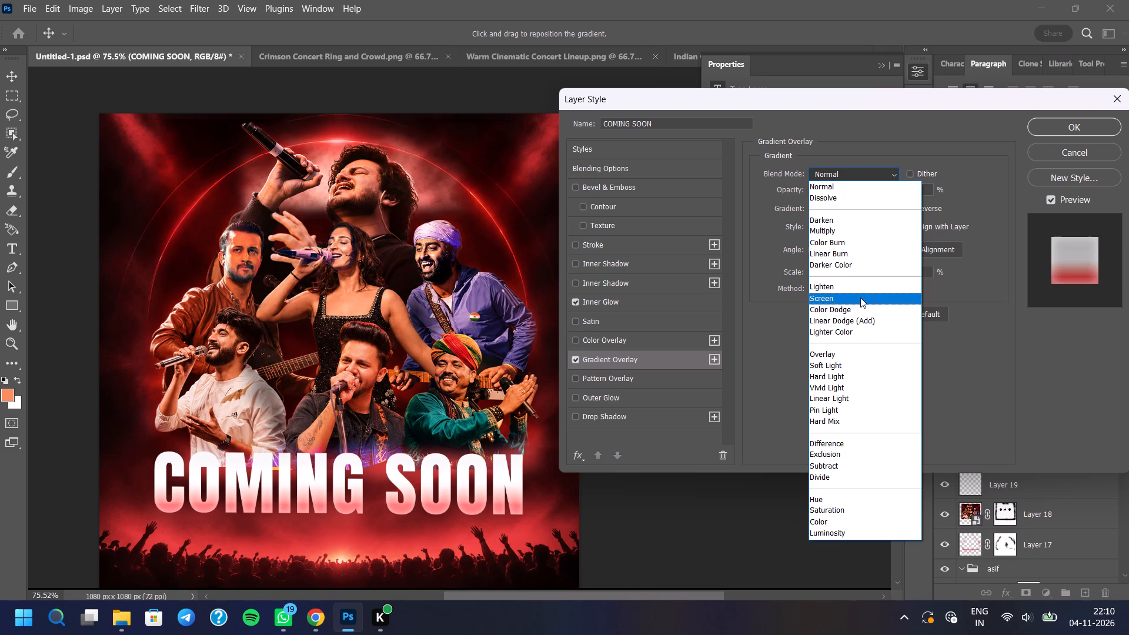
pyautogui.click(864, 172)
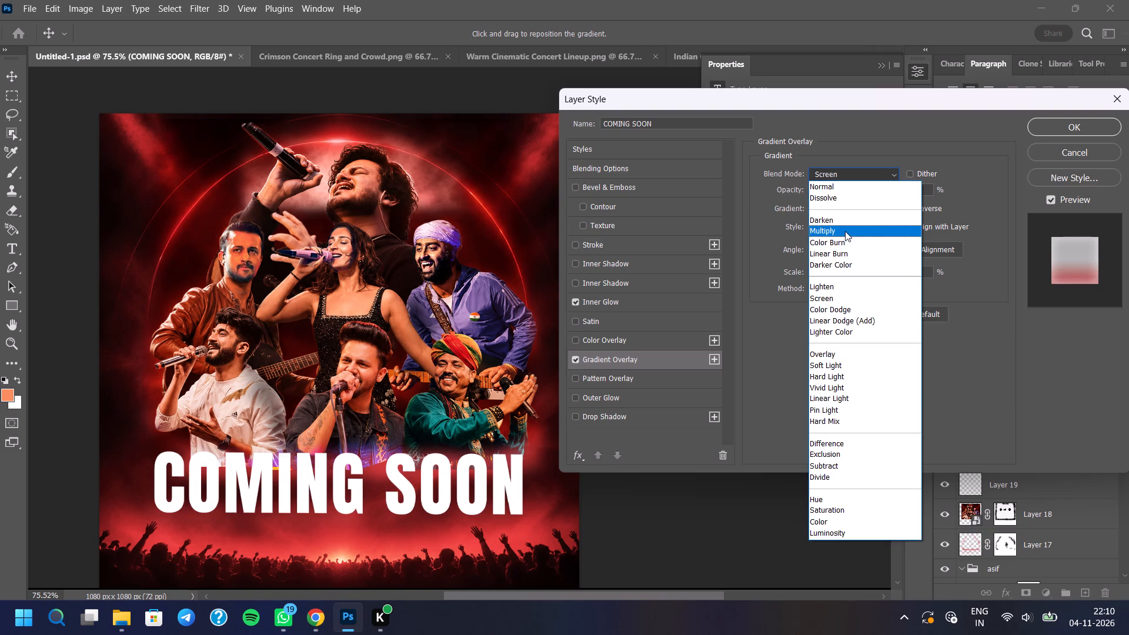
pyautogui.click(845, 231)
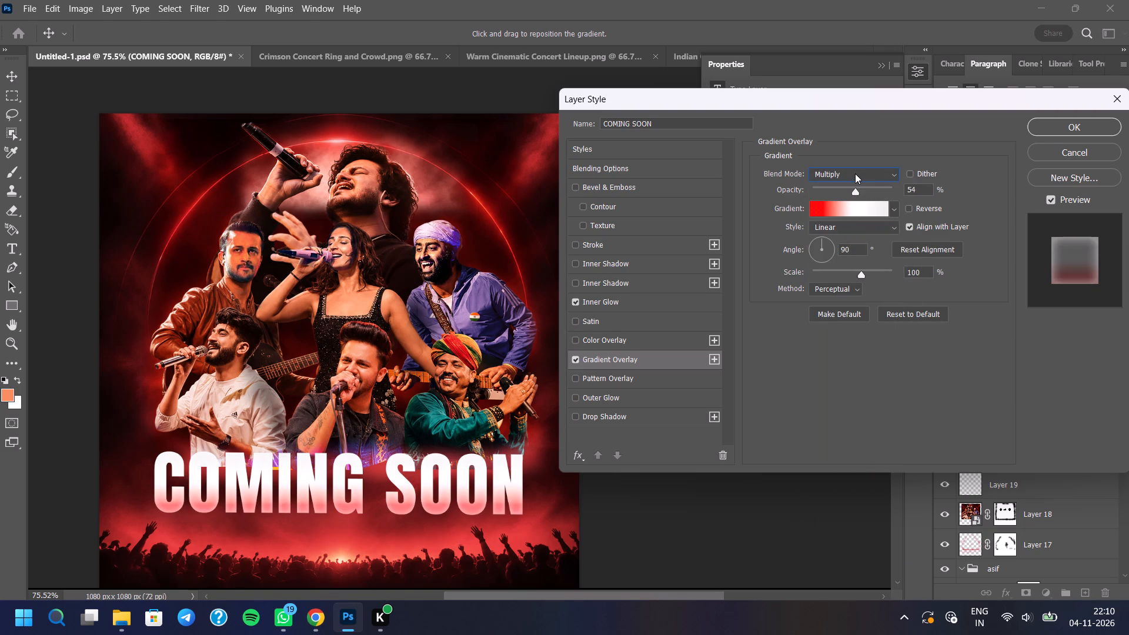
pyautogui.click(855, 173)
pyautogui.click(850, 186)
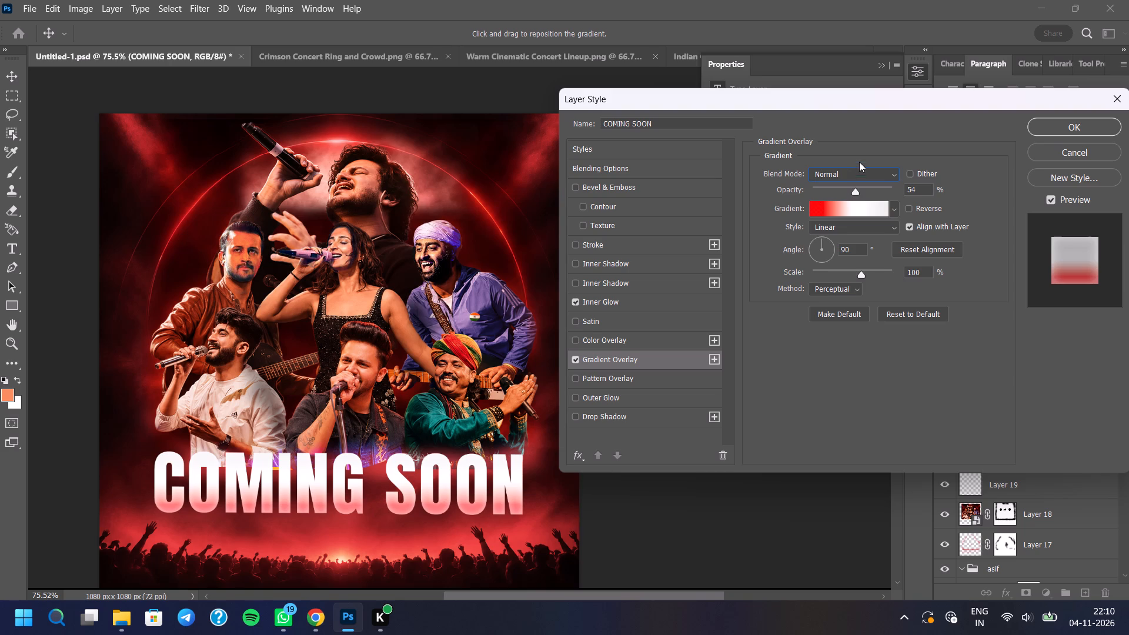
# Apply the COMING SOON layer style, check the text on the poster, and collapse the text layer's Properties panel.
pyautogui.click(1051, 128)
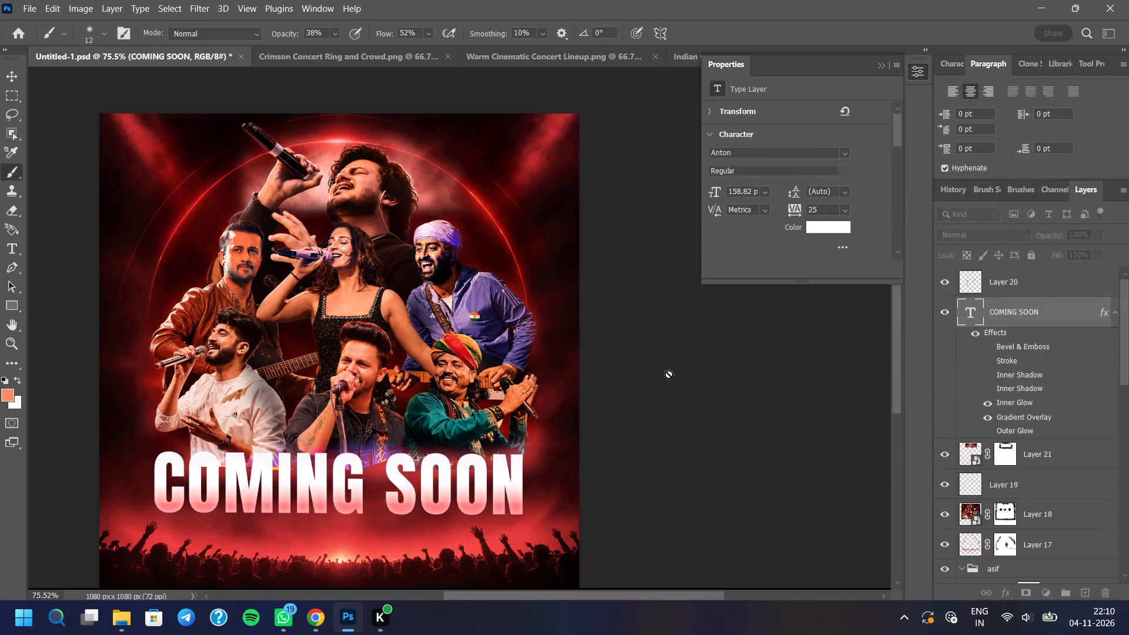
pyautogui.scroll(-4, 627, 363)
pyautogui.scroll(3, 295, 389)
pyautogui.scroll(-3, 395, 514)
pyautogui.scroll(4, 361, 351)
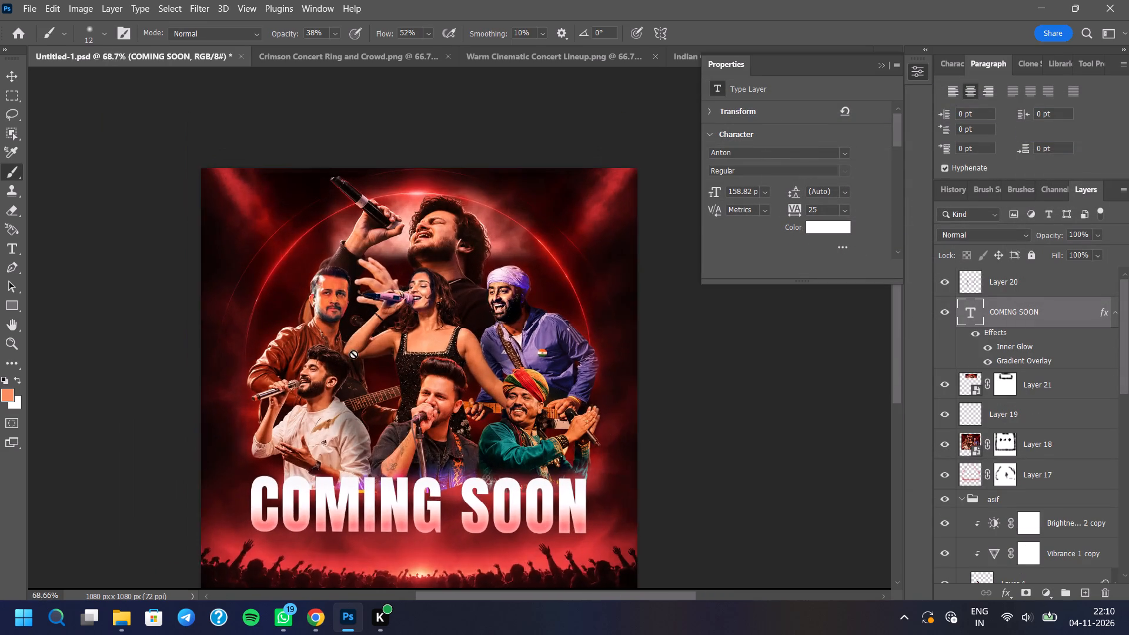
pyautogui.scroll(-2, 402, 337)
pyautogui.scroll(2, 397, 382)
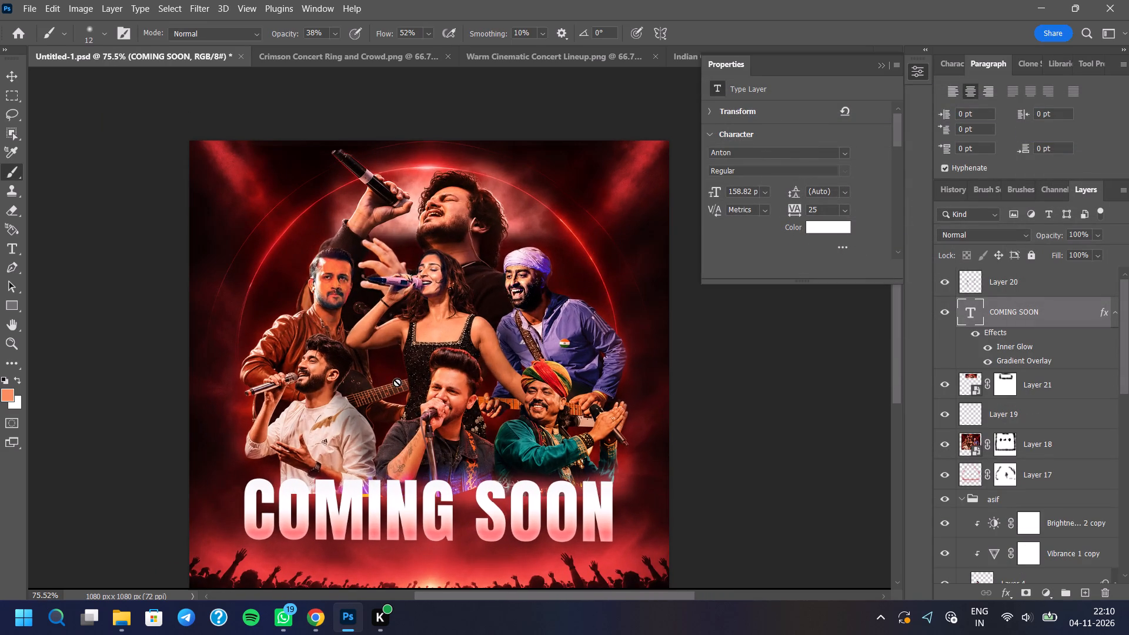
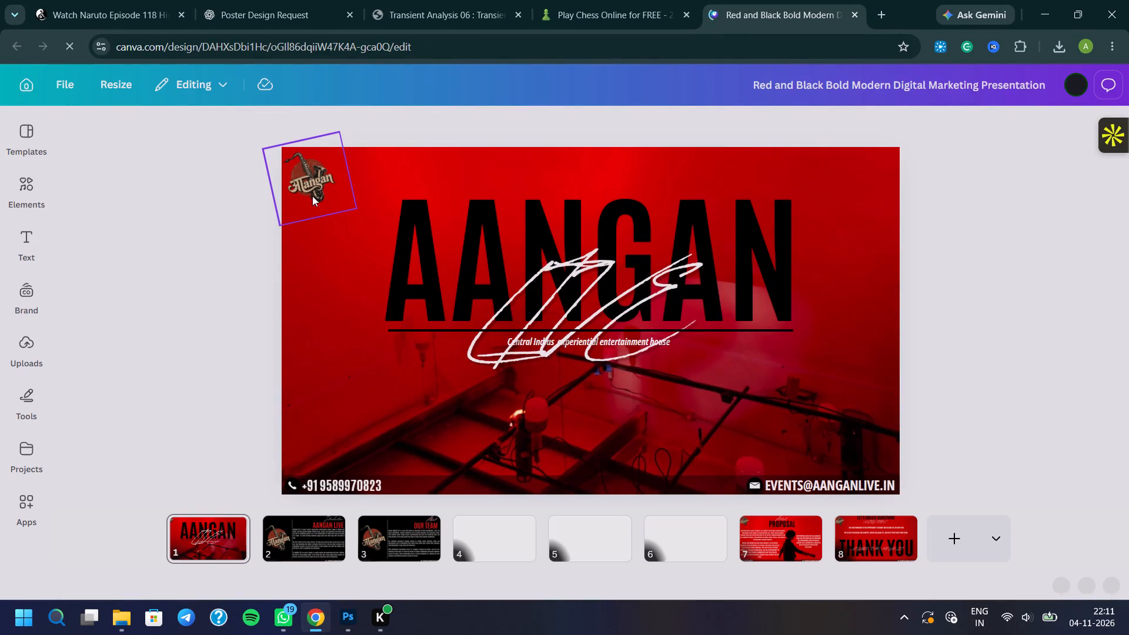
pyautogui.moveTo(312, 196); pyautogui.dragTo(330, 235)
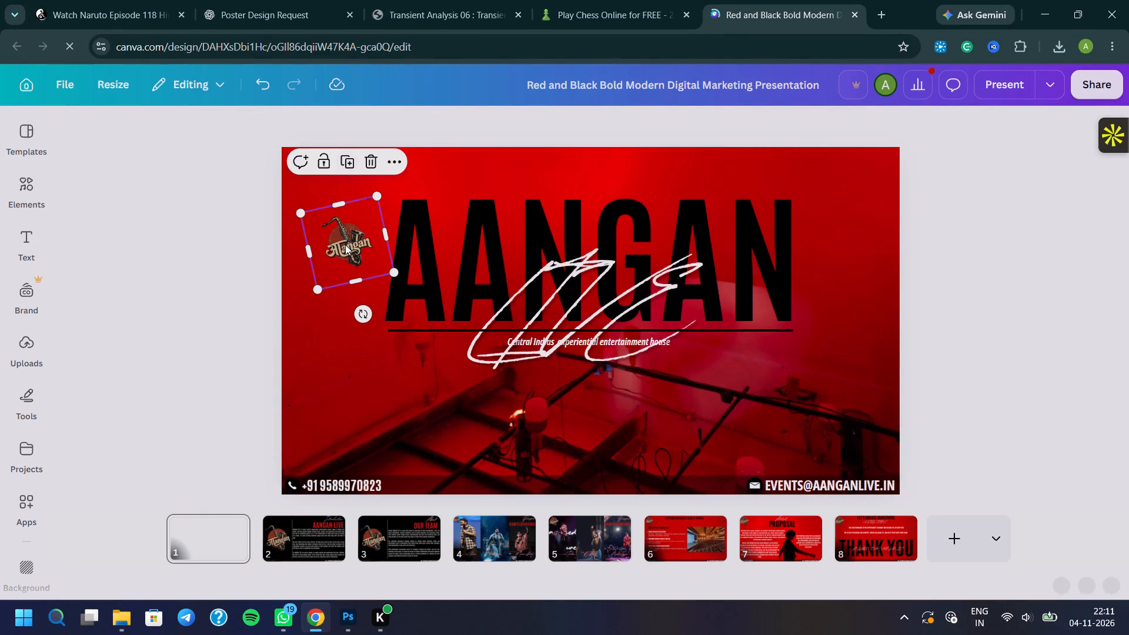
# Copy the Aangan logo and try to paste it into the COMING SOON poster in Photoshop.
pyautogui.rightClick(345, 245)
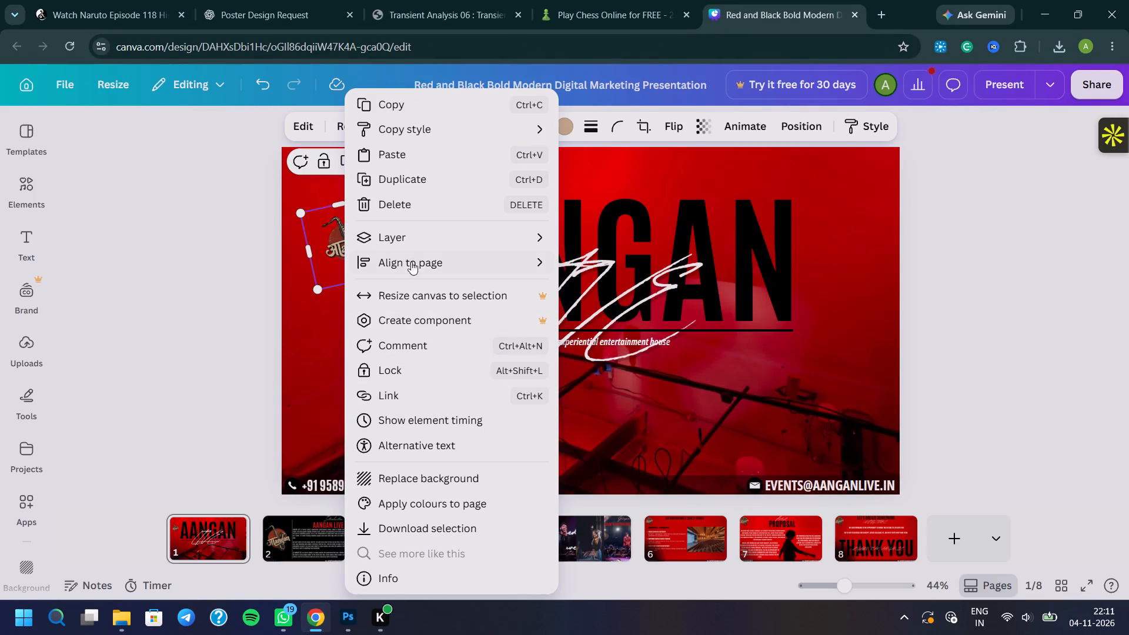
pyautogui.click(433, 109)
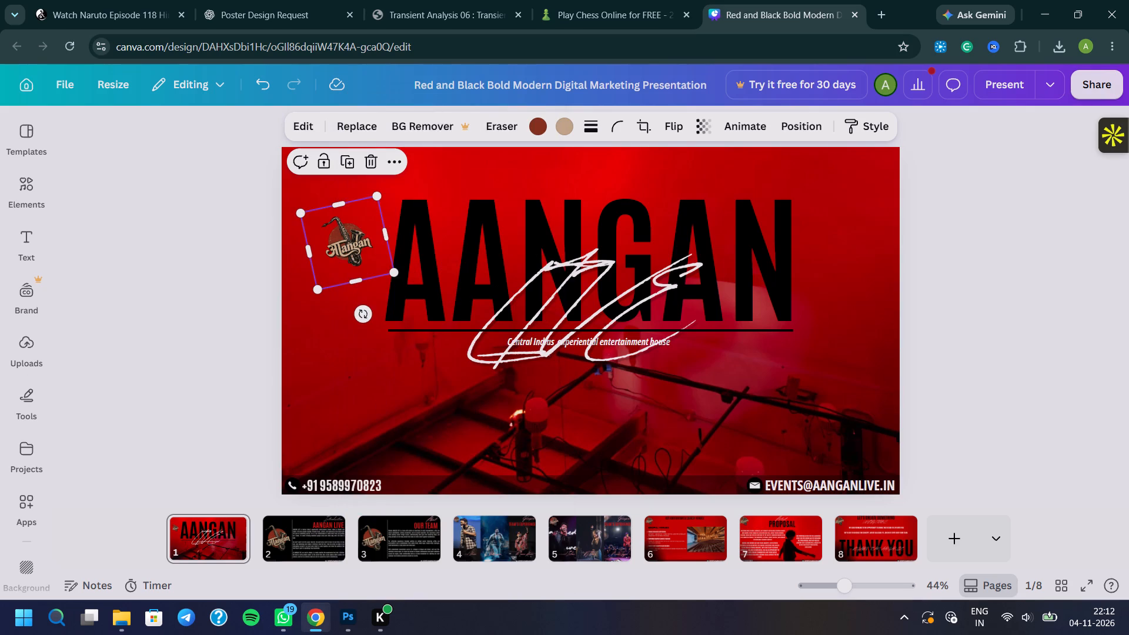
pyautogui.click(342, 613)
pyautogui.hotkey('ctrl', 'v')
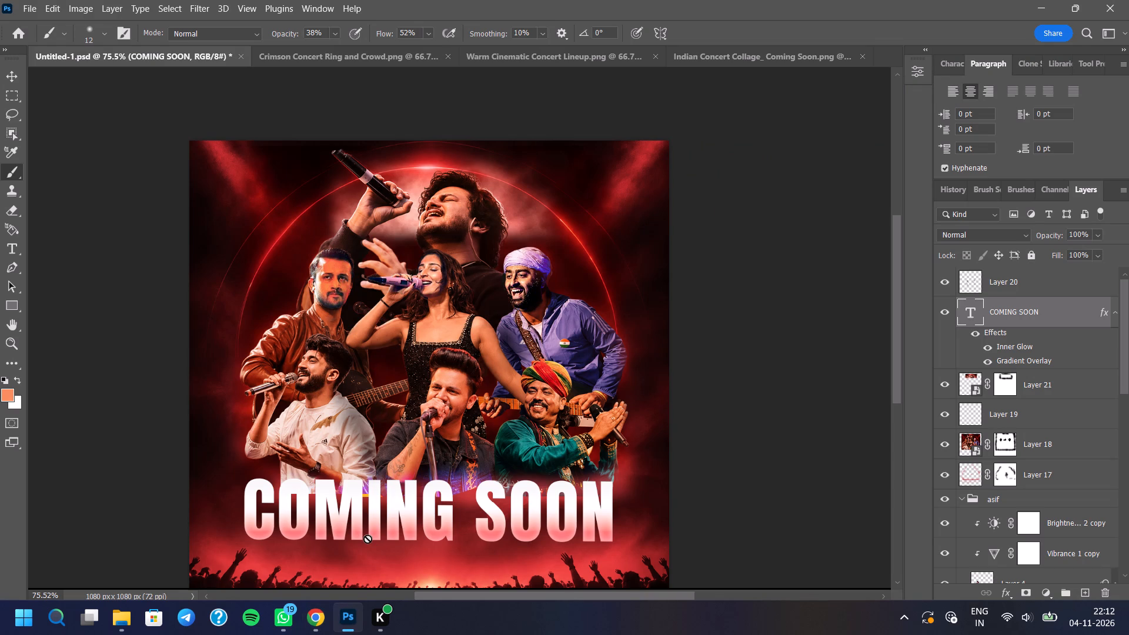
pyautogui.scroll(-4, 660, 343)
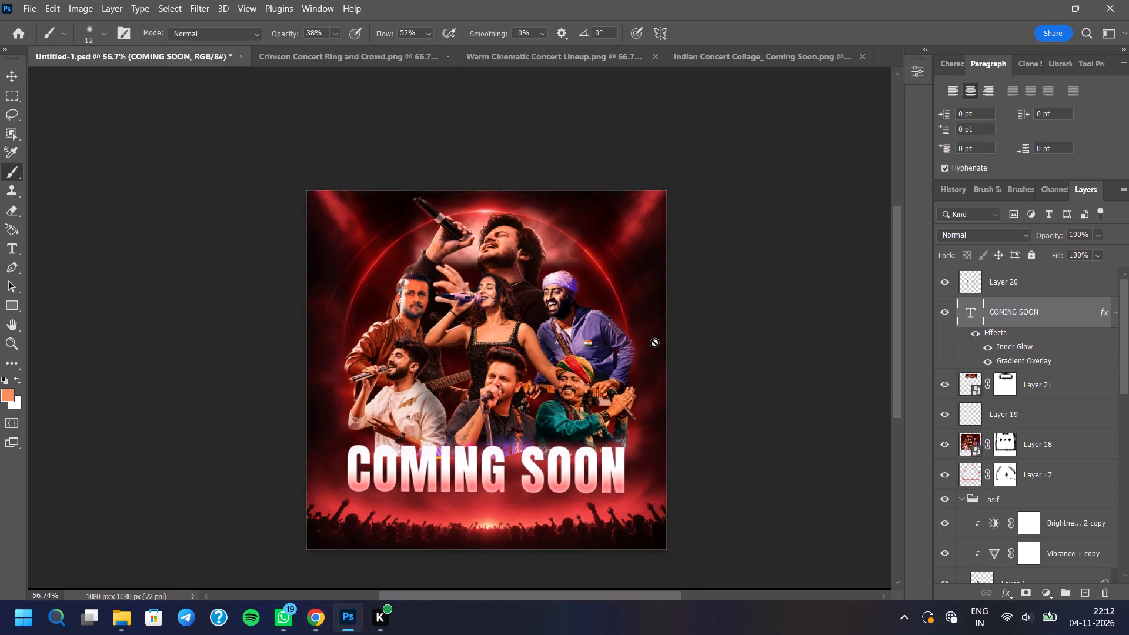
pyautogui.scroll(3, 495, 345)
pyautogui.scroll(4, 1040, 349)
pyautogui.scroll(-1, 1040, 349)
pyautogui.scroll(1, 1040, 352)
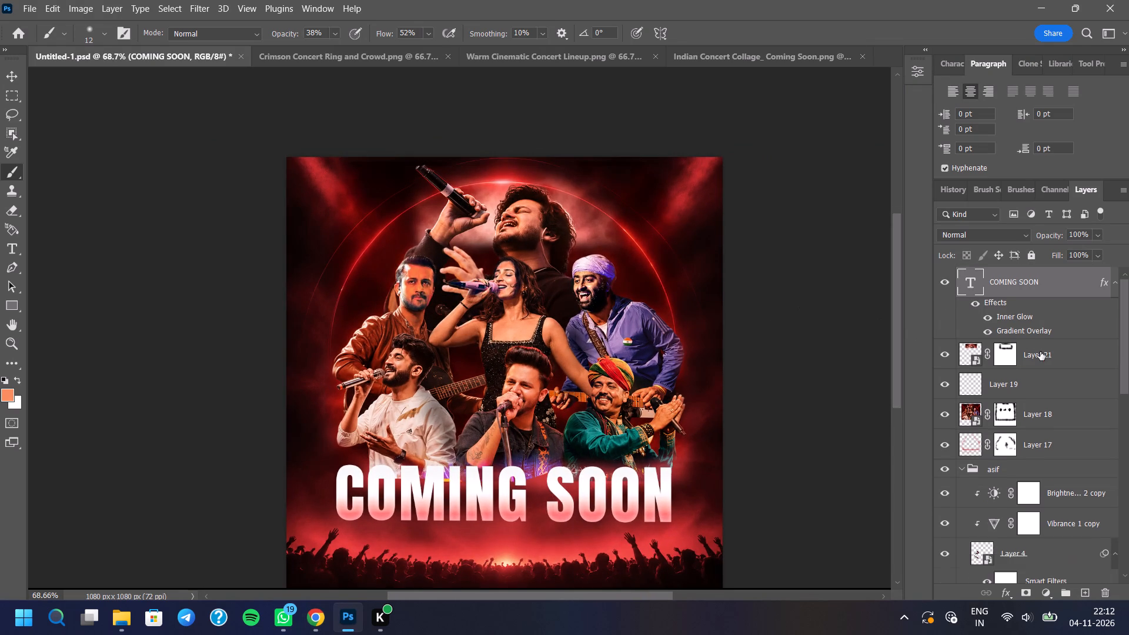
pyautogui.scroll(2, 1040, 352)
# Switch back to Chrome and download the selected Aangan logo as a PNG into the bgs folder.
pyautogui.click(305, 621)
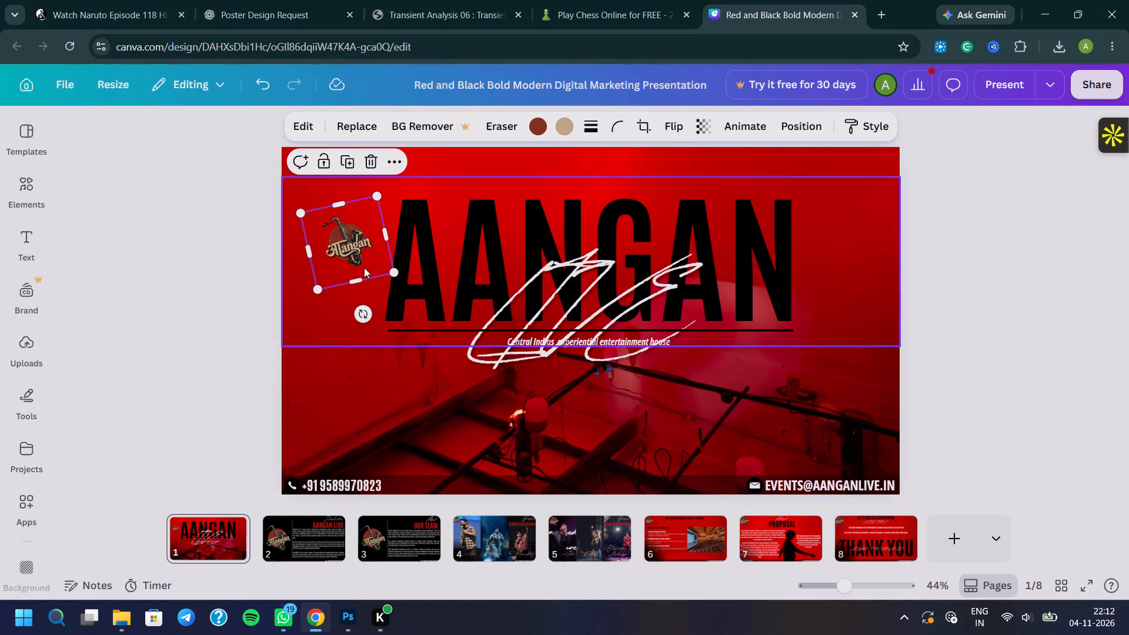
pyautogui.click(392, 161)
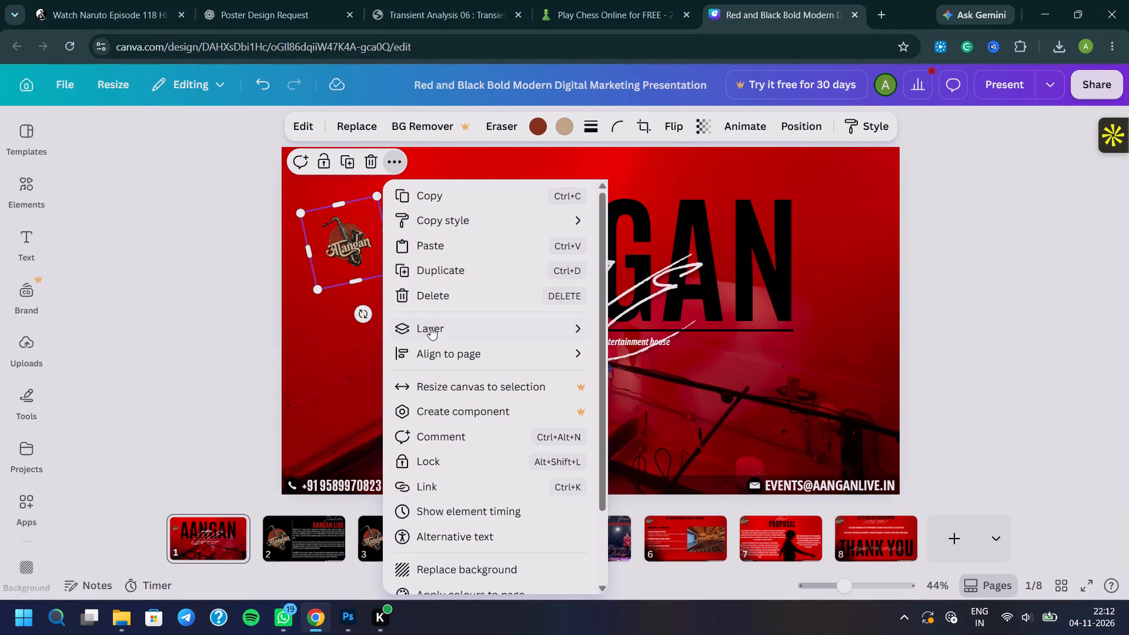
pyautogui.scroll(-5, 459, 467)
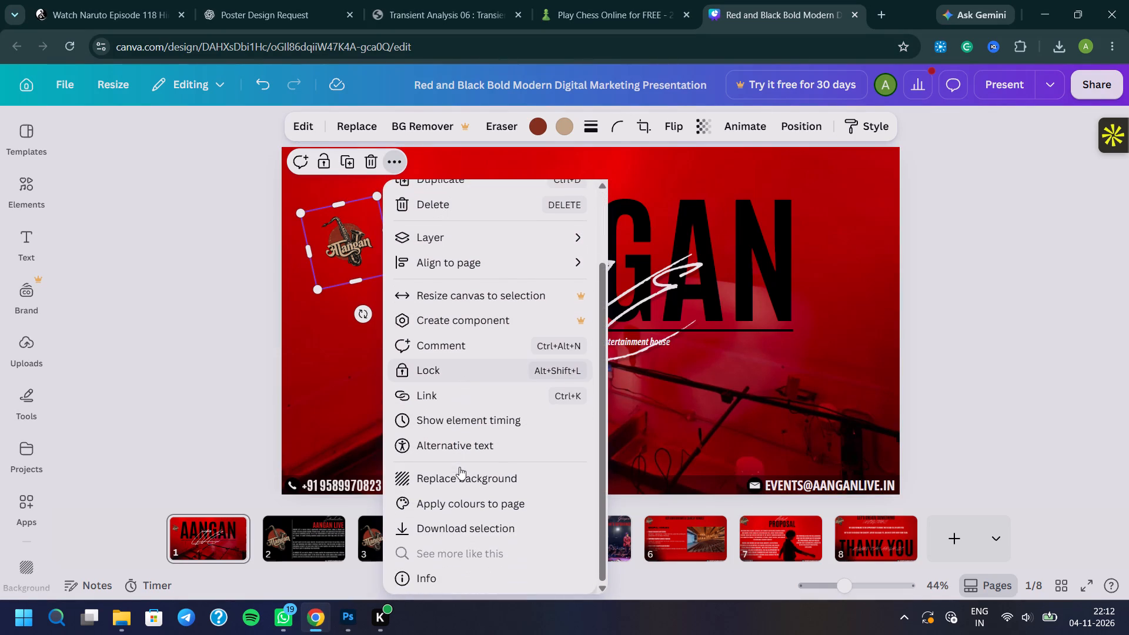
pyautogui.click(470, 532)
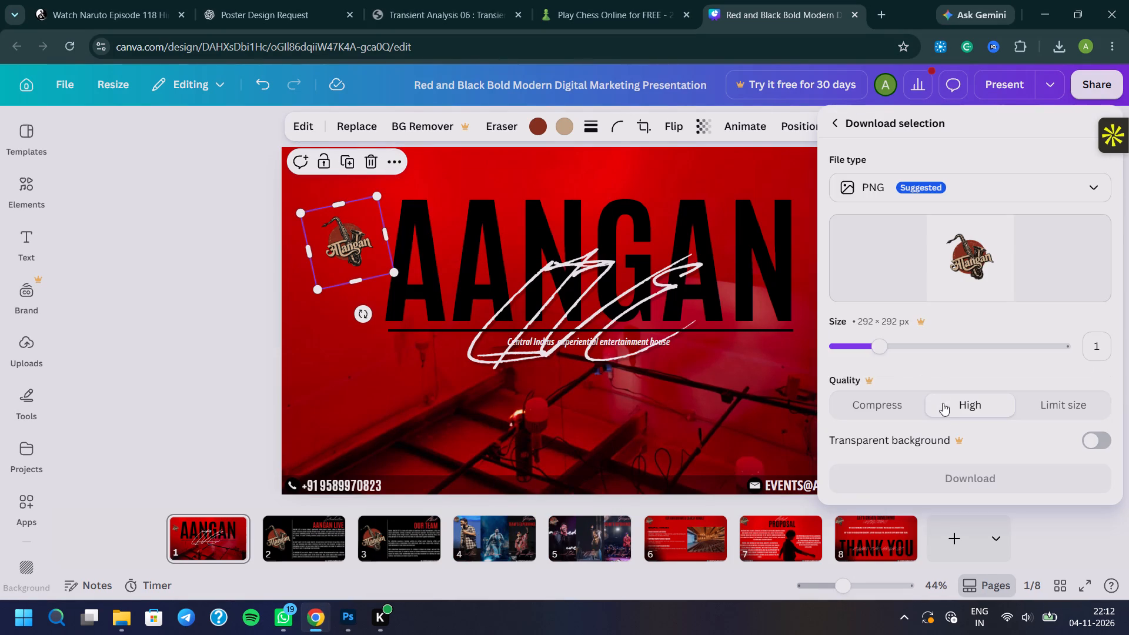
pyautogui.click(957, 472)
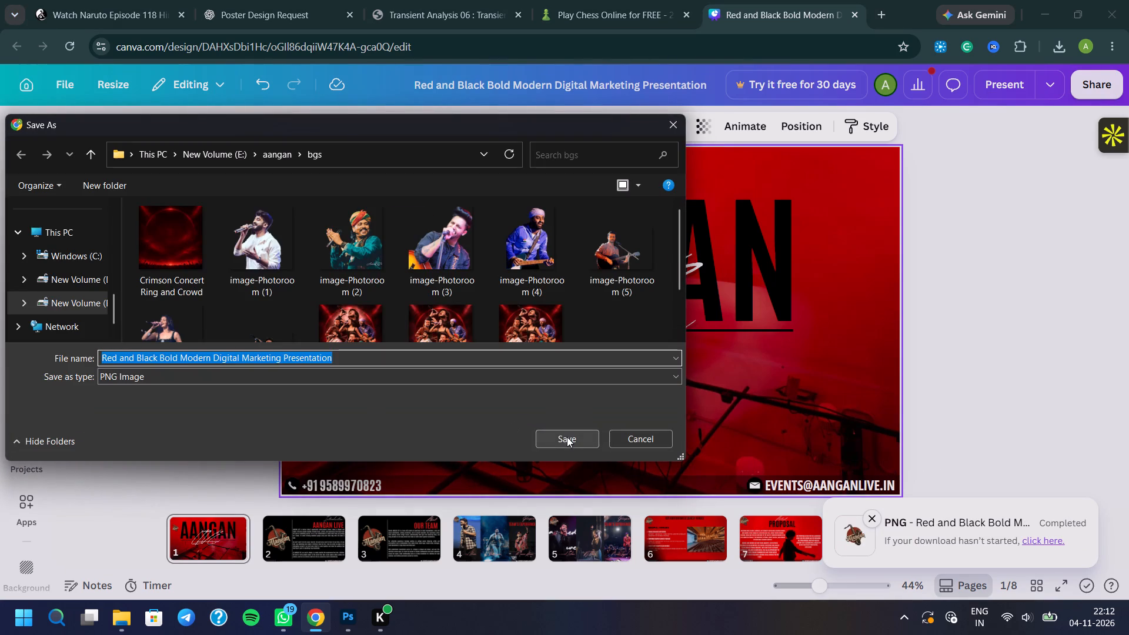
pyautogui.click(567, 437)
# Switch to Photoshop and open the downloaded logo file Red and Black Bold Modern Digital Marketing Presentation.
pyautogui.click(354, 626)
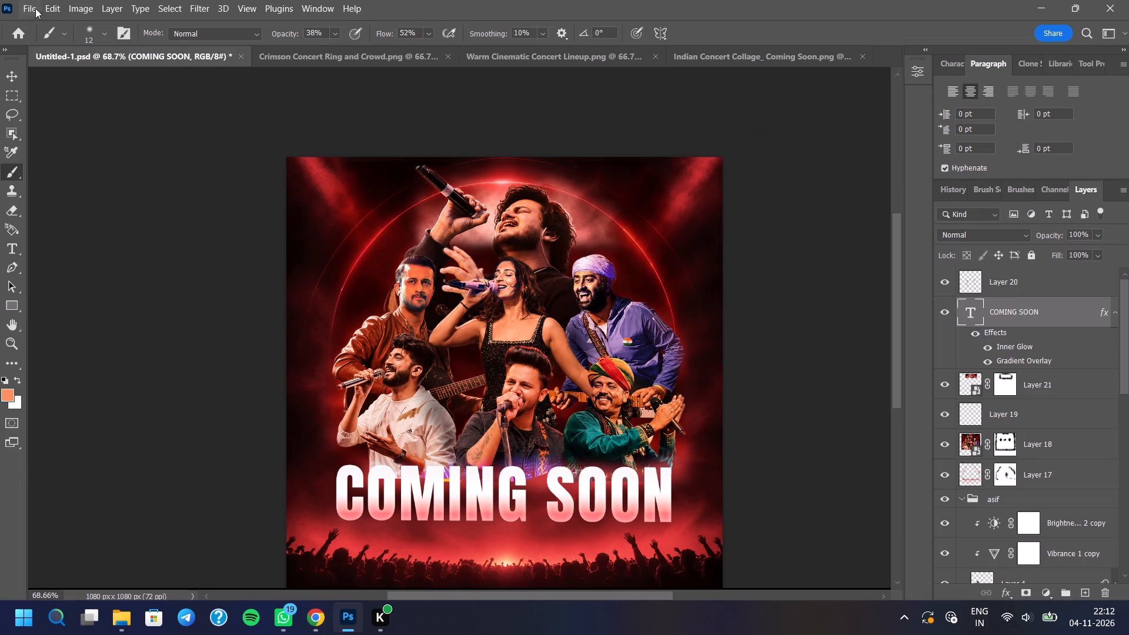
pyautogui.click(25, 4)
pyautogui.click(35, 35)
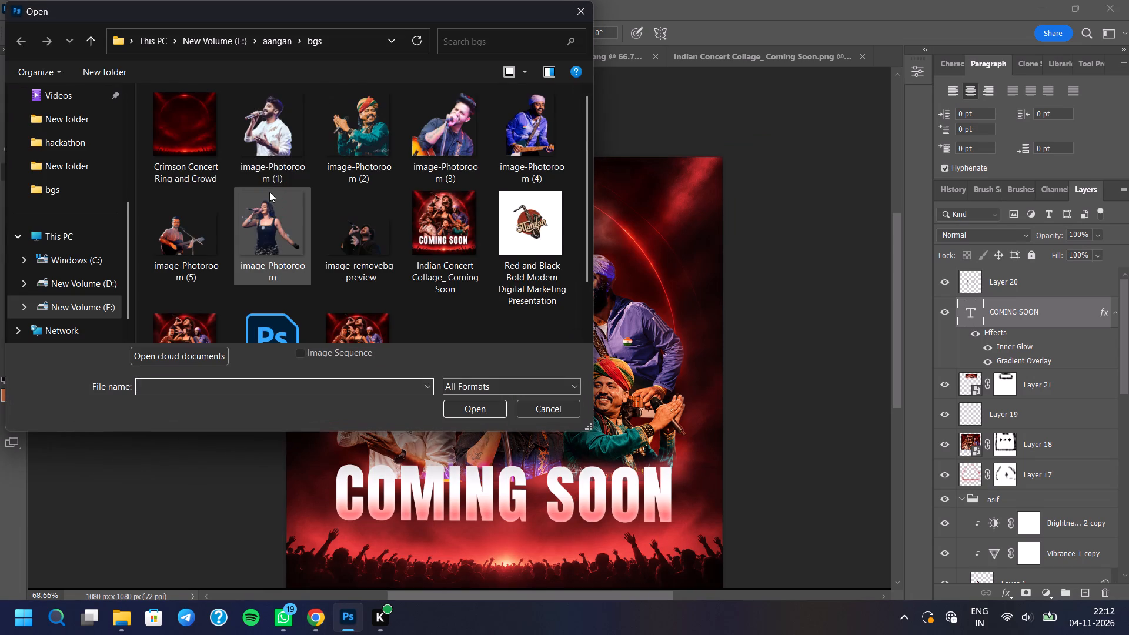
pyautogui.scroll(-2, 278, 230)
pyautogui.click(533, 156)
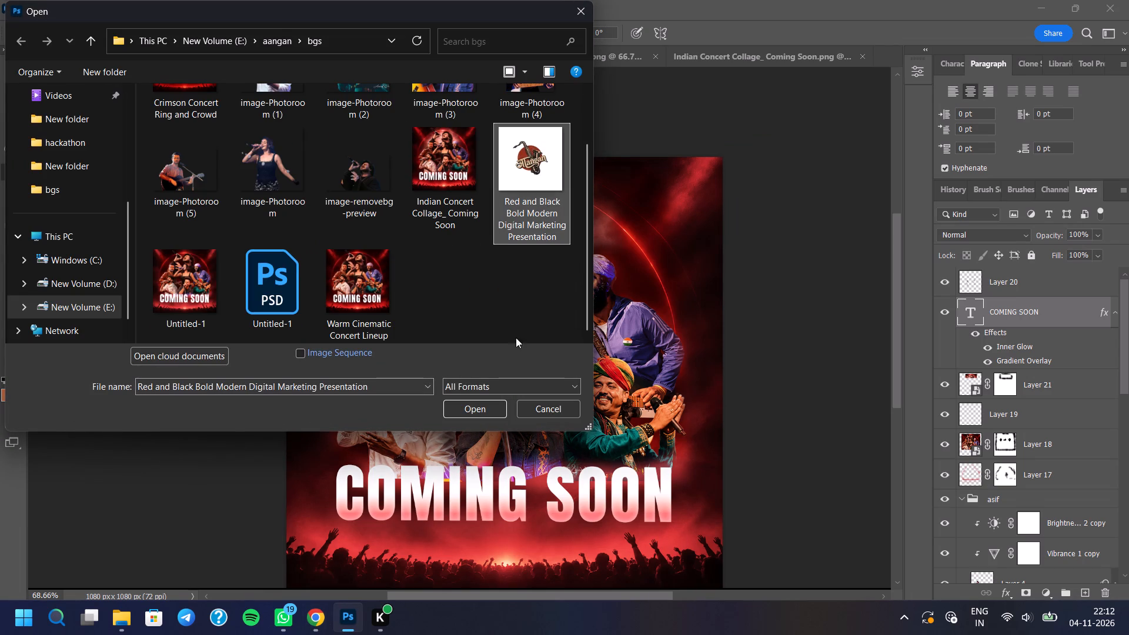
pyautogui.click(479, 404)
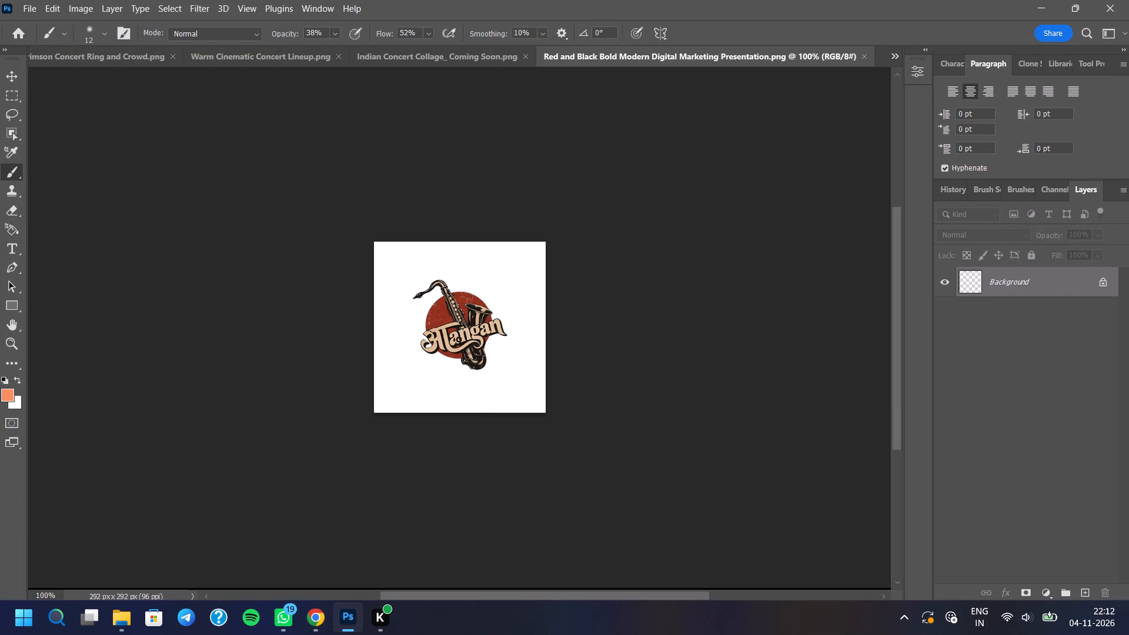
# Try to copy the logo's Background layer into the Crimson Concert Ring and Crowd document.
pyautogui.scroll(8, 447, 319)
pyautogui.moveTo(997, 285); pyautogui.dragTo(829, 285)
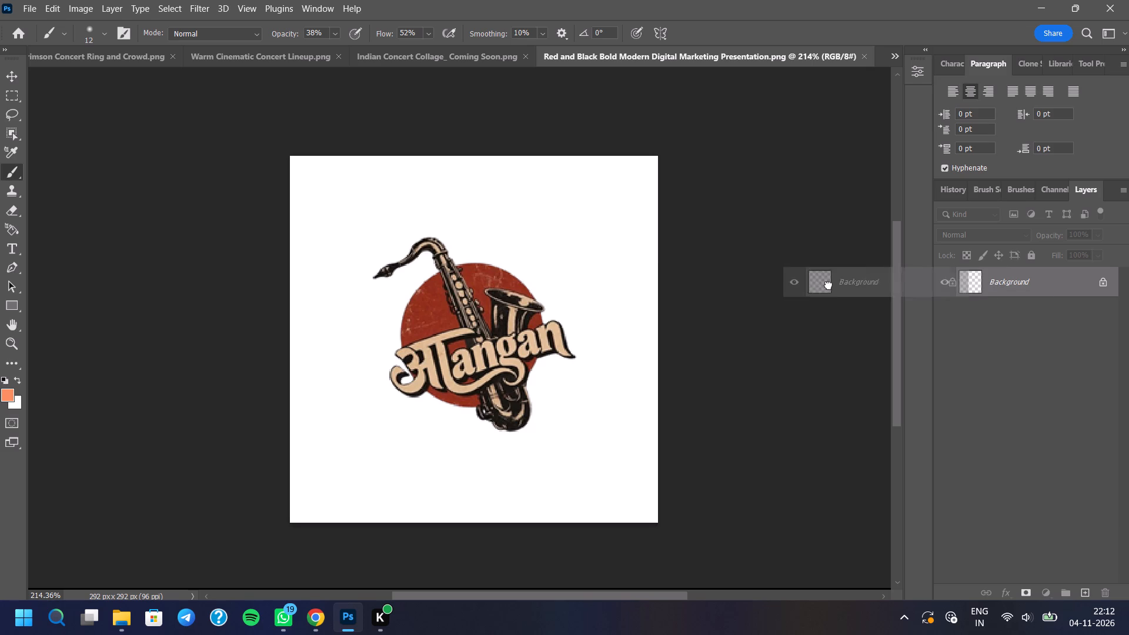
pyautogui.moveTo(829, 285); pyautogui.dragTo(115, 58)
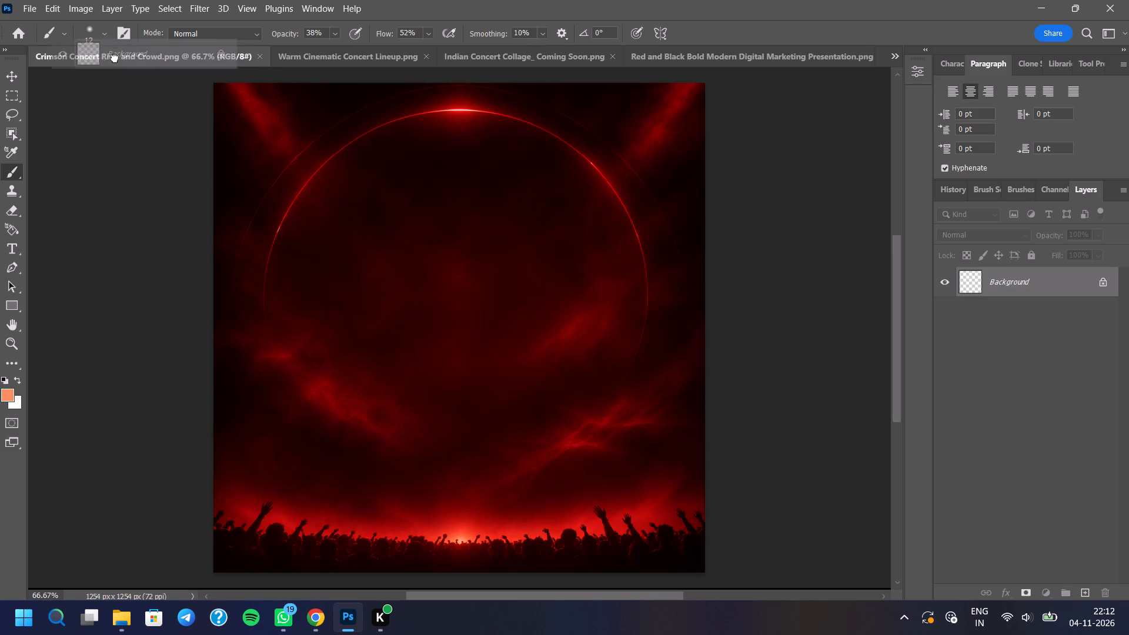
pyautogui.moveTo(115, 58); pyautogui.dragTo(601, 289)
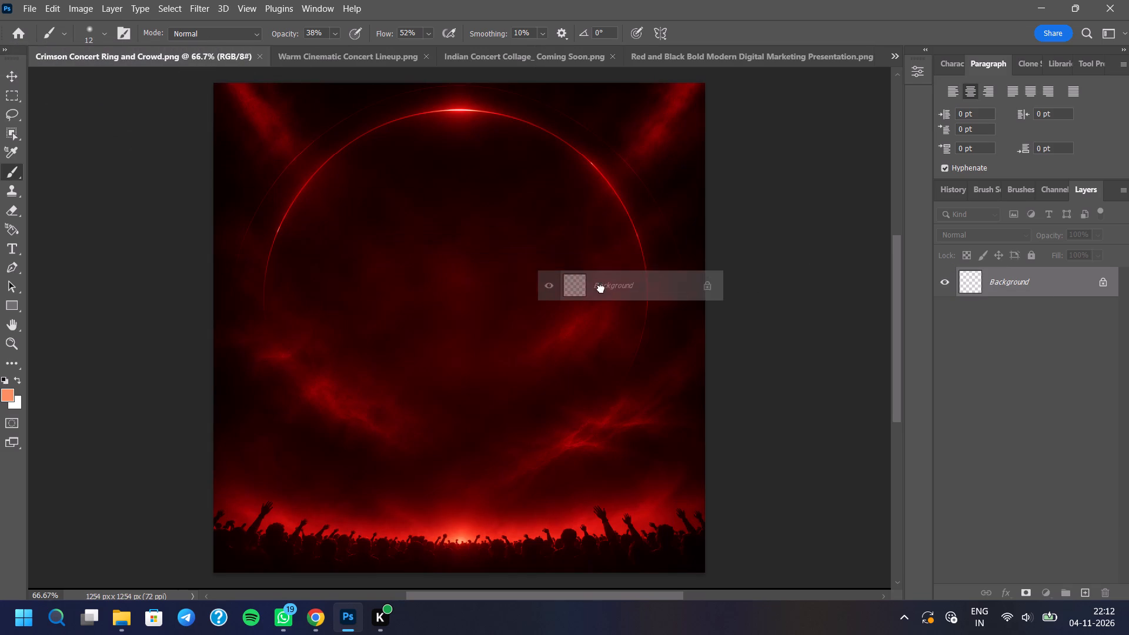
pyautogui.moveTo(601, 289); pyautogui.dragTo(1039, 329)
# Close the Warm Cinematic Concert Lineup and Crimson Concert Ring and Crowd documents.
pyautogui.click(390, 59)
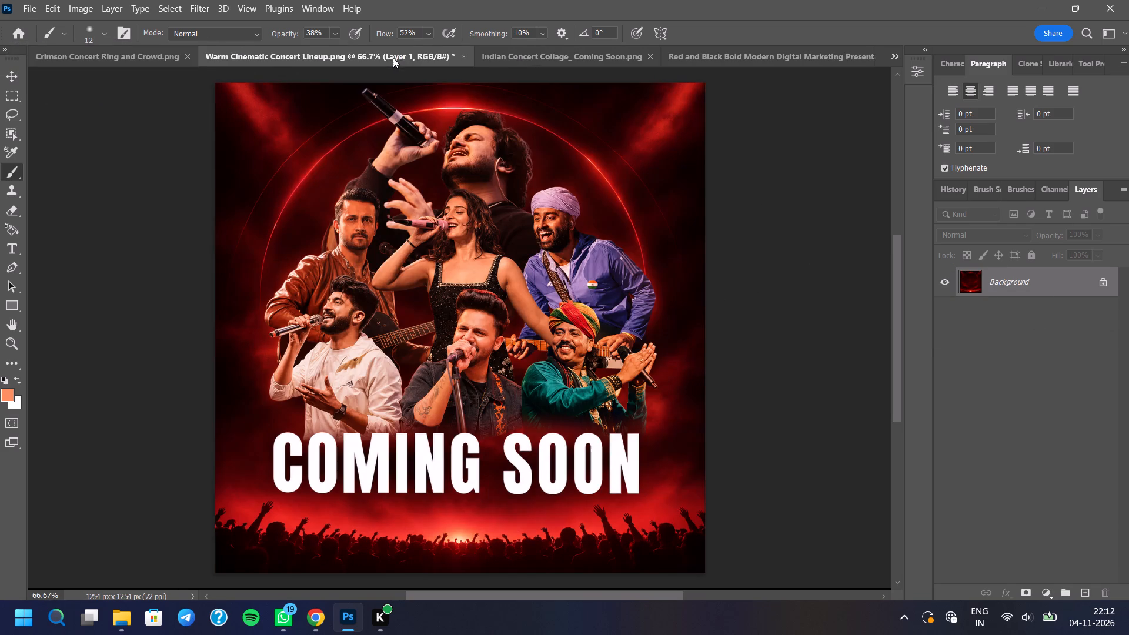
pyautogui.scroll(-2, 466, 186)
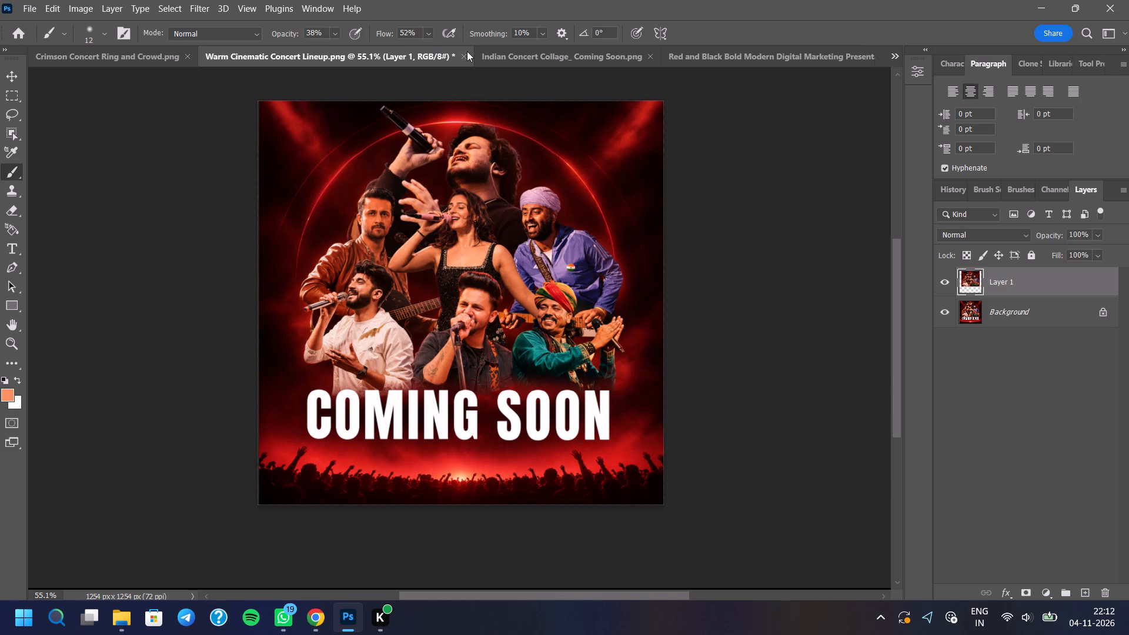
pyautogui.click(466, 55)
pyautogui.click(574, 252)
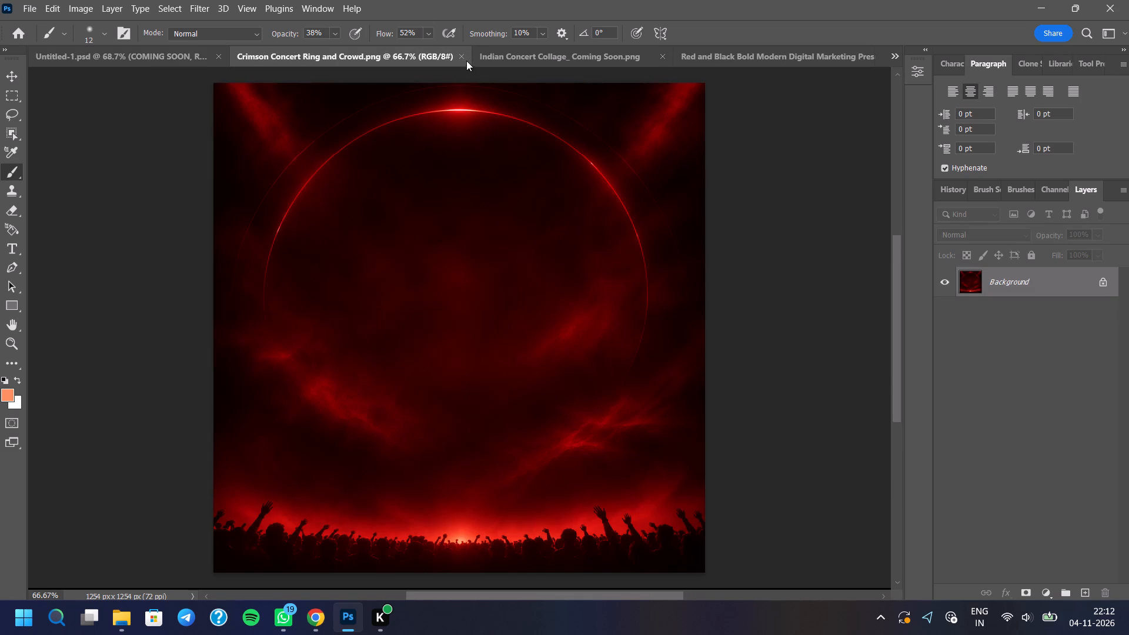
pyautogui.click(460, 55)
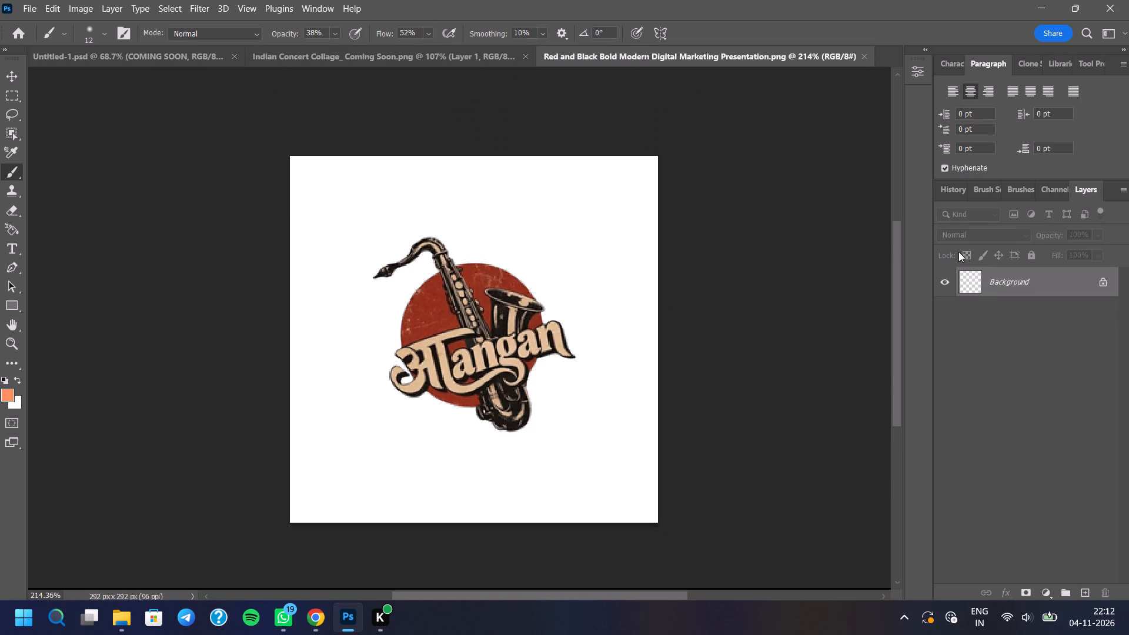
# Copy the logo's Background layer into the Untitled-1 poster, placing it over the middle of the singers.
pyautogui.moveTo(982, 265); pyautogui.dragTo(1010, 352)
pyautogui.moveTo(1025, 283); pyautogui.dragTo(189, 62)
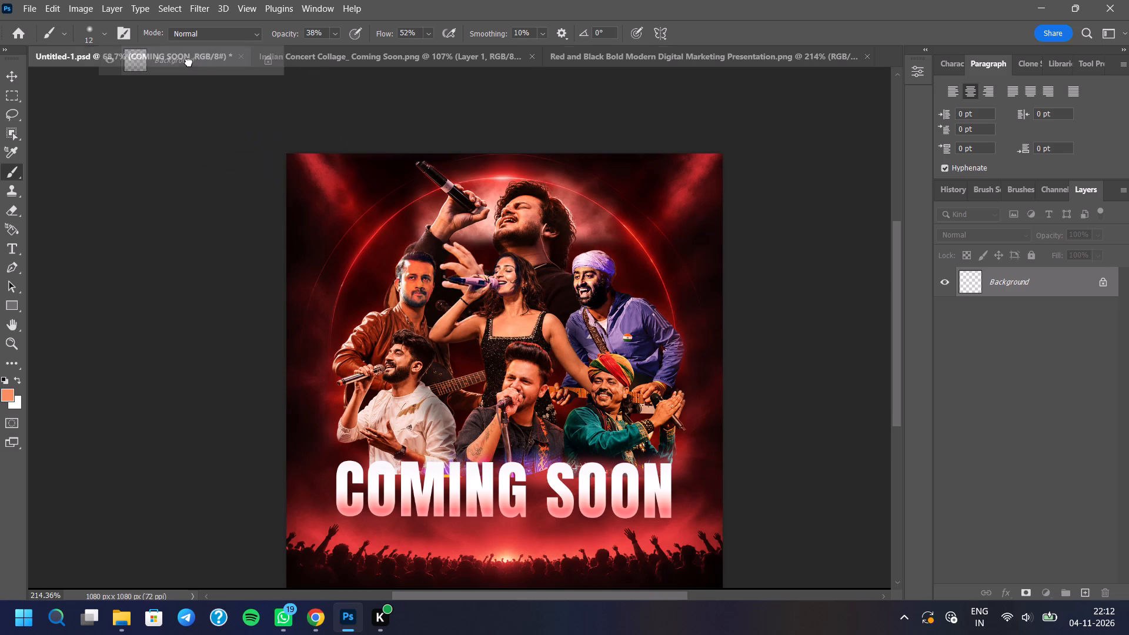
pyautogui.moveTo(189, 62); pyautogui.dragTo(523, 321)
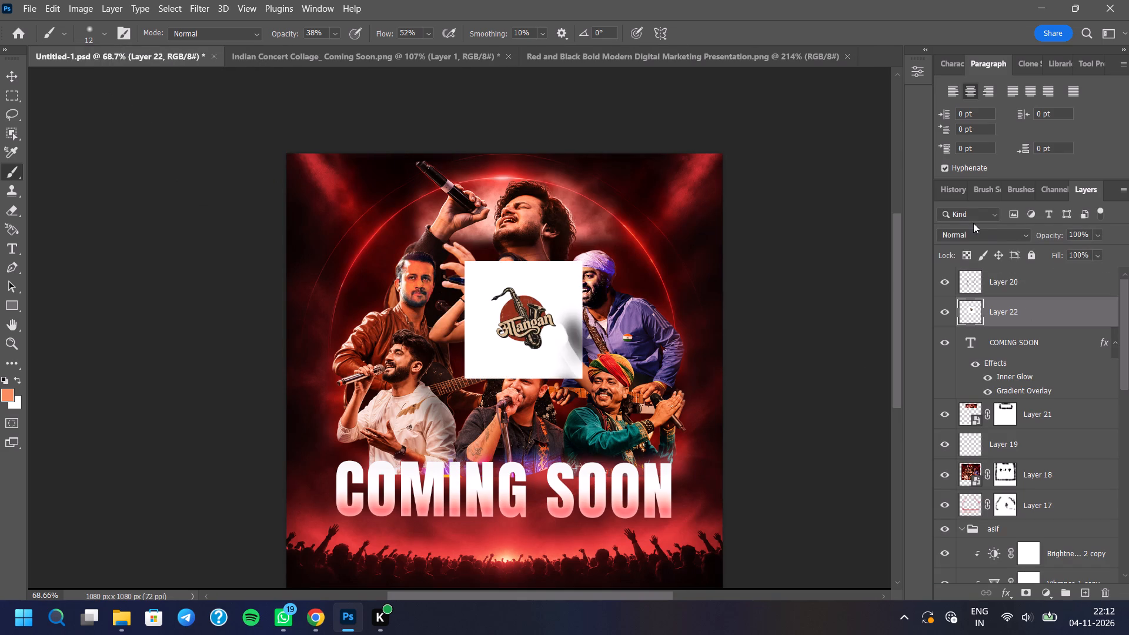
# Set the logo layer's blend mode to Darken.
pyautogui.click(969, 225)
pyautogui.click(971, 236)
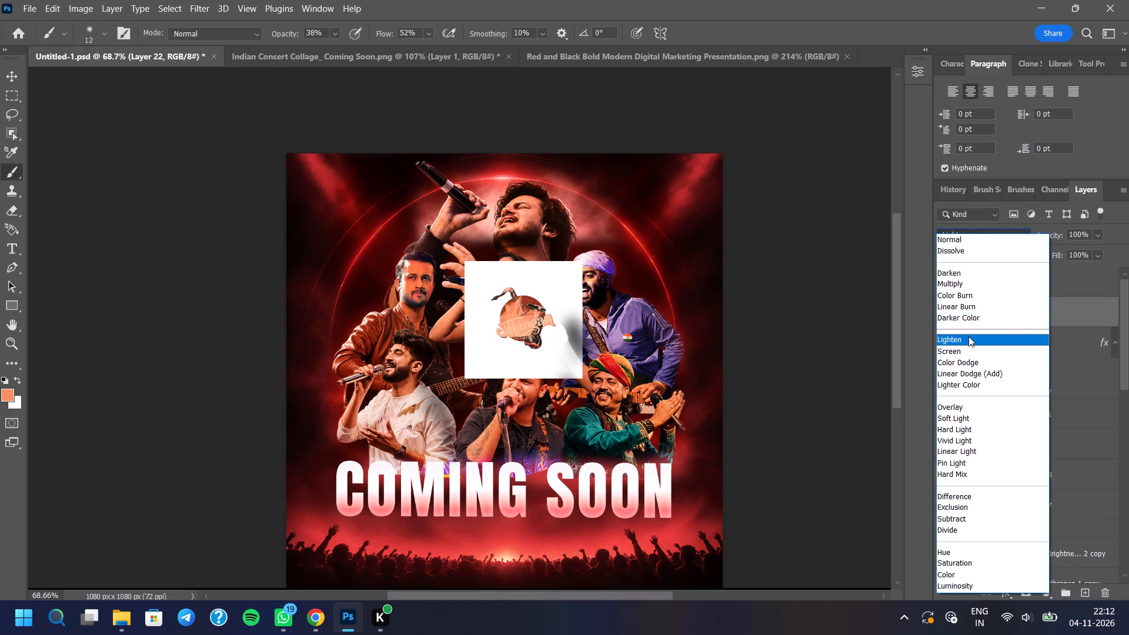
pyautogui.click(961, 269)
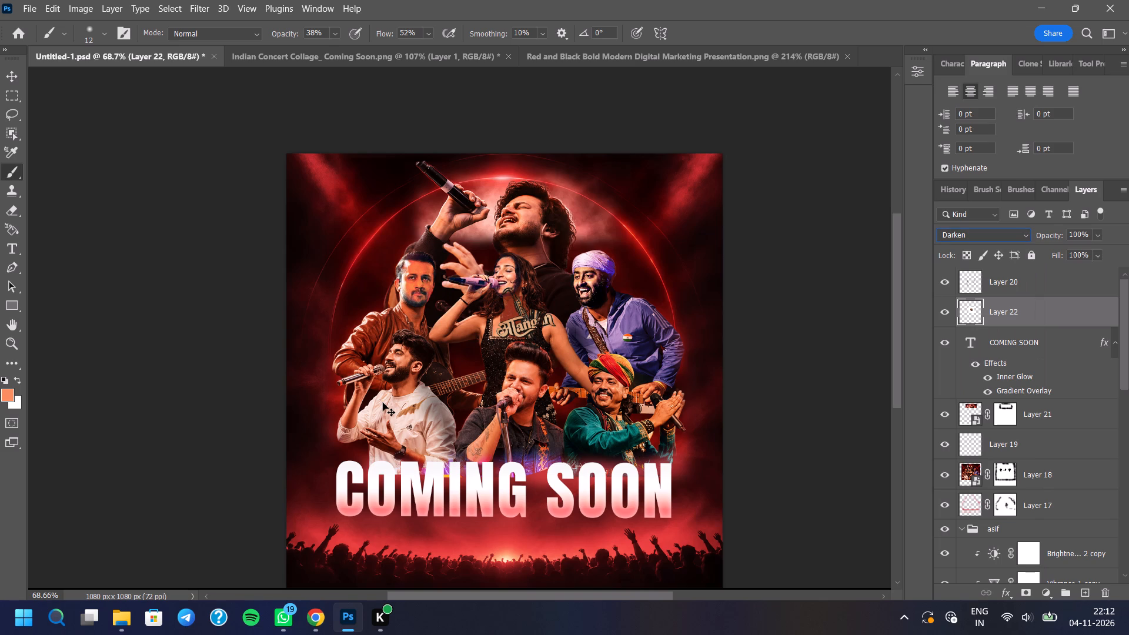
# Move the logo to the poster's upper-left corner, at about X 124 px, Y 102 px, using Free Transform.
pyautogui.hotkey('ctrl', 't')
pyautogui.moveTo(512, 322); pyautogui.dragTo(472, 311)
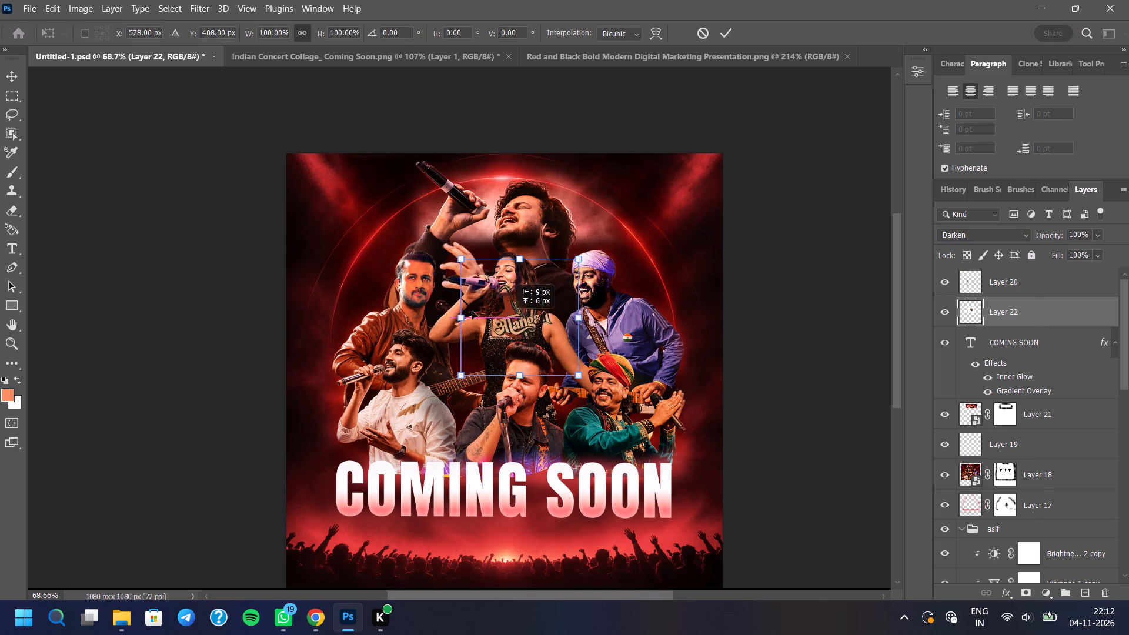
pyautogui.moveTo(472, 311); pyautogui.dragTo(323, 200)
pyautogui.scroll(4, 329, 211)
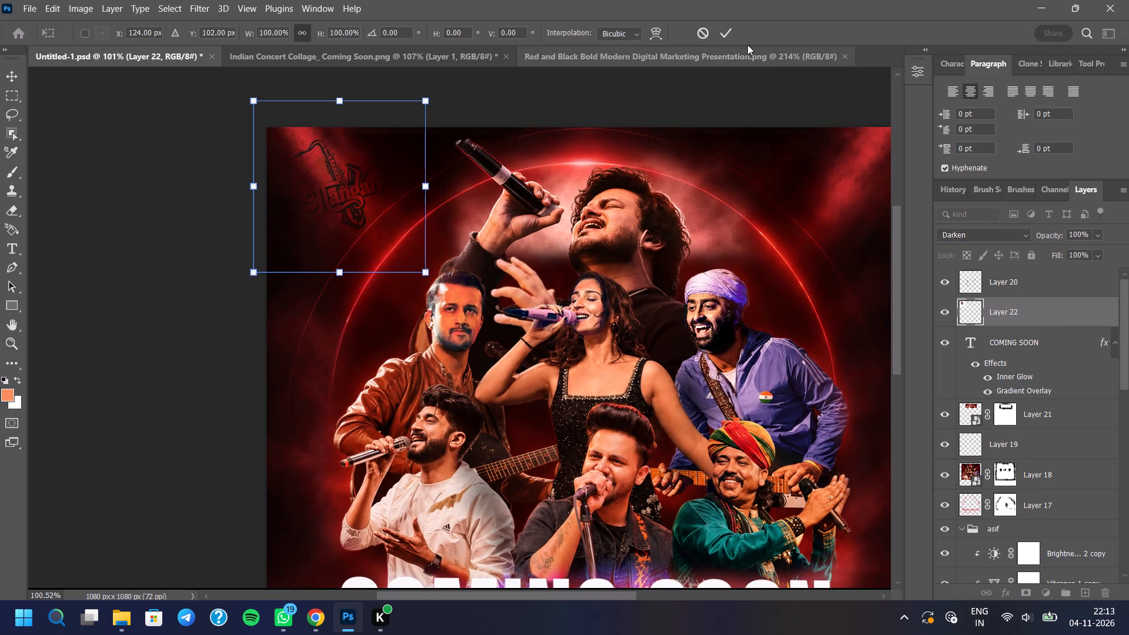
pyautogui.click(724, 26)
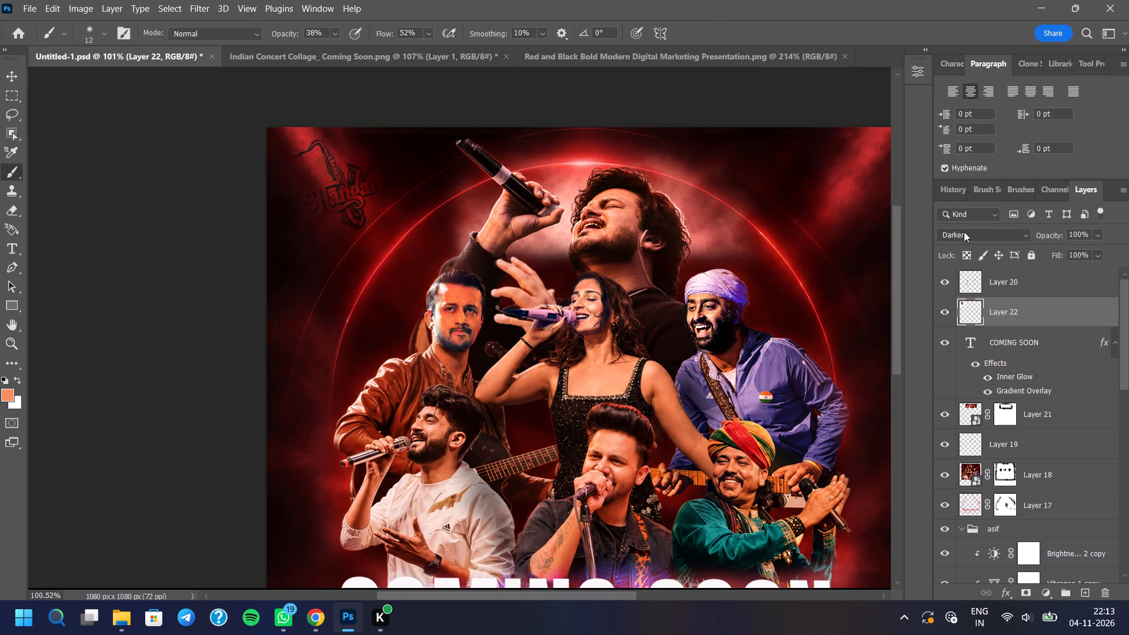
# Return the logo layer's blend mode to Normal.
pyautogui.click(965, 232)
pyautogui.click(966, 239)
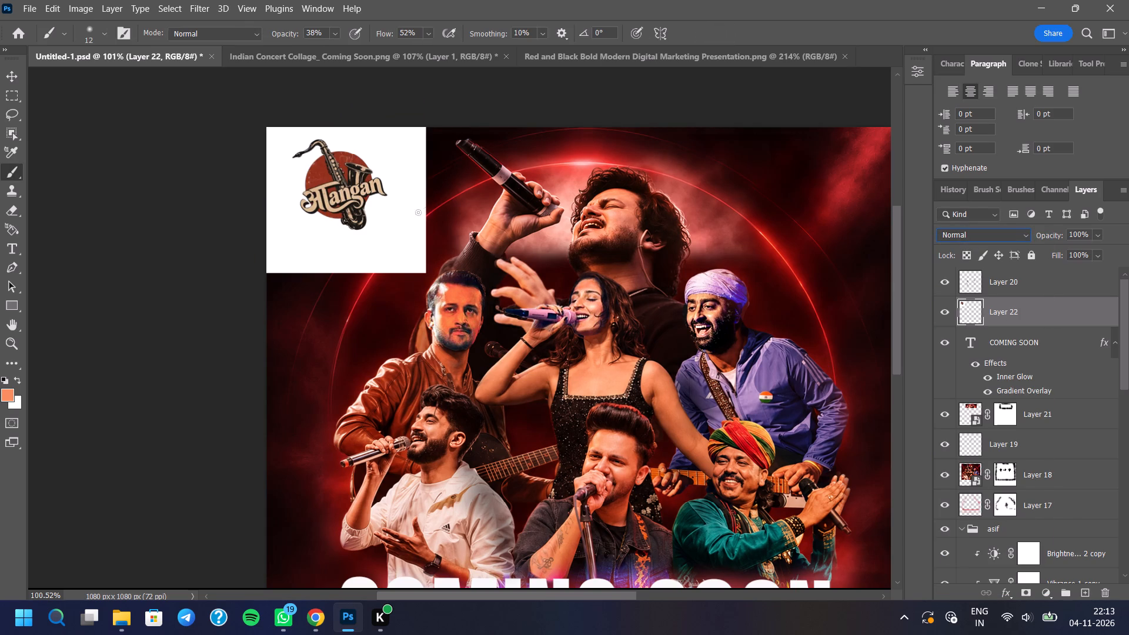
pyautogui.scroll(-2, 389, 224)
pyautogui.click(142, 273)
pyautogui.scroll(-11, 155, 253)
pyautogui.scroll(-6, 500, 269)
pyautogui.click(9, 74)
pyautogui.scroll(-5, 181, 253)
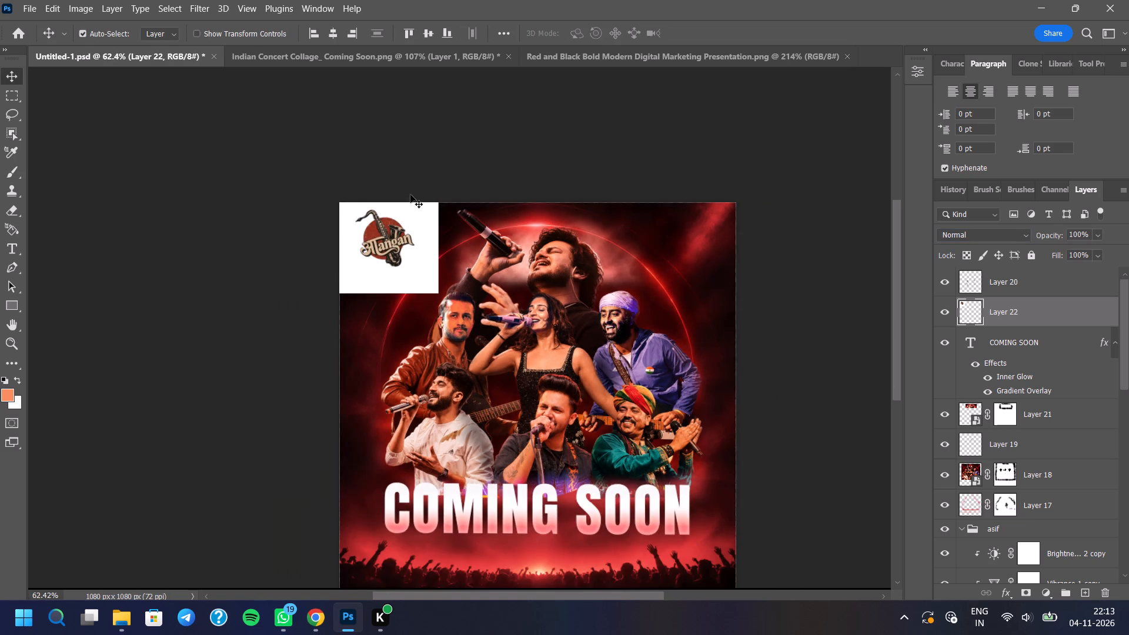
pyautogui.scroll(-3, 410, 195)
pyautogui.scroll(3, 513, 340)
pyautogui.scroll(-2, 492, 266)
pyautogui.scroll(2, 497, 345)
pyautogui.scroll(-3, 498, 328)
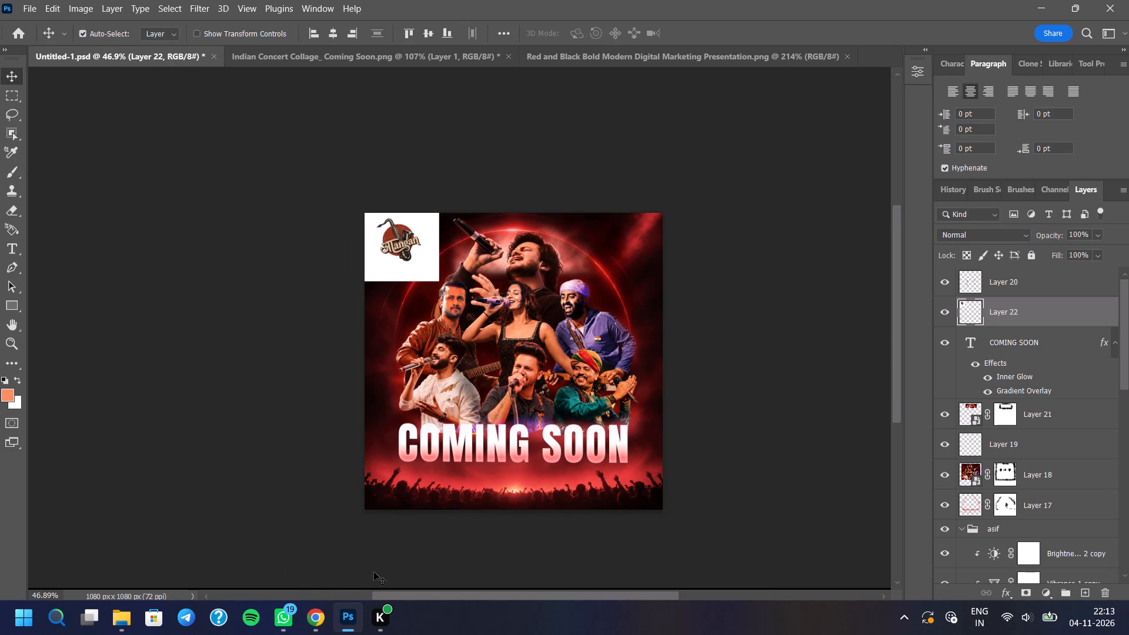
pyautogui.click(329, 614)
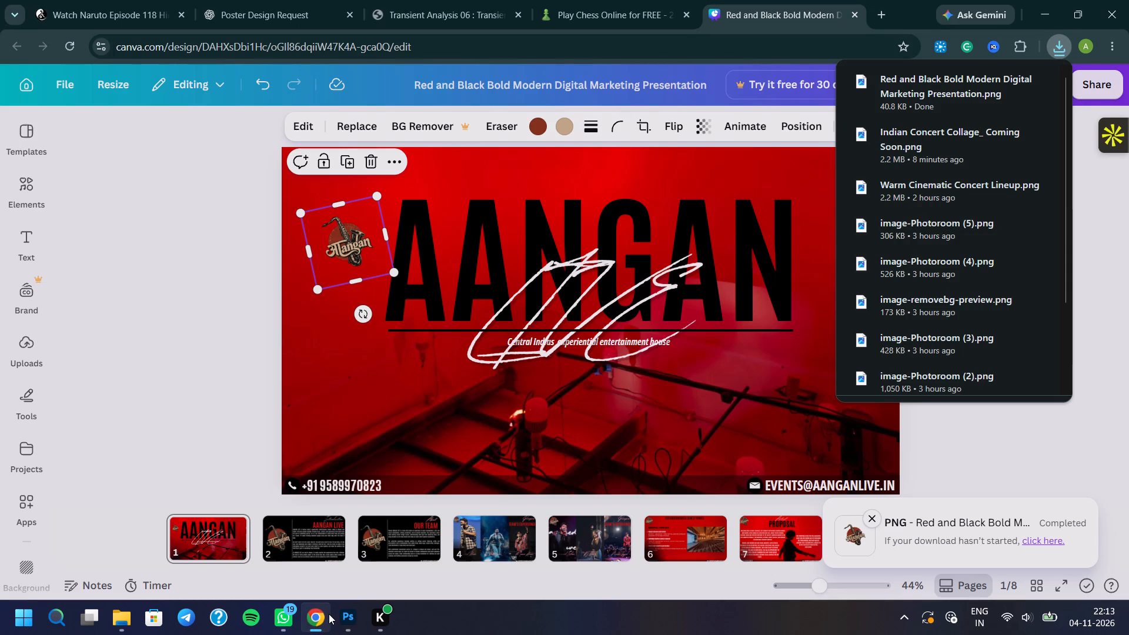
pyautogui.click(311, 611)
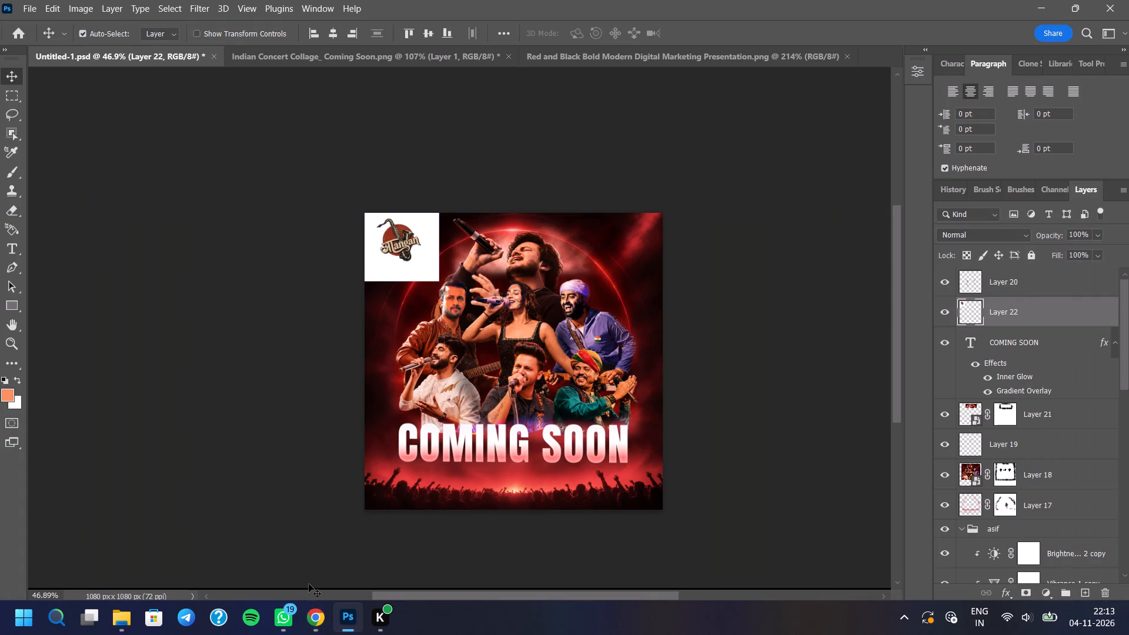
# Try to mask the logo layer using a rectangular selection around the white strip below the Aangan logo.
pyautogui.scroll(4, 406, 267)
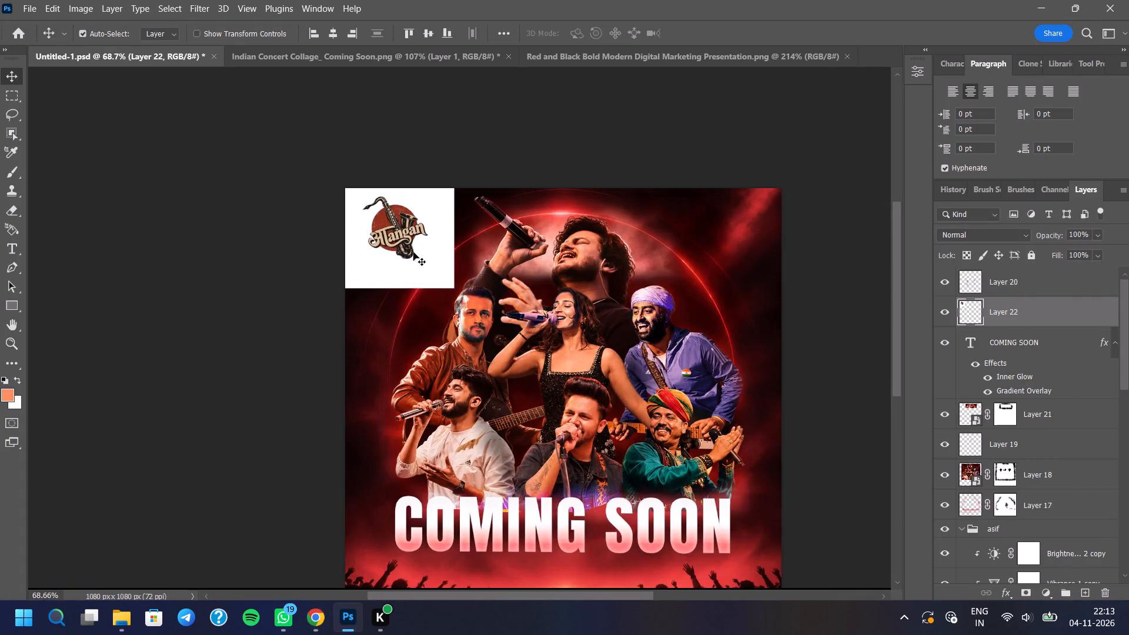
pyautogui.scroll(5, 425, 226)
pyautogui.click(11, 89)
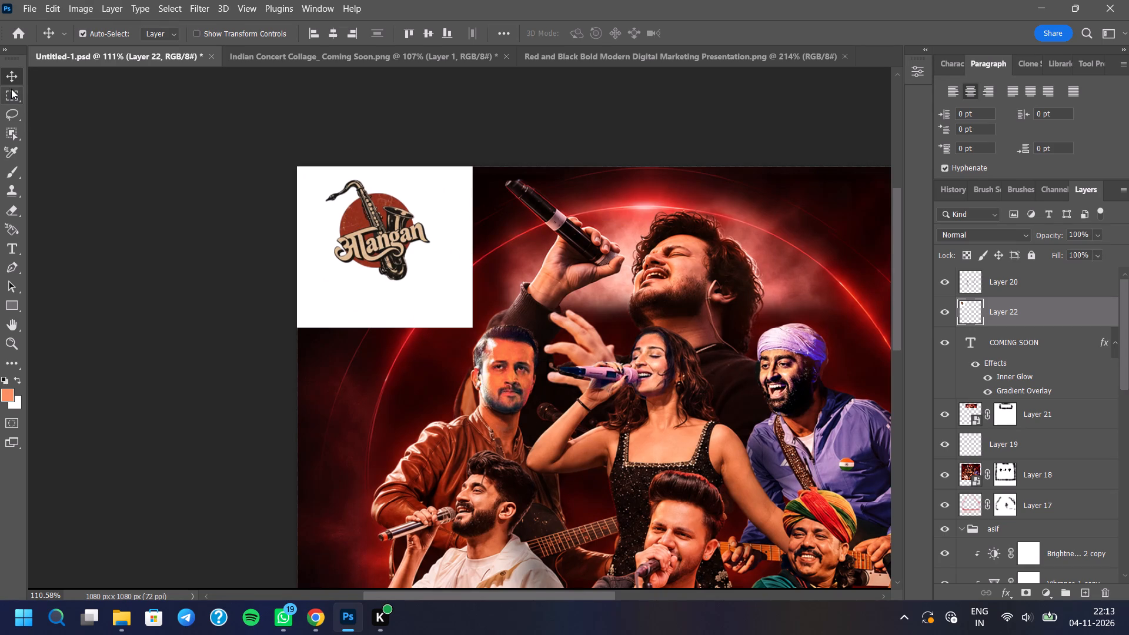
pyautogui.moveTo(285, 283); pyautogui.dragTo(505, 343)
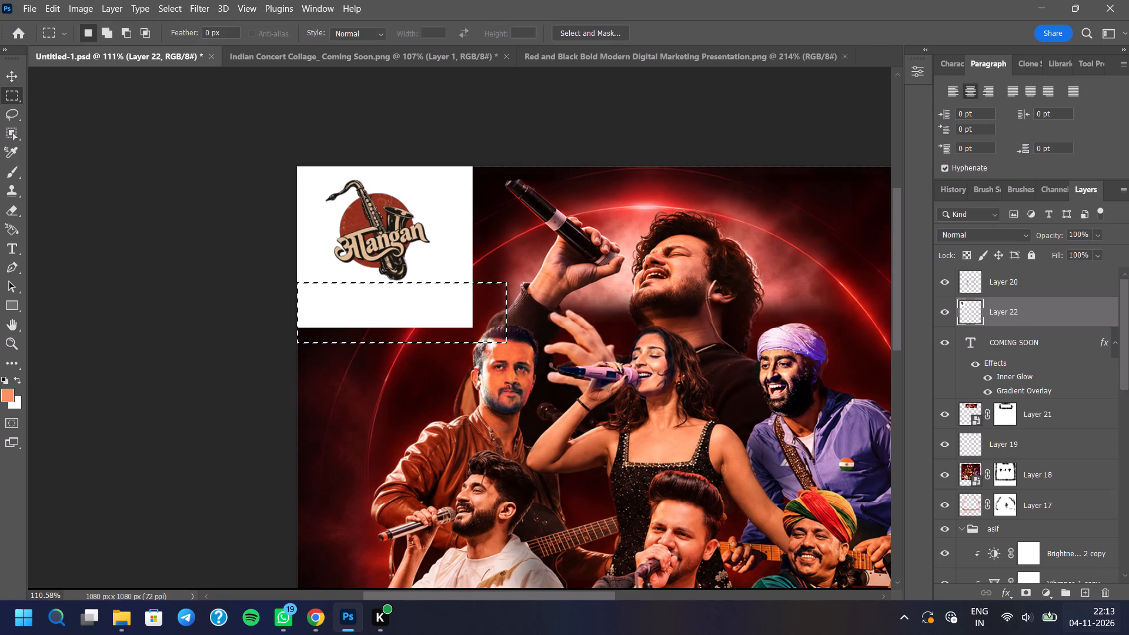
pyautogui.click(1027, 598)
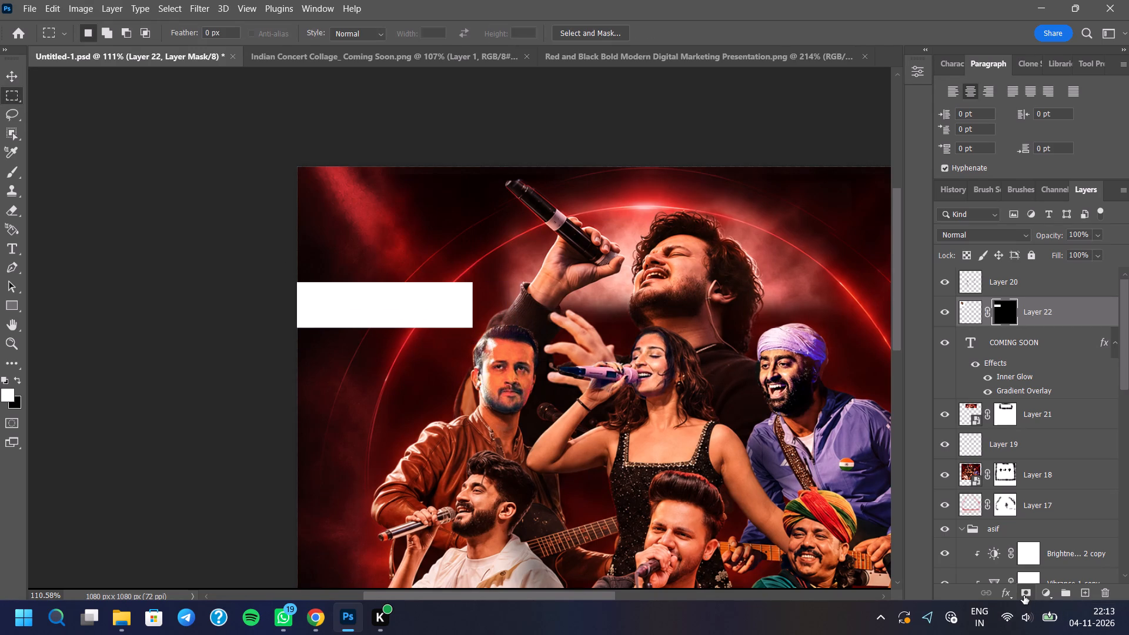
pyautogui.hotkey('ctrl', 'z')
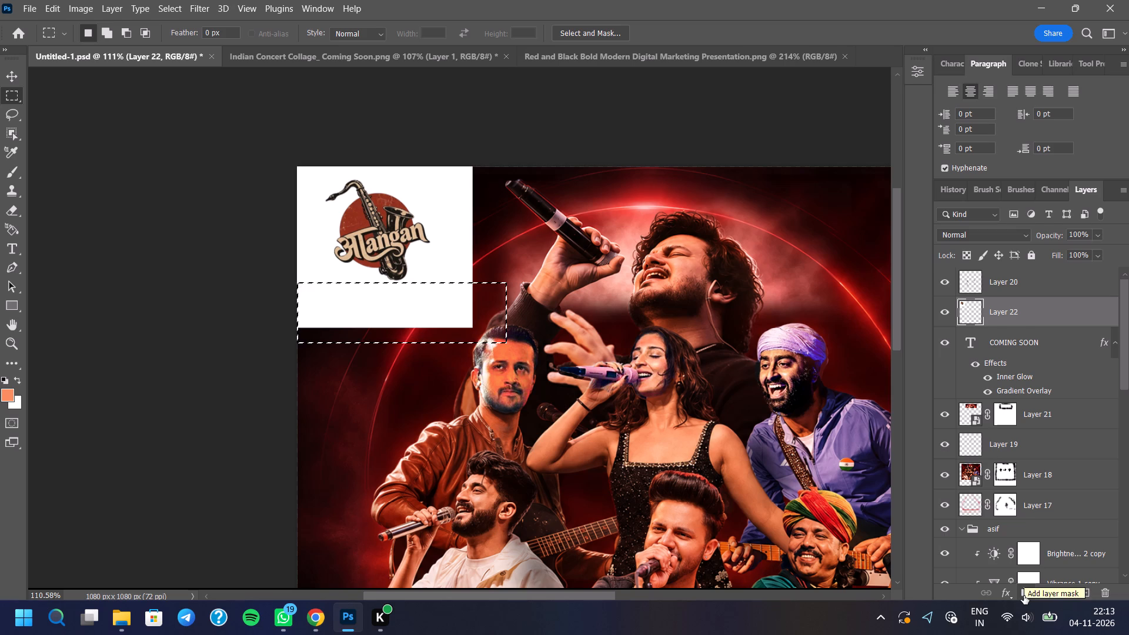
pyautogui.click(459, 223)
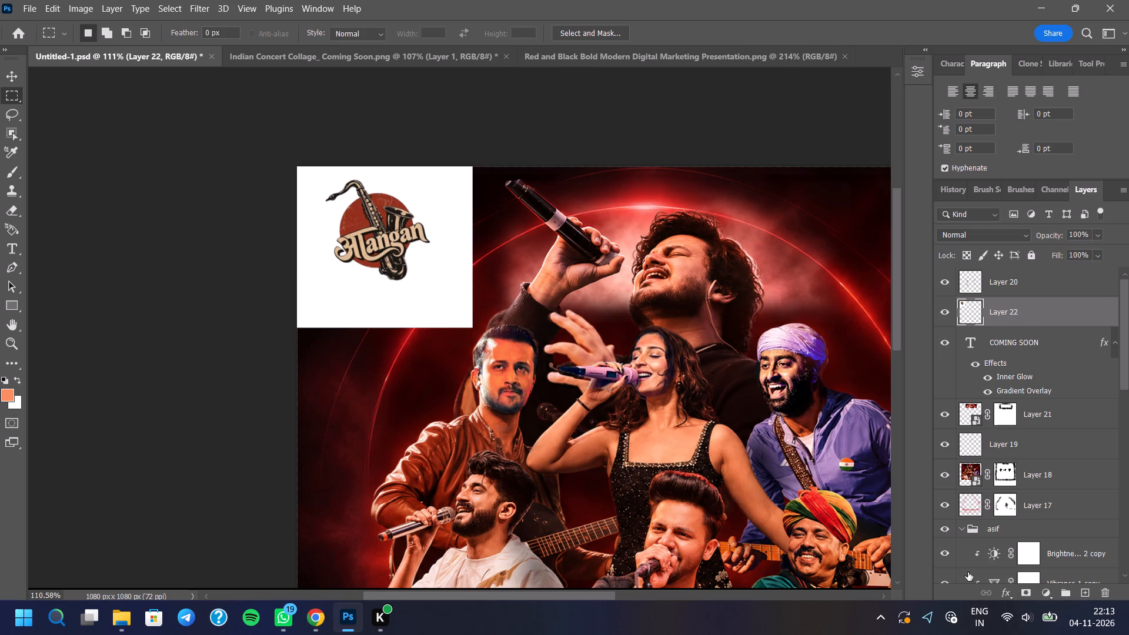
# Add a layer mask to the logo layer and clear the white strip below the logo with a rectangular selection.
pyautogui.click(1029, 596)
pyautogui.moveTo(265, 279); pyautogui.dragTo(467, 351)
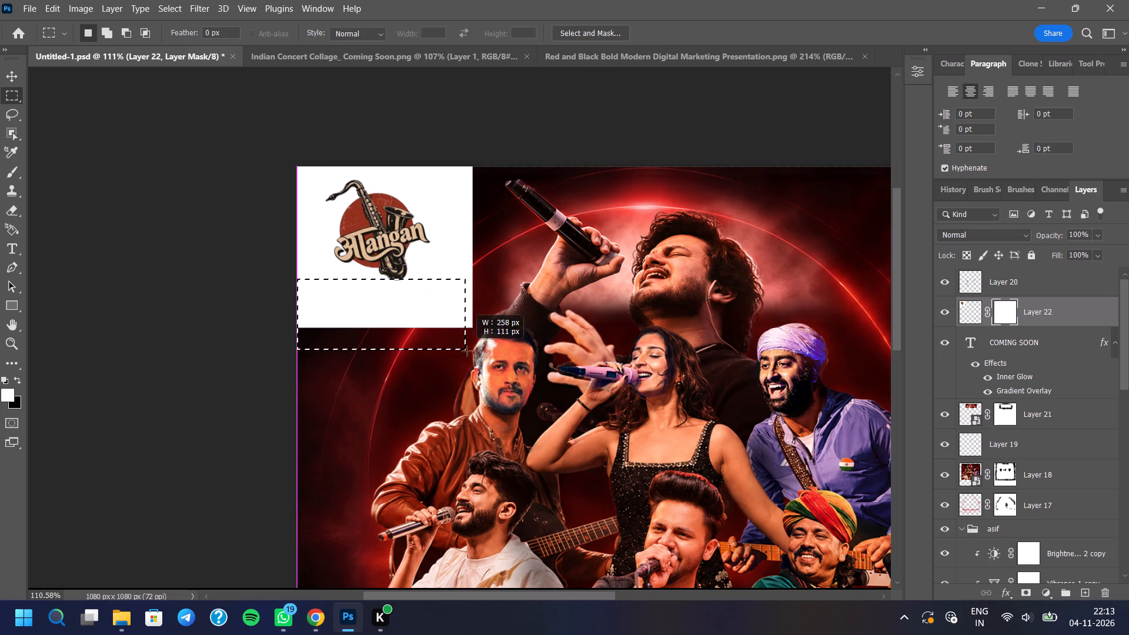
pyautogui.moveTo(467, 351); pyautogui.dragTo(492, 360)
pyautogui.press('Down')
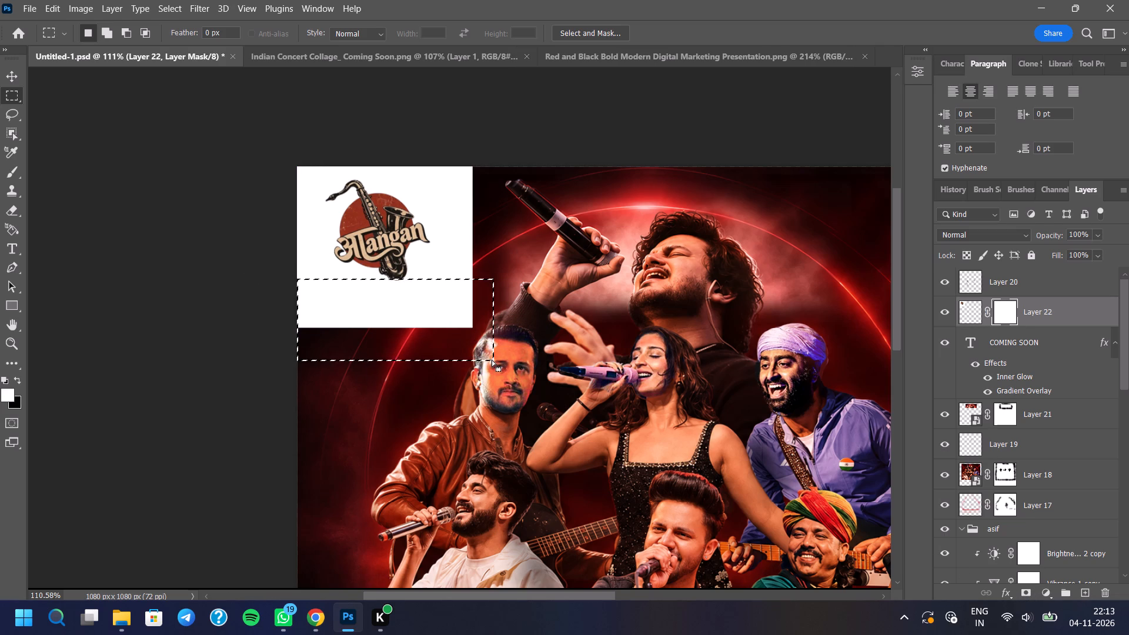
pyautogui.press('Down')
pyautogui.press('Delete')
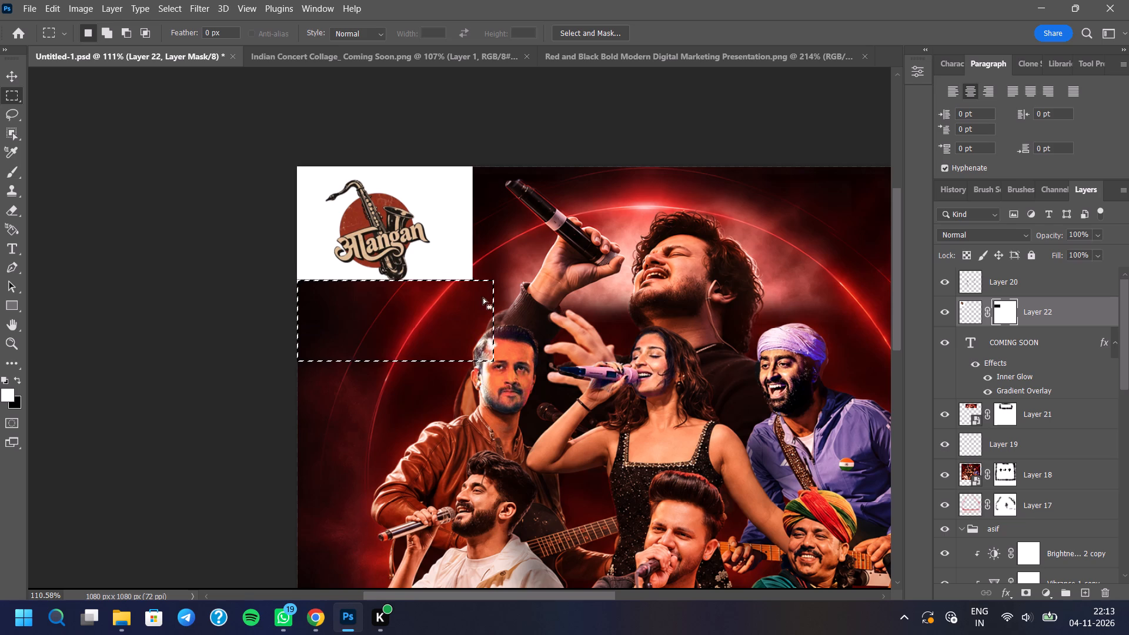
pyautogui.click(456, 184)
# Mask out the white strip to the right of the logo with a rectangular selection placed just beyond its lettering.
pyautogui.scroll(3, 445, 179)
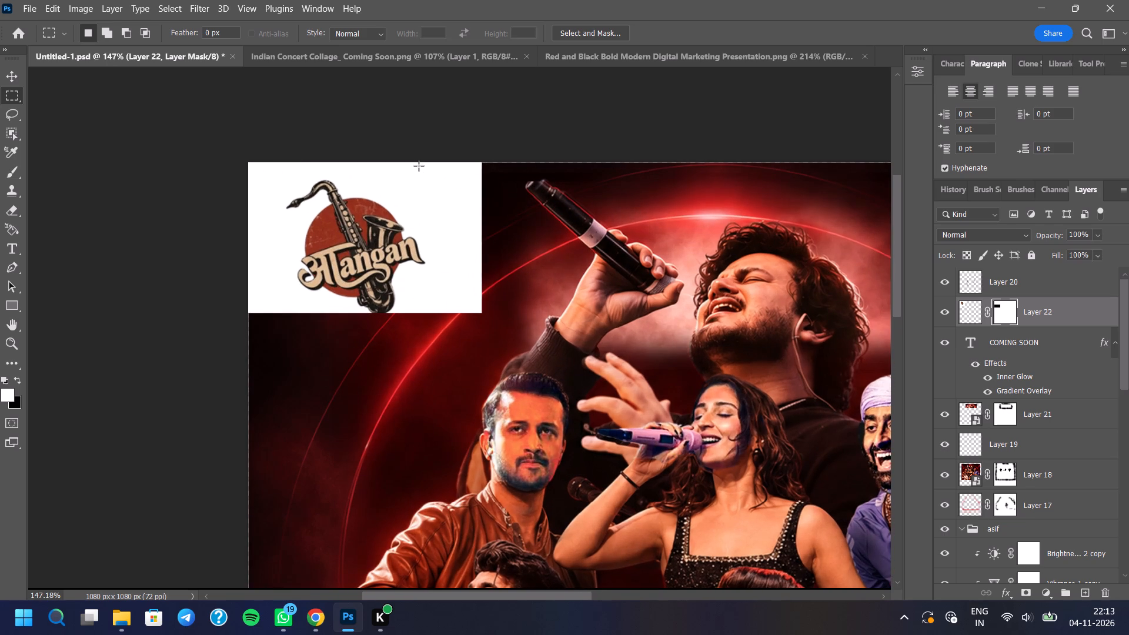
pyautogui.moveTo(419, 166); pyautogui.dragTo(502, 317)
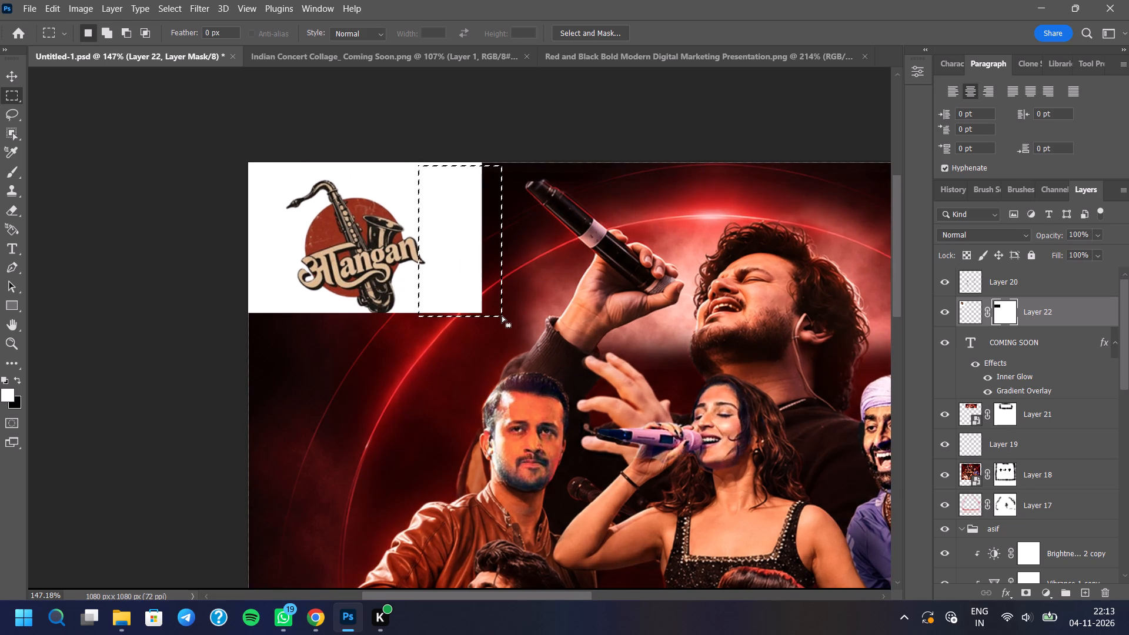
pyautogui.press('Up')
pyautogui.press('Up')
pyautogui.press('Up')
pyautogui.press('Up')
pyautogui.press('Right')
pyautogui.press('Right')
pyautogui.press('Right')
pyautogui.press('Right')
pyautogui.press('Right')
pyautogui.press('Right')
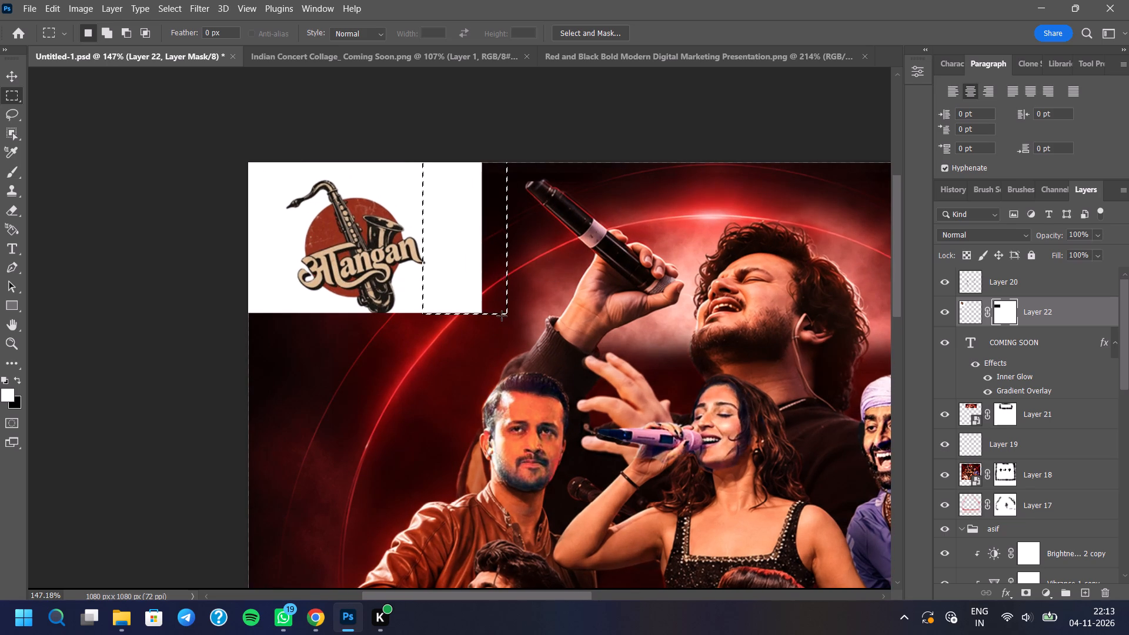
pyautogui.press('Right')
pyautogui.press('Right')
pyautogui.press('Right')
pyautogui.press('Delete')
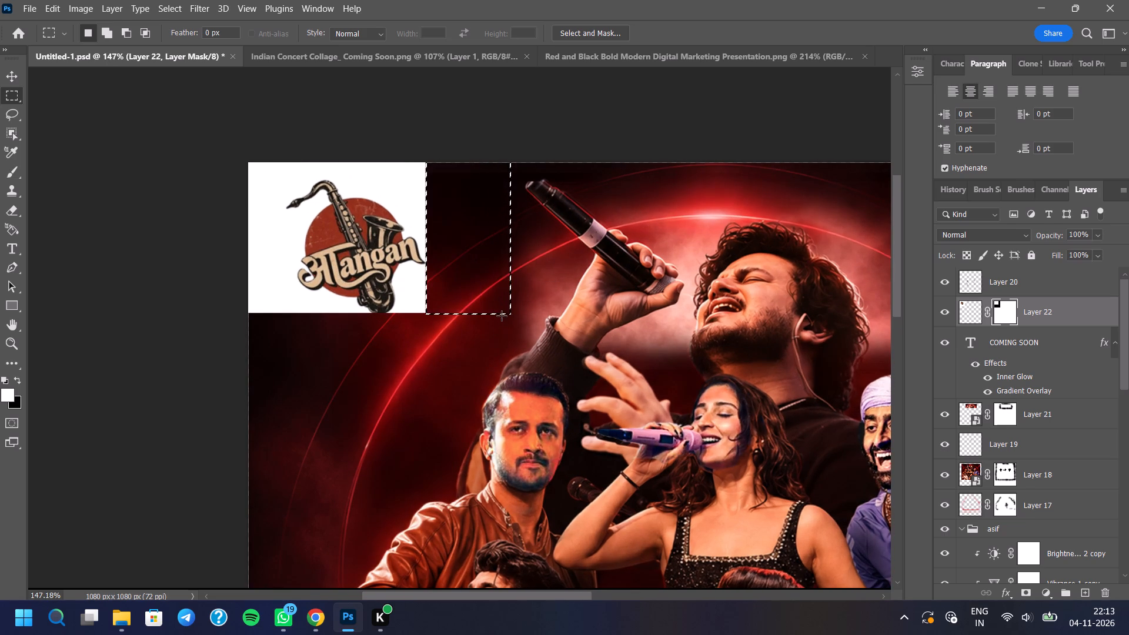
pyautogui.scroll(2, 503, 315)
pyautogui.click(453, 213)
# Mask out the white strip to the left of the logo with a rectangular selection about 42 px wide.
pyautogui.scroll(1, 221, 125)
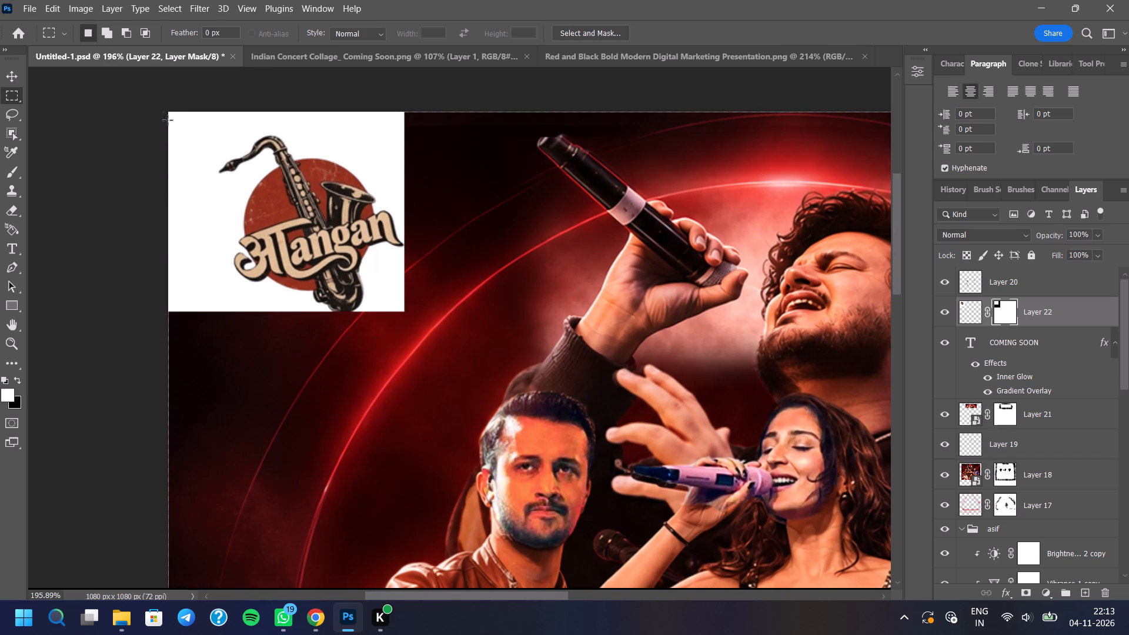
pyautogui.moveTo(158, 112); pyautogui.dragTo(215, 328)
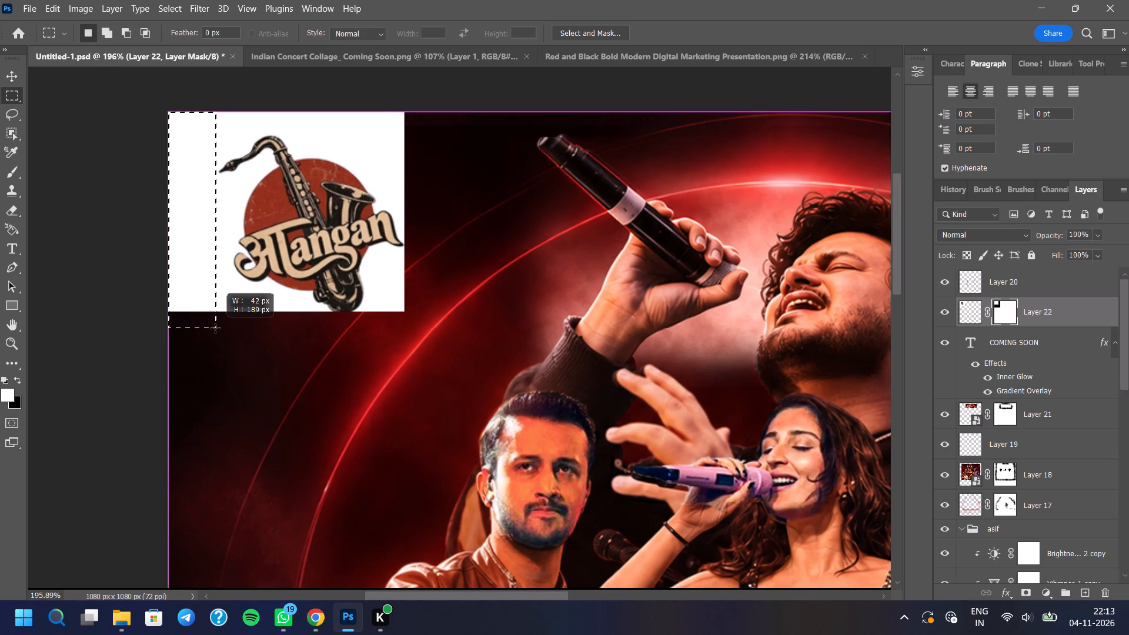
pyautogui.moveTo(215, 328); pyautogui.dragTo(217, 333)
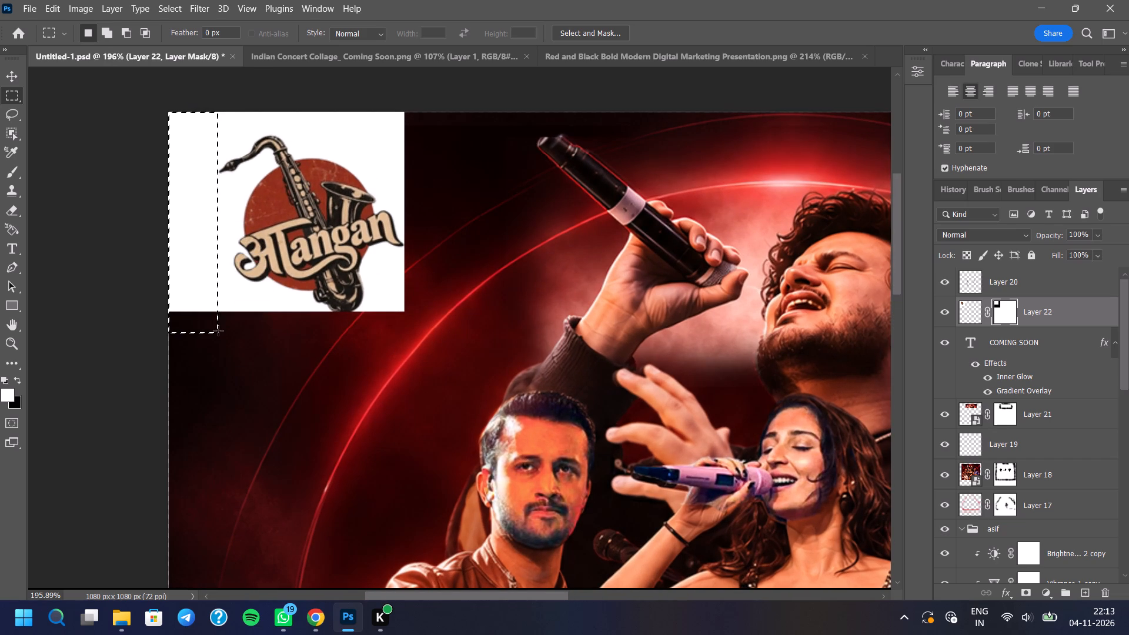
pyautogui.press('Delete')
pyautogui.click(342, 101)
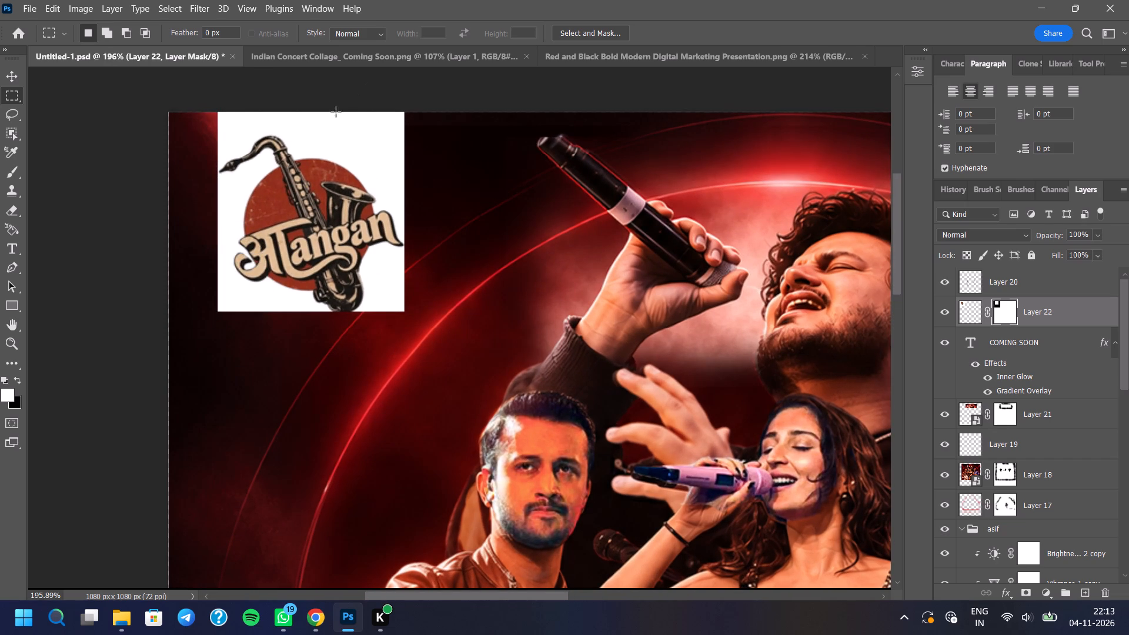
# Set the Eraser to a hard round brush with 100% opacity and 100% flow.
pyautogui.click(12, 206)
pyautogui.rightClick(306, 286)
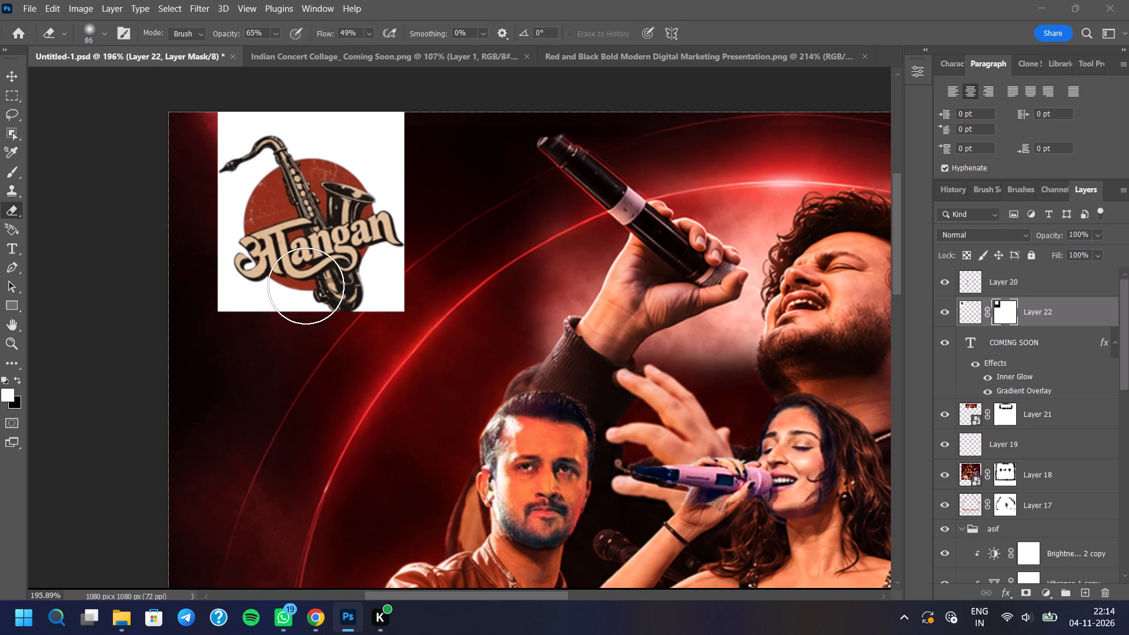
pyautogui.click(424, 495)
pyautogui.click(93, 253)
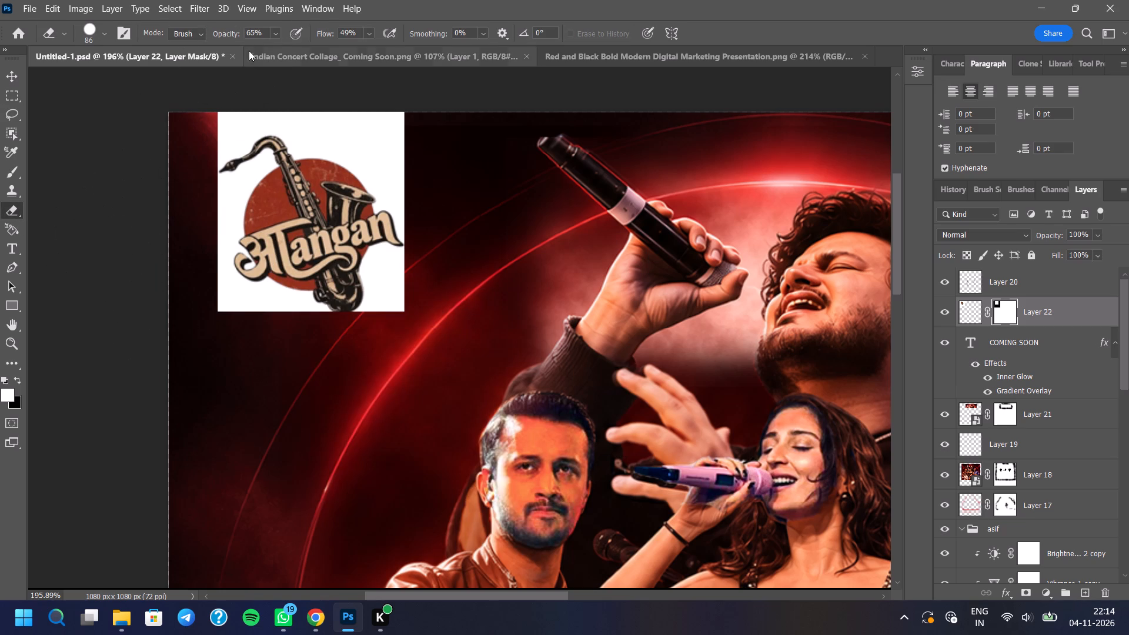
pyautogui.click(274, 35)
pyautogui.moveTo(306, 53); pyautogui.dragTo(346, 57)
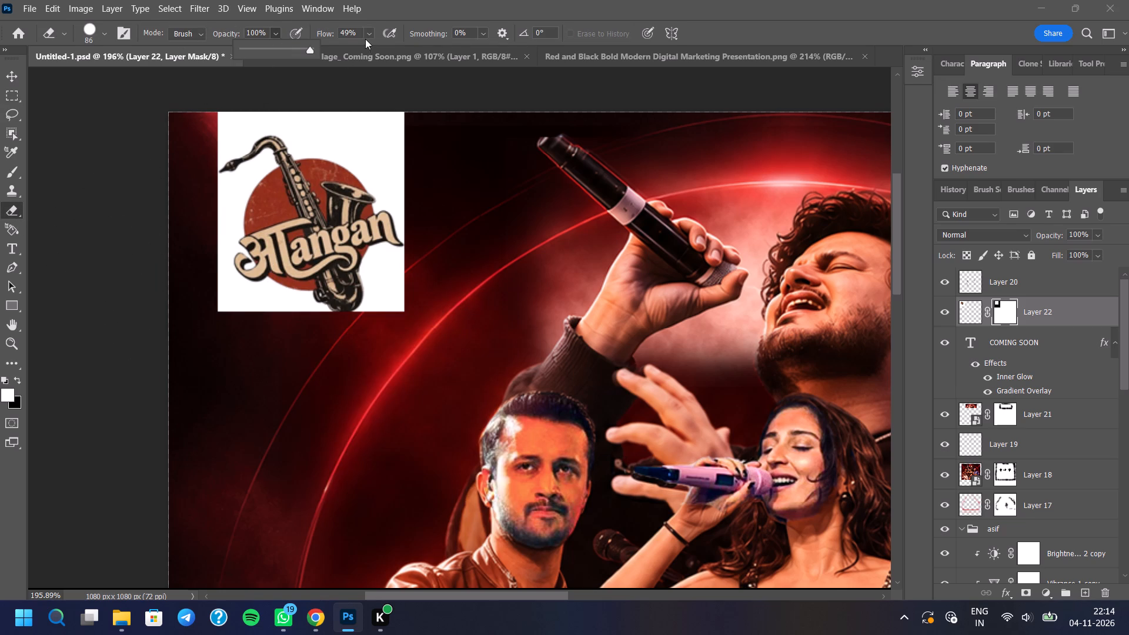
pyautogui.click(365, 39)
pyautogui.moveTo(378, 46); pyautogui.dragTo(432, 47)
# Erase the white background on the logo's mask around its upper-right corner and along the top edge above the saxophone.
pyautogui.click(394, 117)
pyautogui.click(393, 132)
pyautogui.doubleClick(400, 149)
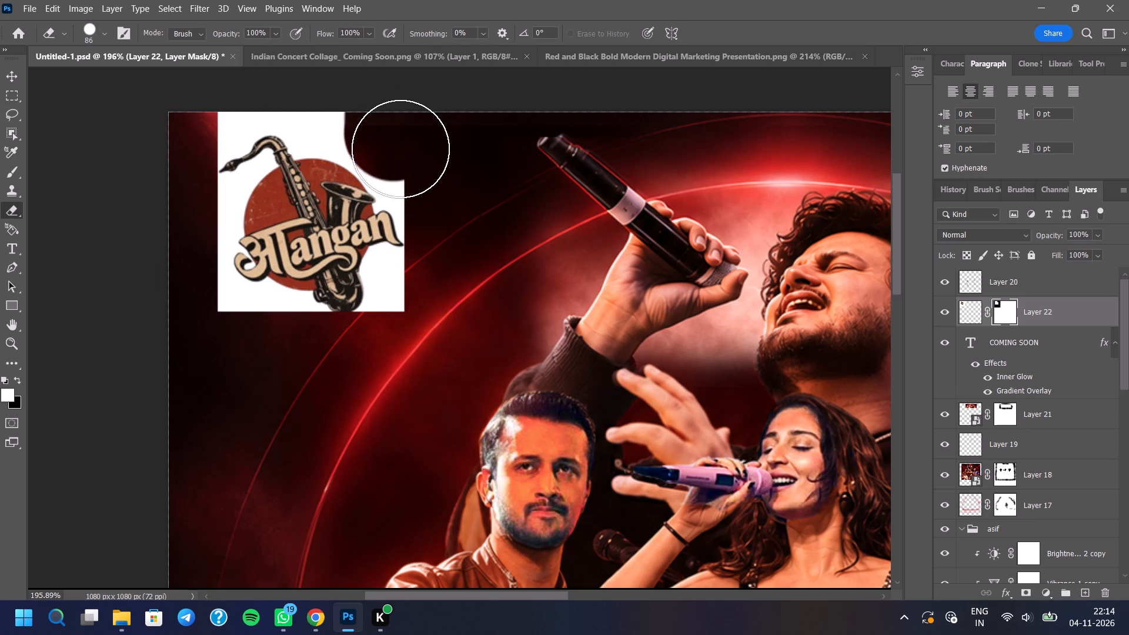
pyautogui.click(402, 152)
pyautogui.moveTo(369, 119); pyautogui.dragTo(338, 108)
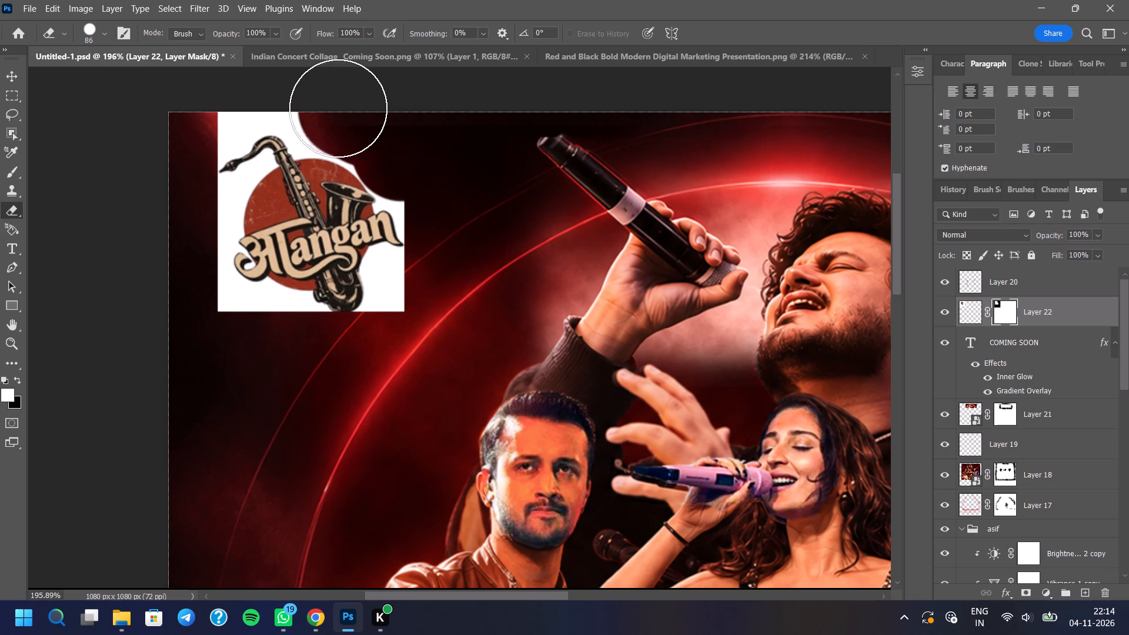
pyautogui.moveTo(338, 108); pyautogui.dragTo(329, 107)
pyautogui.click(317, 106)
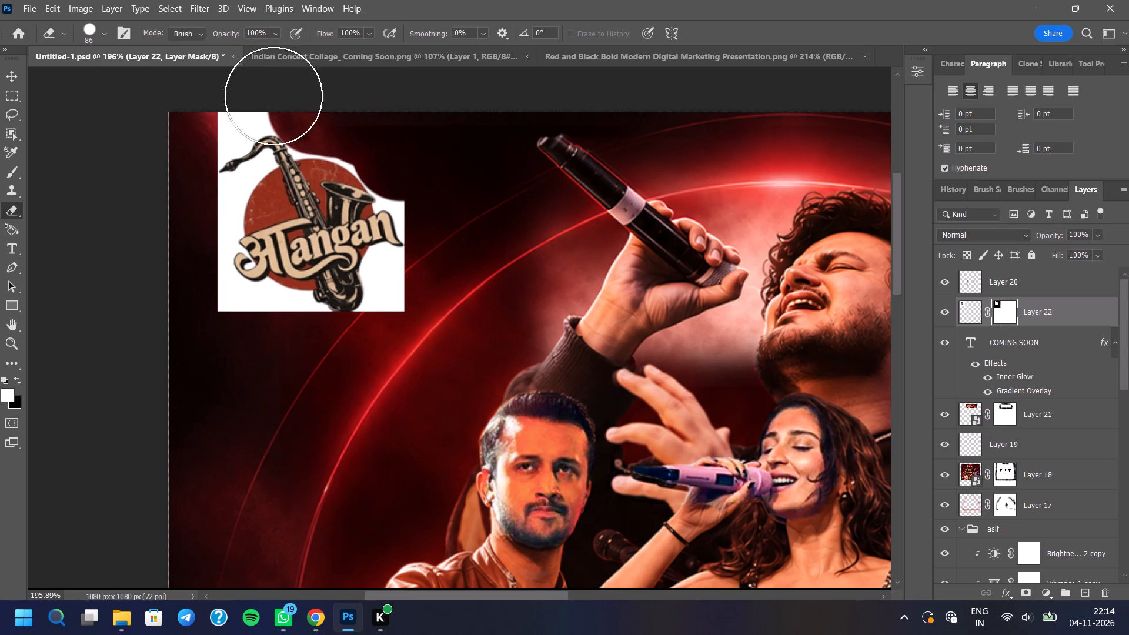
pyautogui.click(222, 108)
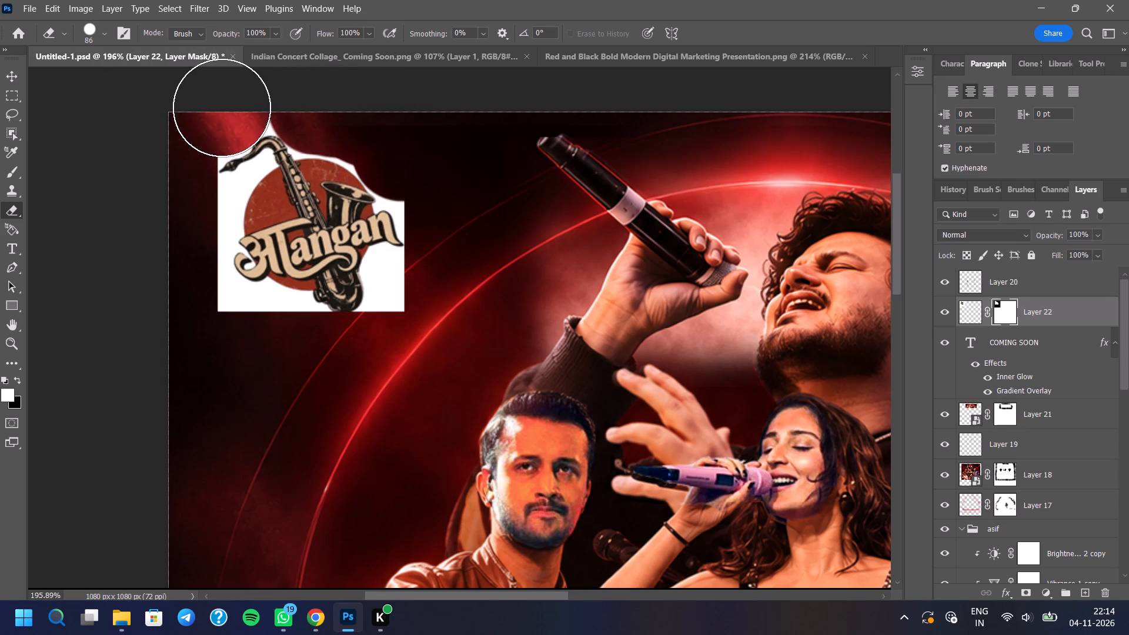
pyautogui.click(257, 88)
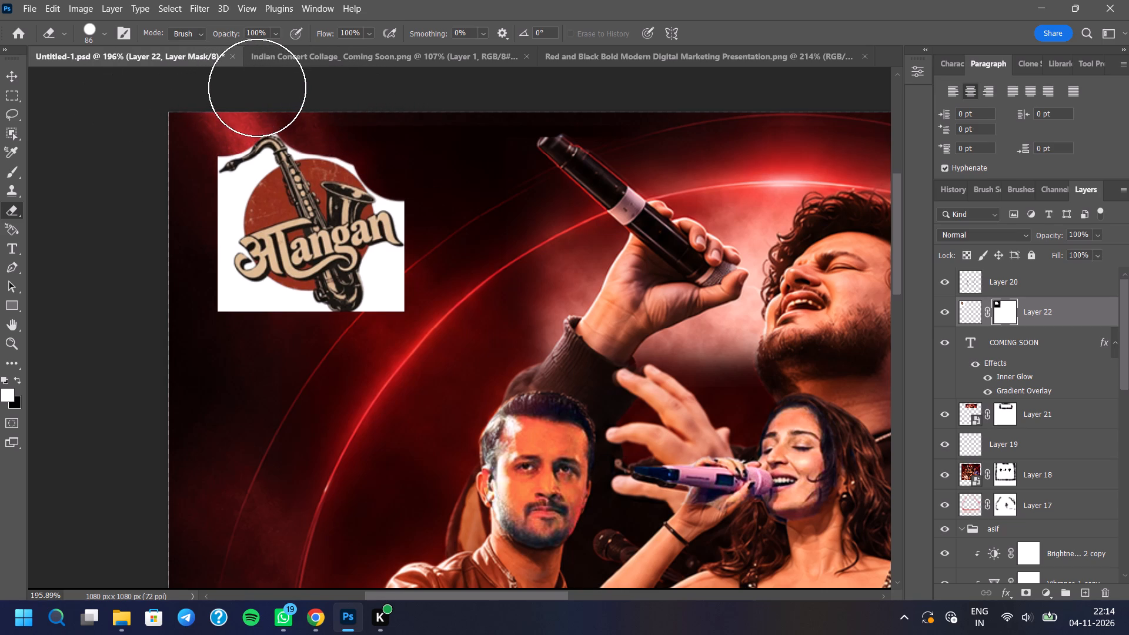
pyautogui.click(301, 93)
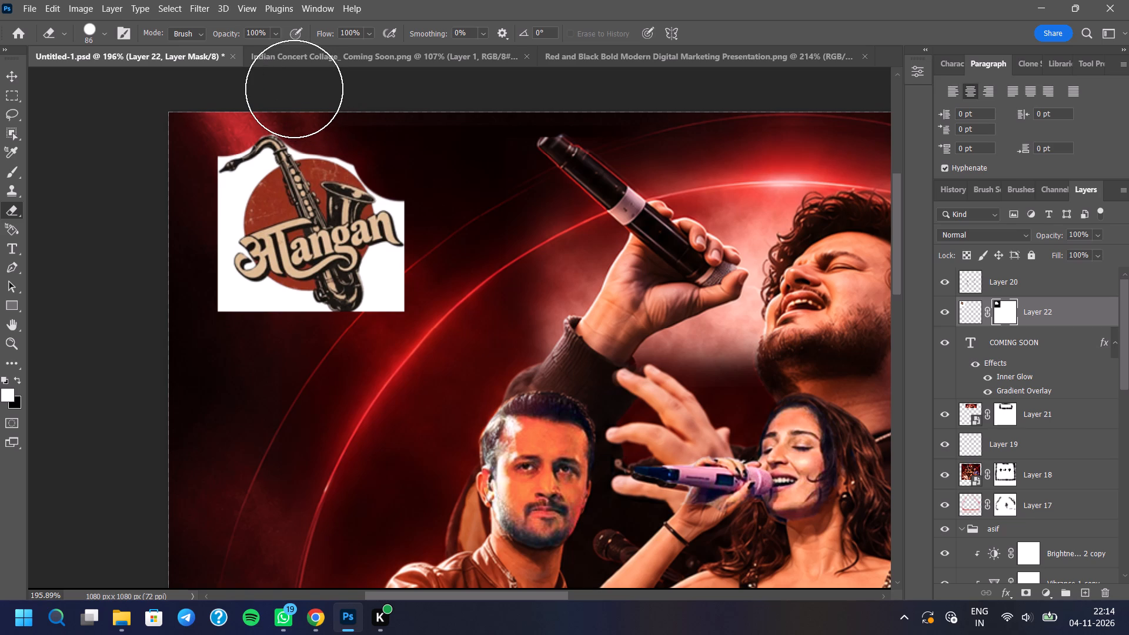
pyautogui.click(293, 89)
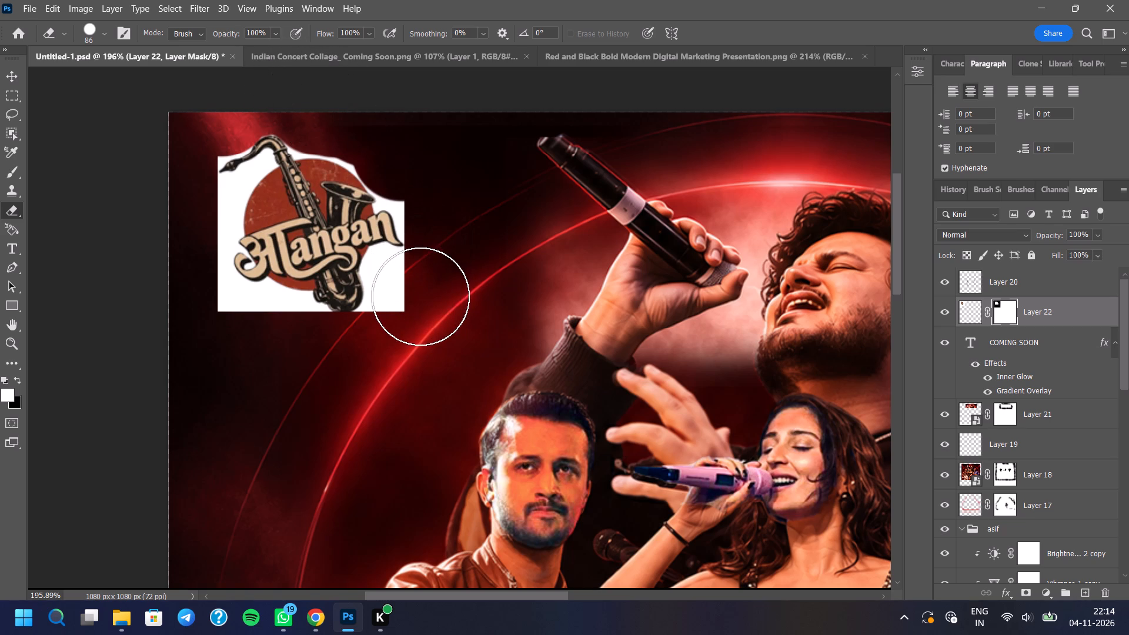
# Erase the white background on the logo's mask at its lower-right corner, around the base of the saxophone.
pyautogui.click(412, 308)
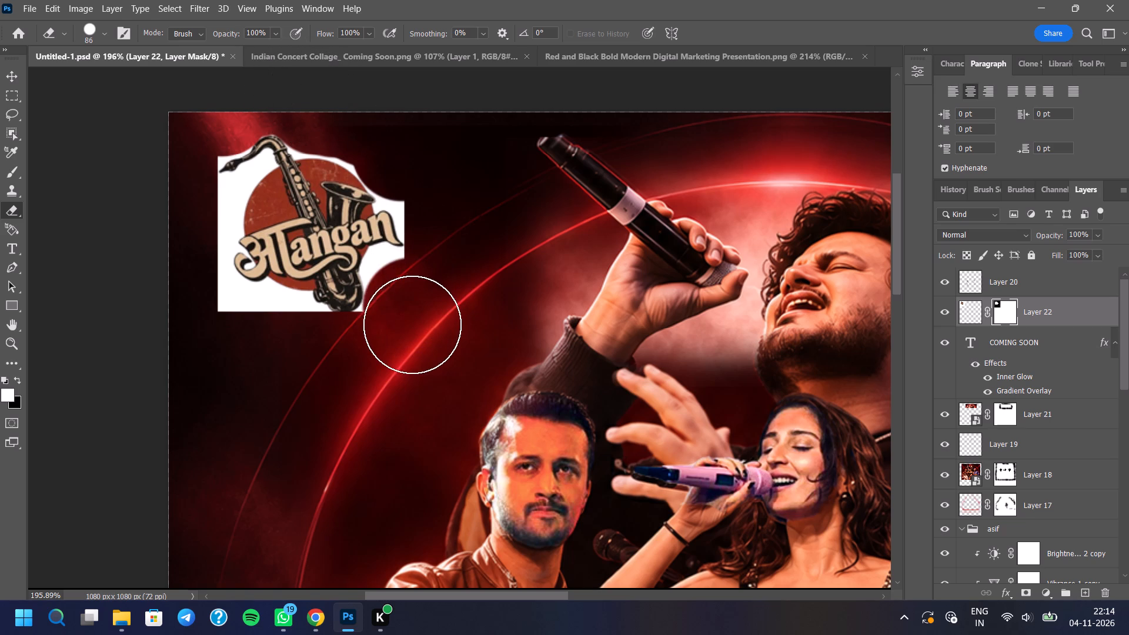
pyautogui.click(399, 332)
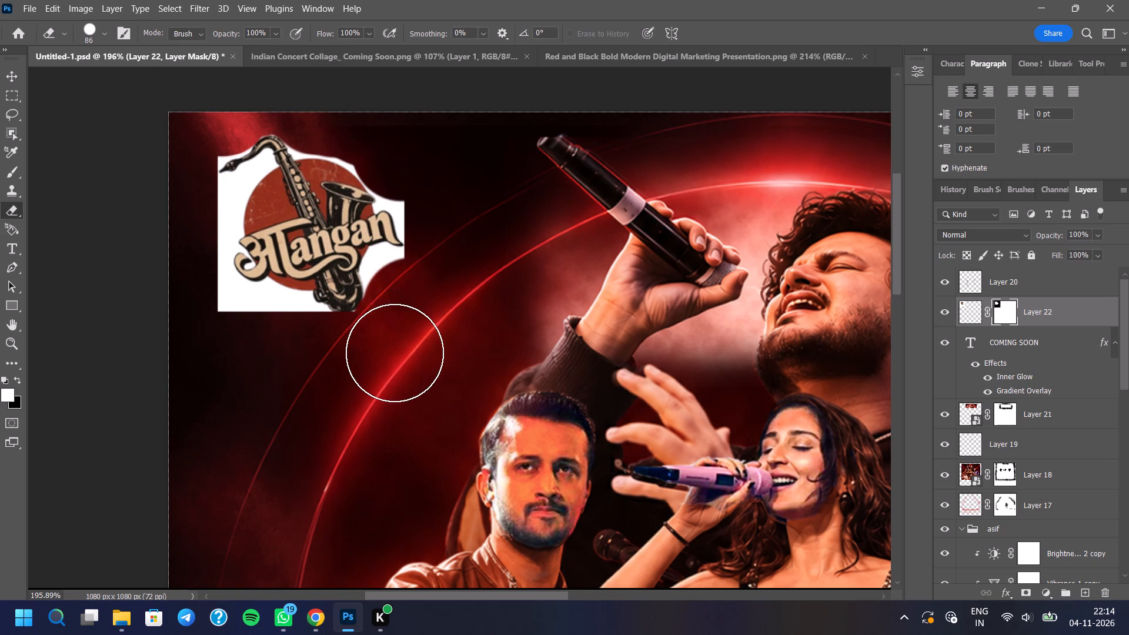
pyautogui.hotkey('ctrl', 'z')
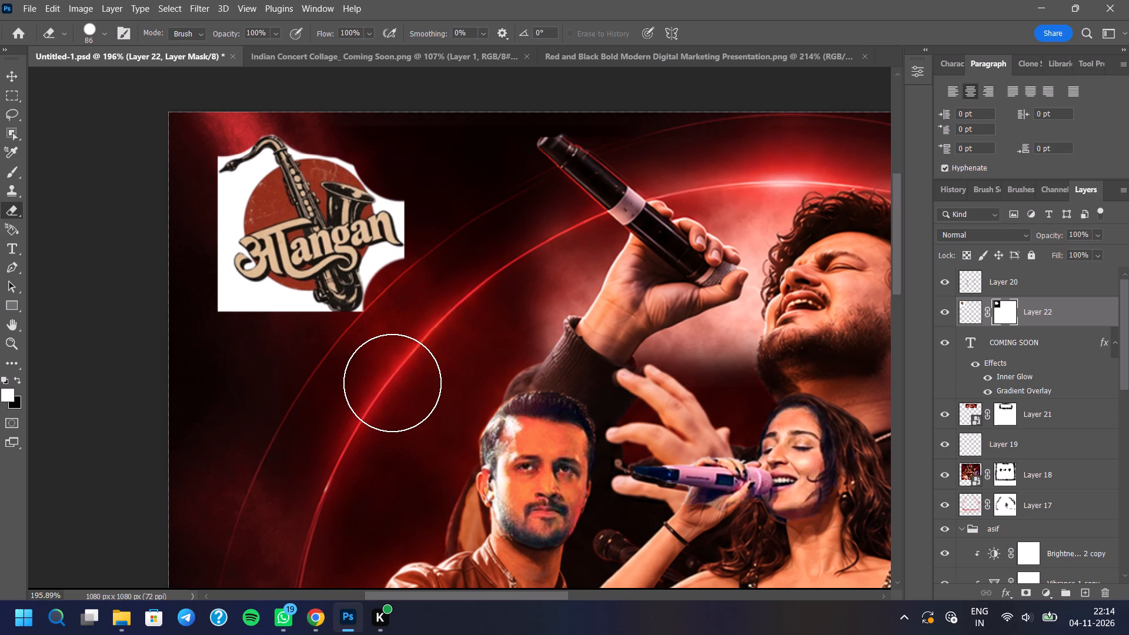
pyautogui.scroll(8, 295, 319)
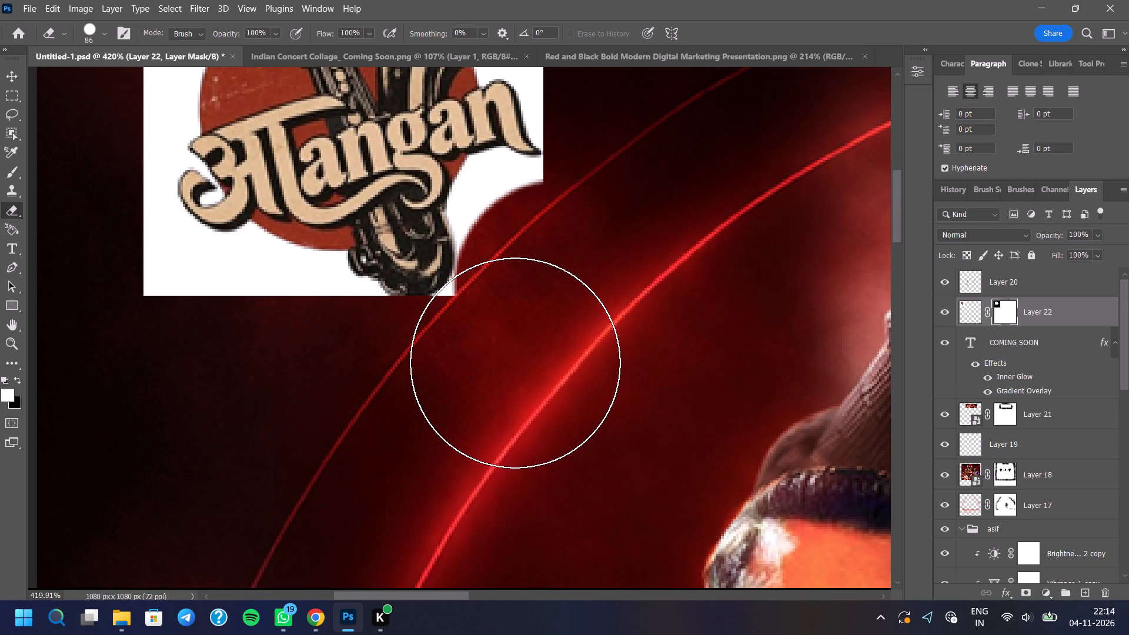
pyautogui.click(515, 363)
pyautogui.click(508, 377)
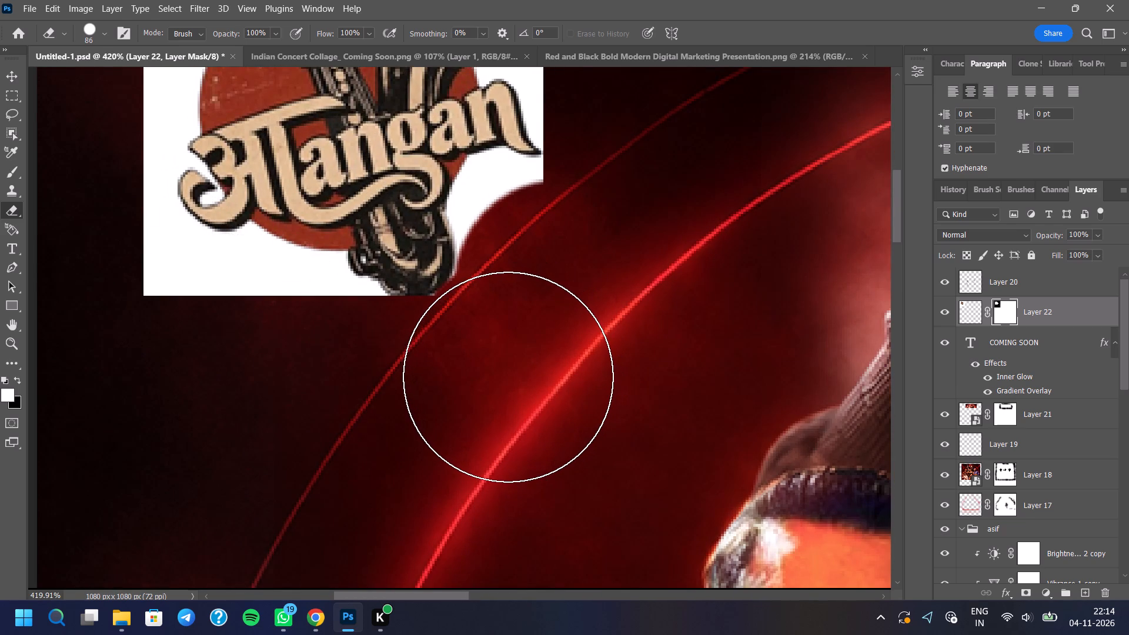
pyautogui.click(505, 377)
pyautogui.click(500, 379)
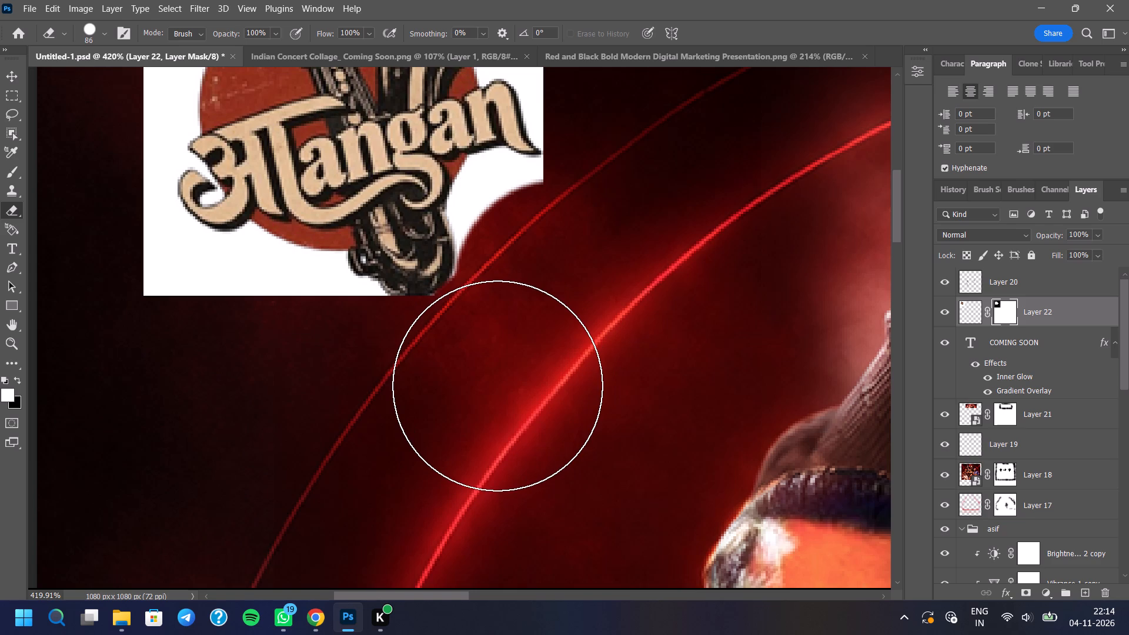
pyautogui.click(489, 386)
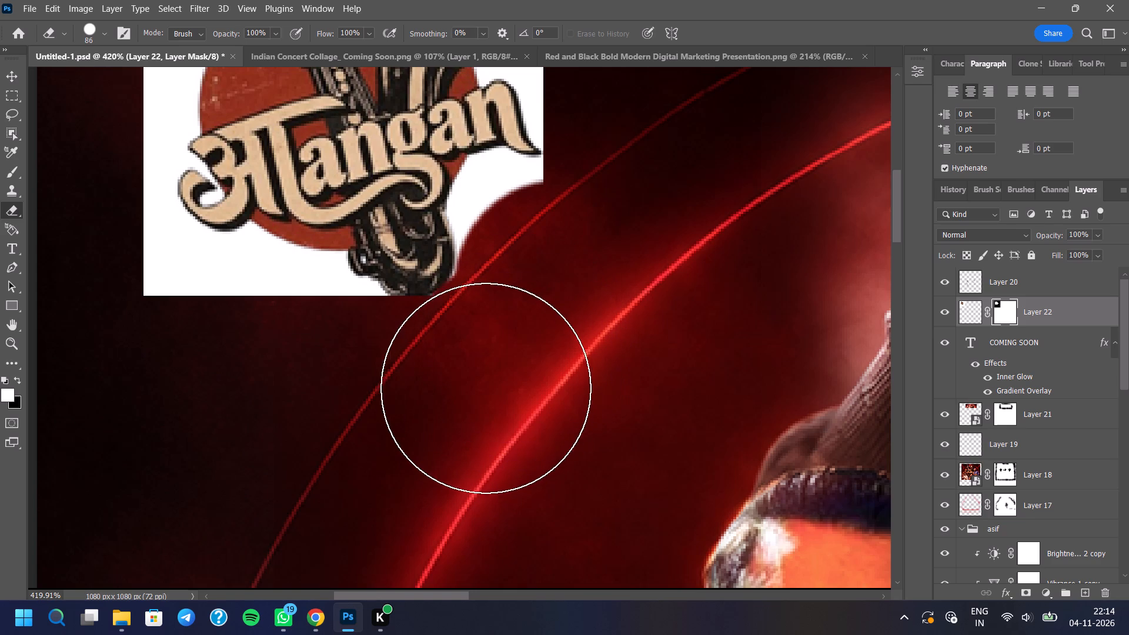
pyautogui.click(477, 388)
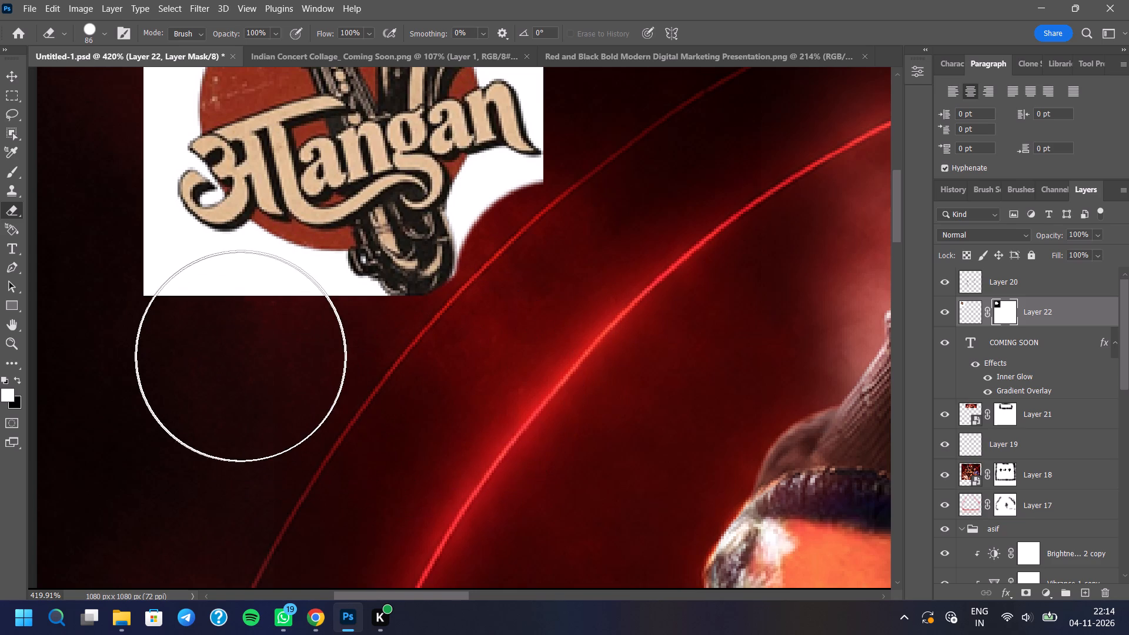
# Erase the white background below the logo, from its lower-left corner along the red circle to the saxophone's base.
pyautogui.click(238, 337)
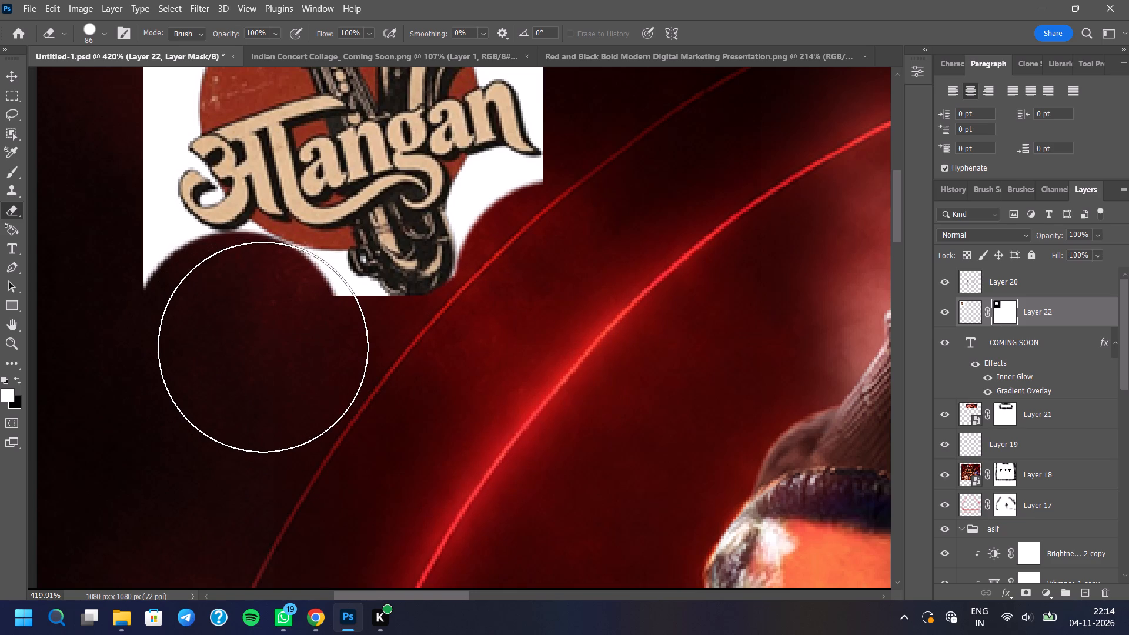
pyautogui.click(269, 348)
pyautogui.click(289, 359)
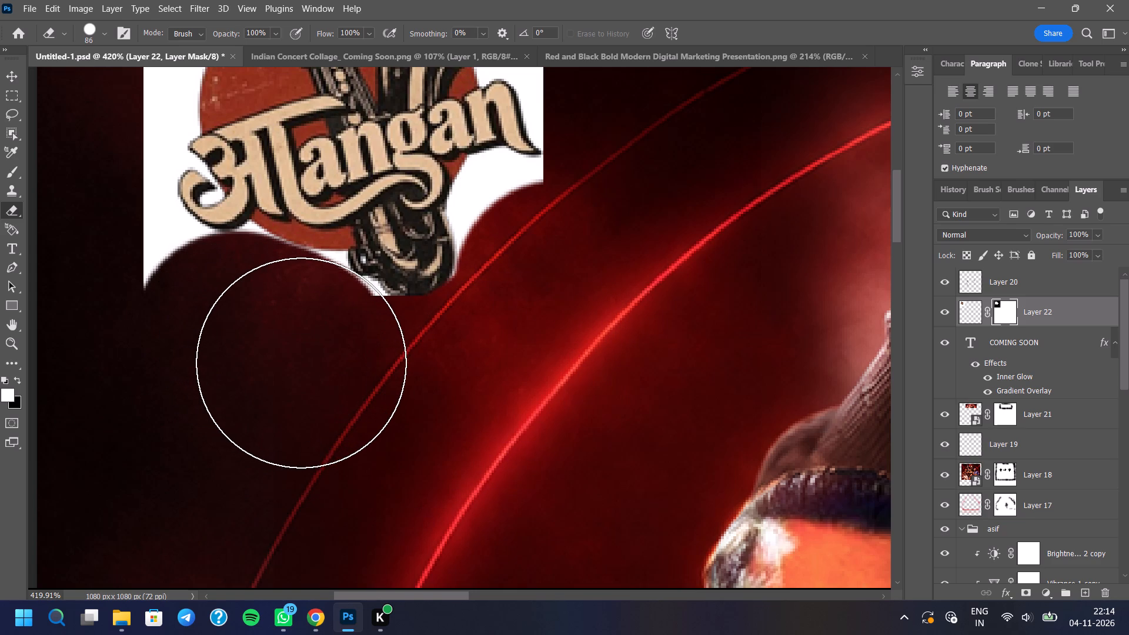
pyautogui.click(317, 377)
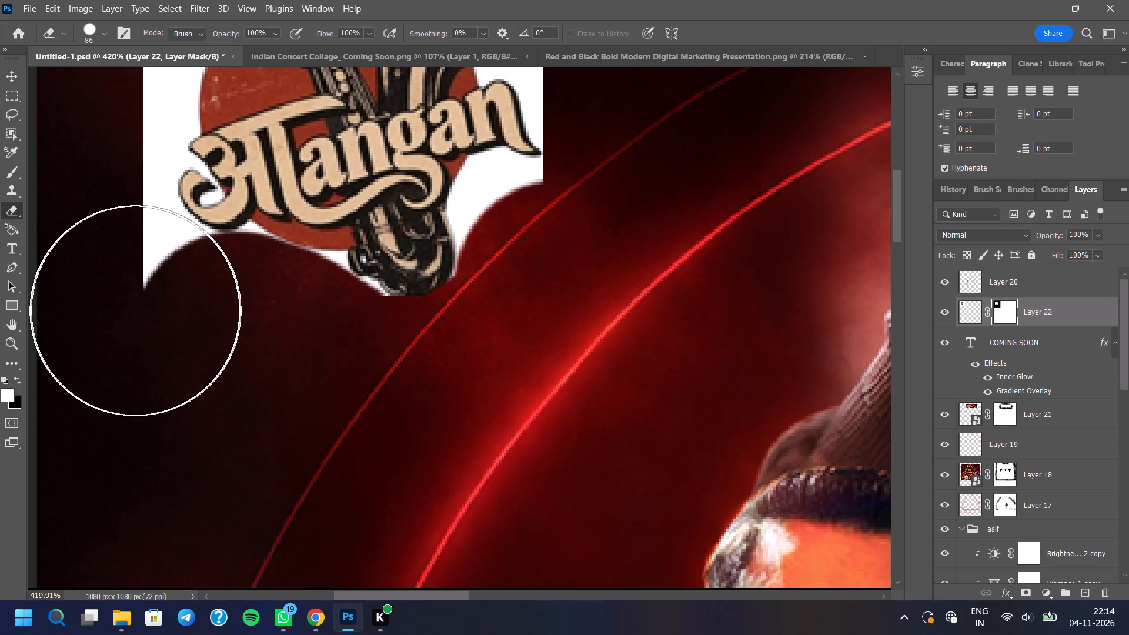
pyautogui.click(135, 306)
pyautogui.click(149, 315)
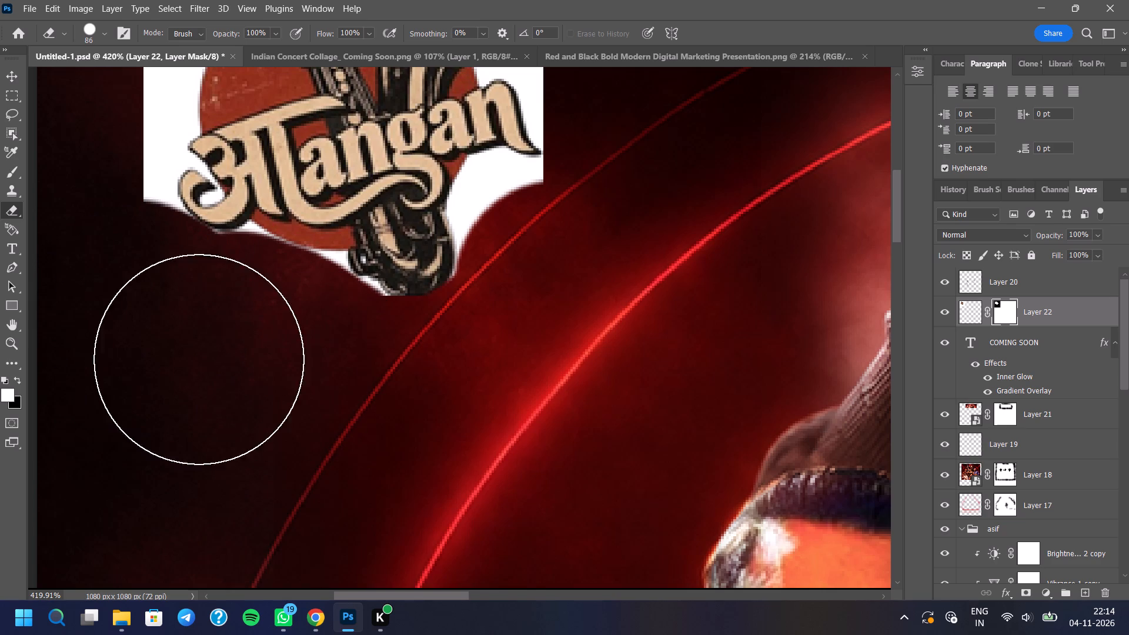
# Erase the white background along the logo's left edge, from below the saxophone's mouthpiece down to the first letter.
pyautogui.scroll(-5, 278, 390)
pyautogui.scroll(-3, 328, 383)
pyautogui.scroll(4, 389, 263)
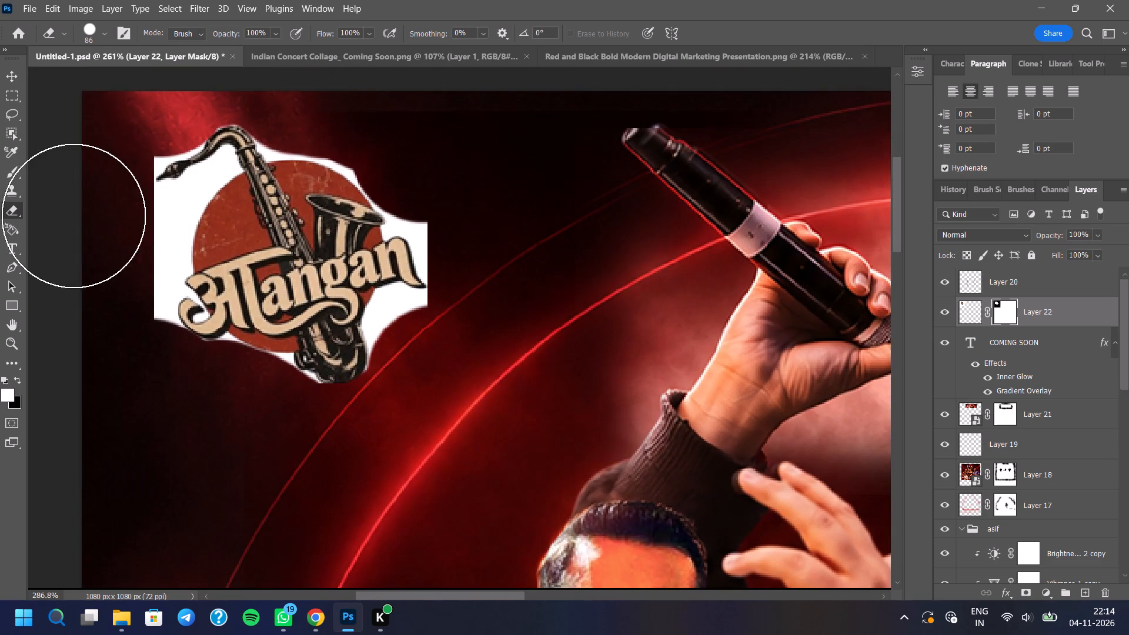
pyautogui.click(110, 241)
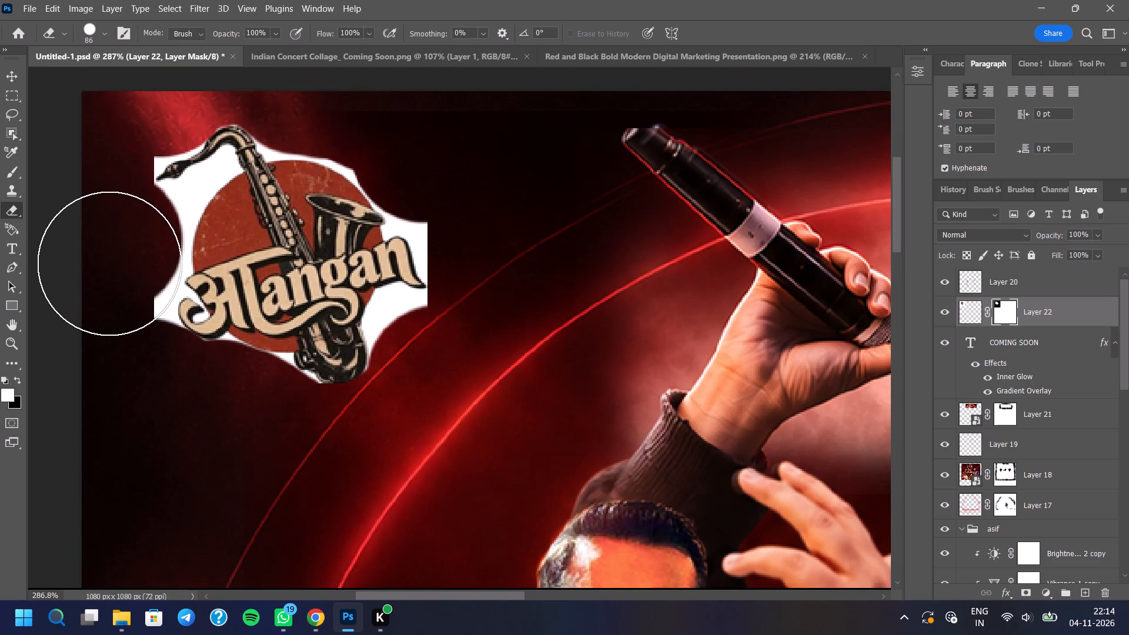
pyautogui.click(113, 276)
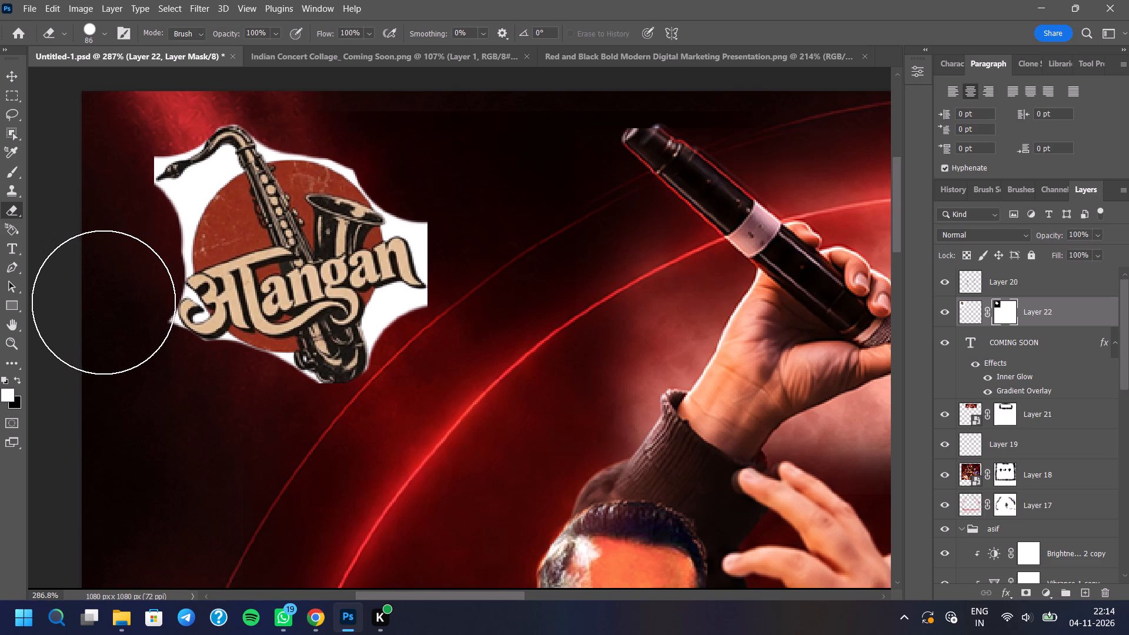
pyautogui.click(111, 345)
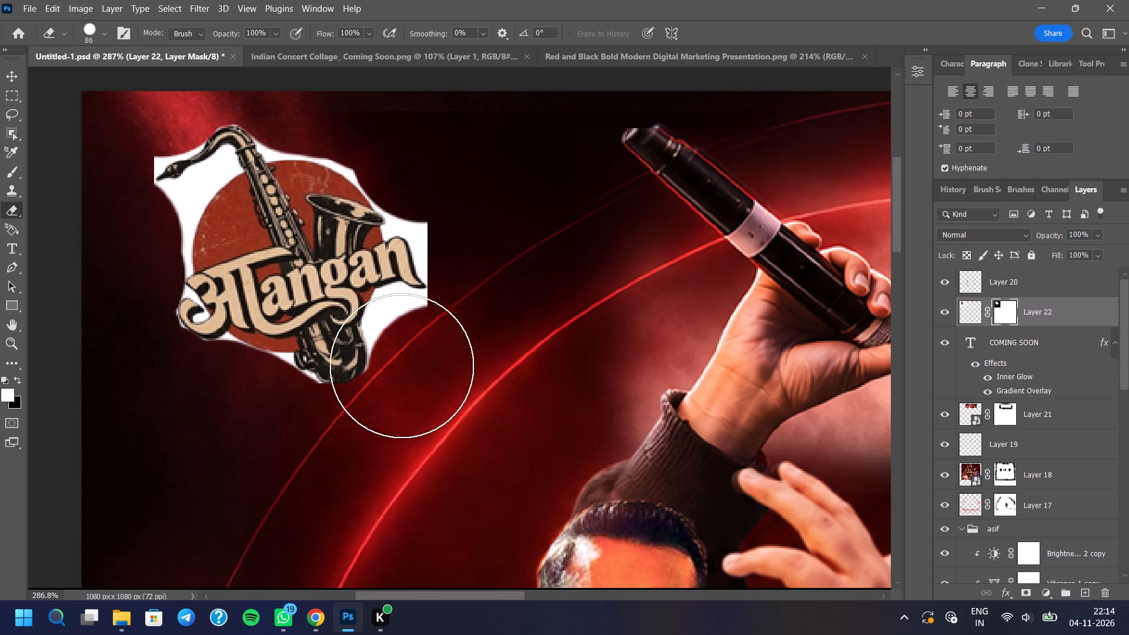
# Erase more white background beneath the right end of the Aangan lettering, beside the saxophone's base.
pyautogui.click(443, 362)
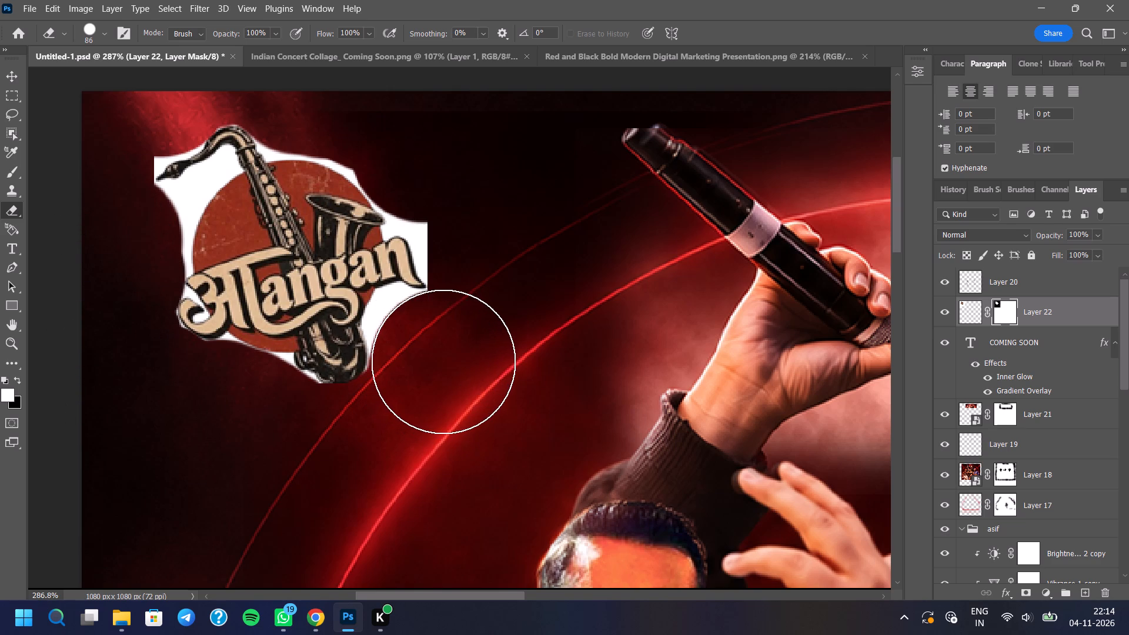
pyautogui.doubleClick(442, 359)
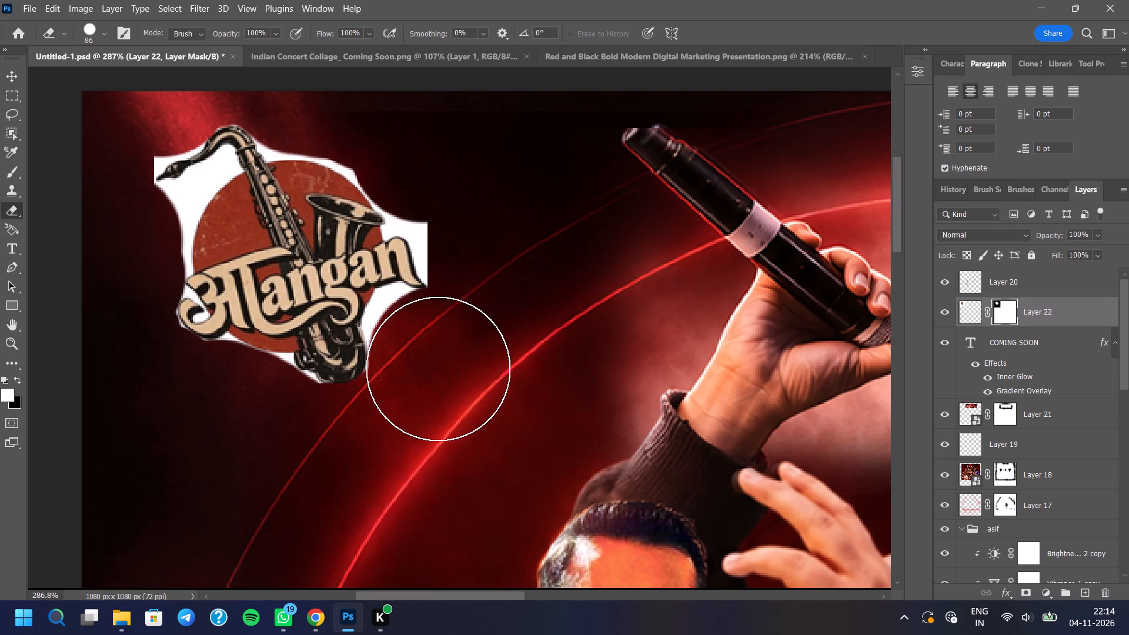
pyautogui.click(438, 370)
pyautogui.click(433, 390)
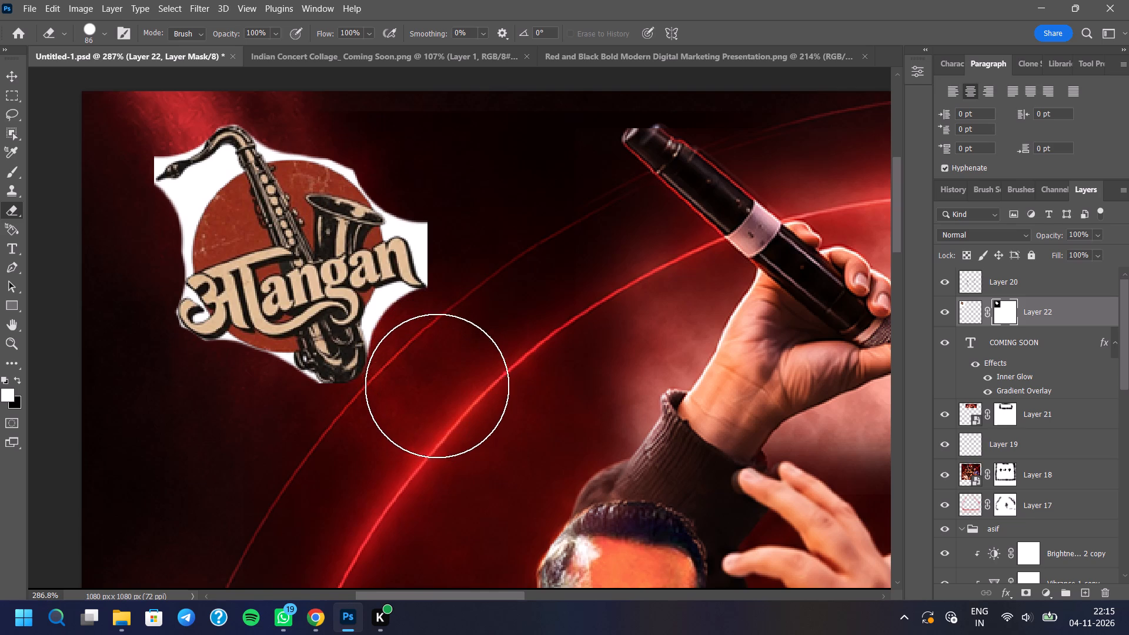
# Erase the white background at the logo's upper-left corner, around the tip of the saxophone's mouthpiece.
pyautogui.scroll(-2, 431, 405)
pyautogui.scroll(8, 166, 245)
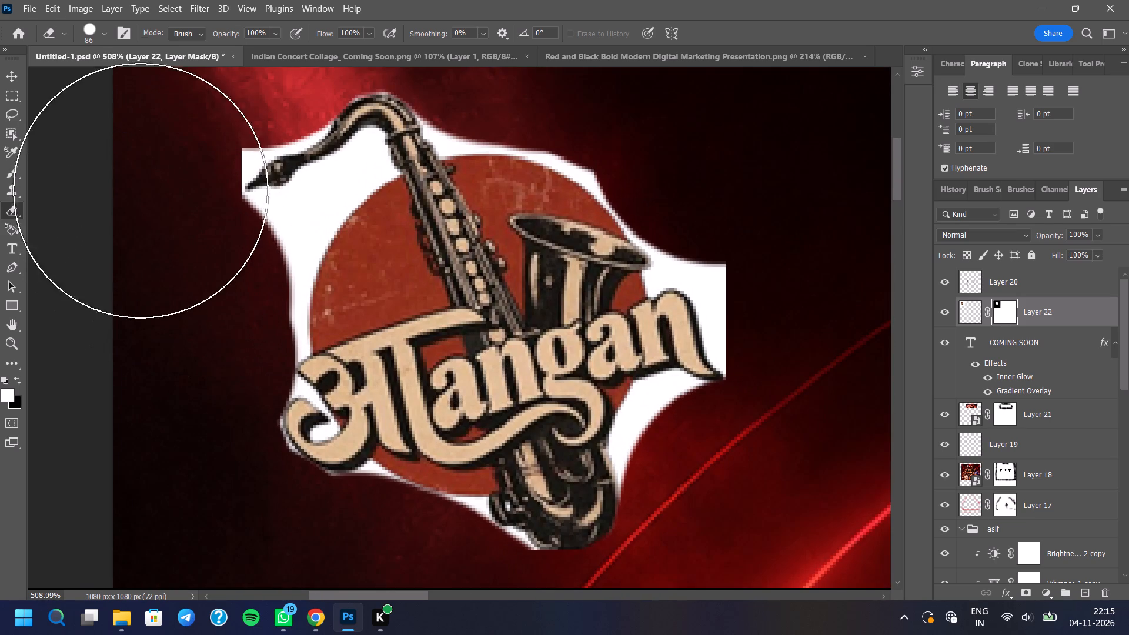
pyautogui.click(173, 75)
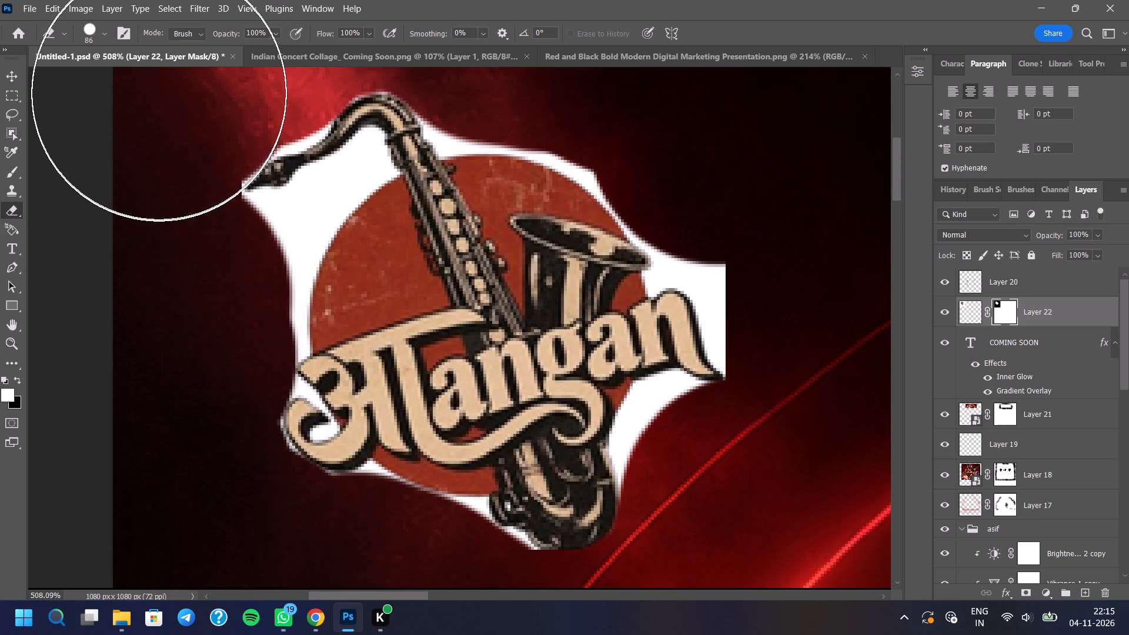
pyautogui.click(159, 93)
pyautogui.click(146, 276)
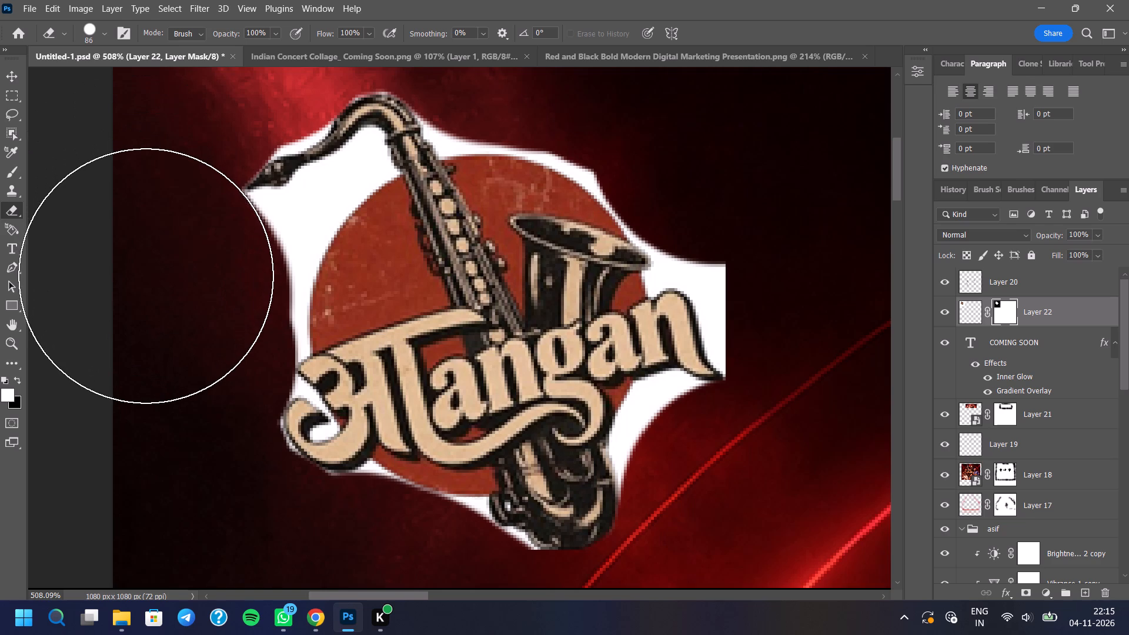
# Reduce the Eraser size to 44 px and trim the white along the red circle's left side, below the saxophone's mouthpiece.
pyautogui.rightClick(151, 274)
pyautogui.click(248, 308)
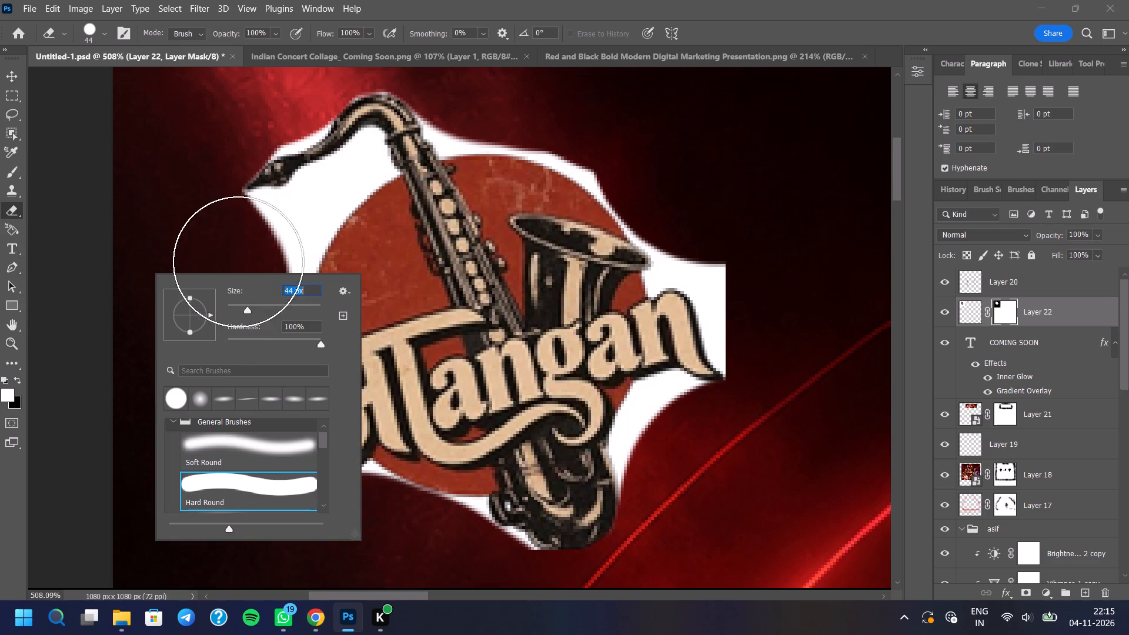
pyautogui.click(147, 189)
pyautogui.click(236, 271)
pyautogui.click(236, 267)
pyautogui.tripleClick(235, 262)
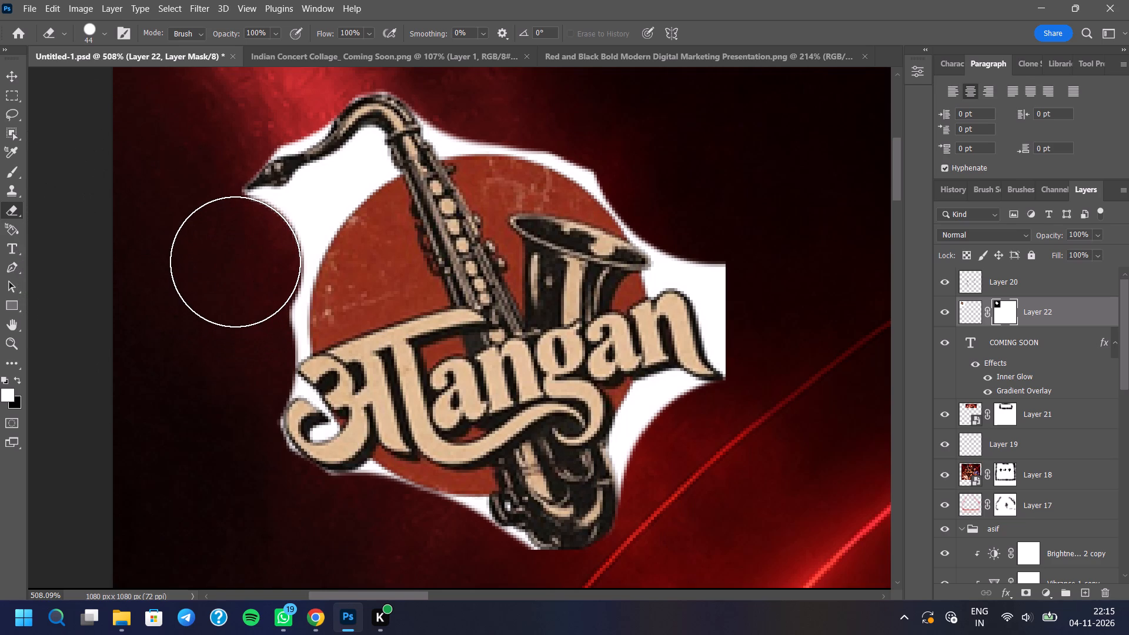
pyautogui.tripleClick(235, 262)
pyautogui.click(241, 258)
pyautogui.click(243, 258)
pyautogui.click(240, 289)
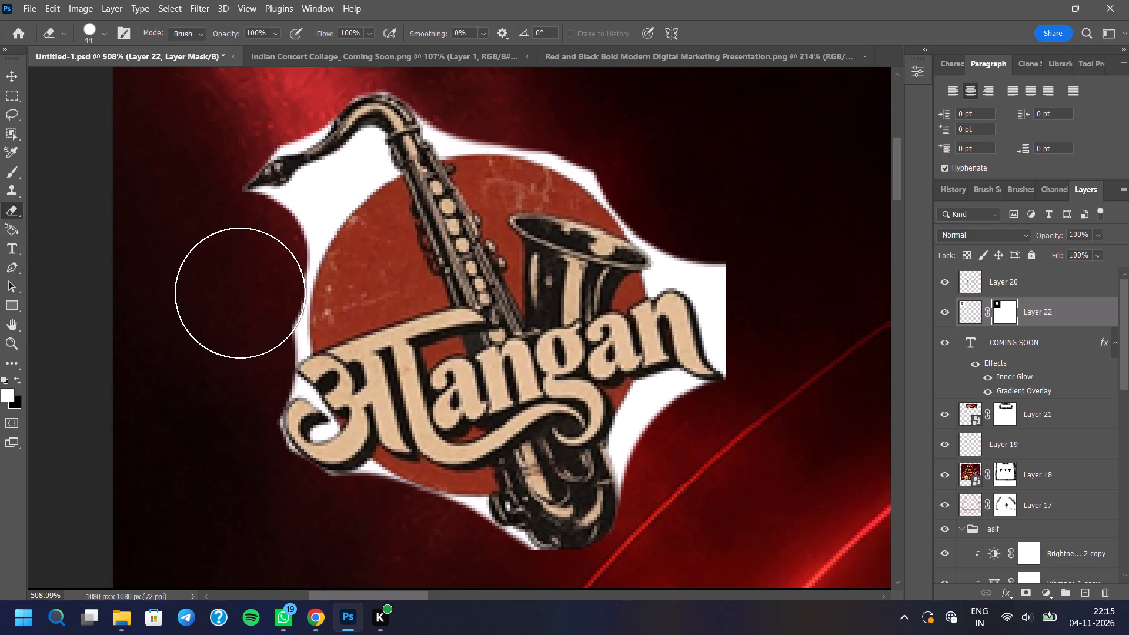
pyautogui.click(240, 299)
pyautogui.click(240, 311)
pyautogui.click(238, 317)
pyautogui.click(237, 322)
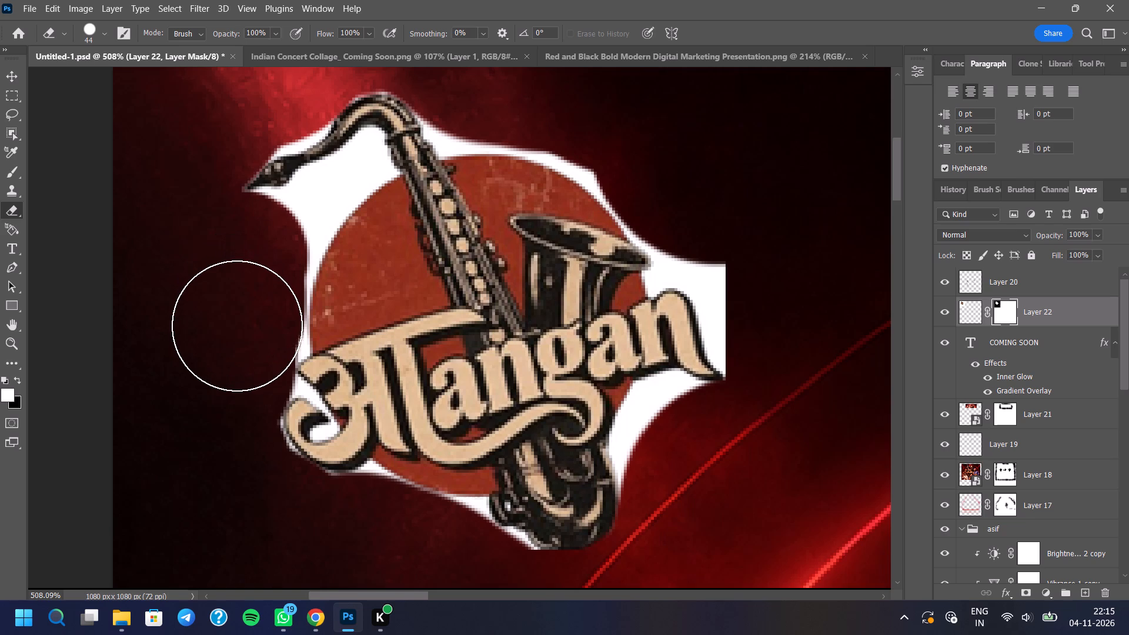
# Erase the white background above and to the right of the last letter of the Aangan lettering.
pyautogui.click(729, 243)
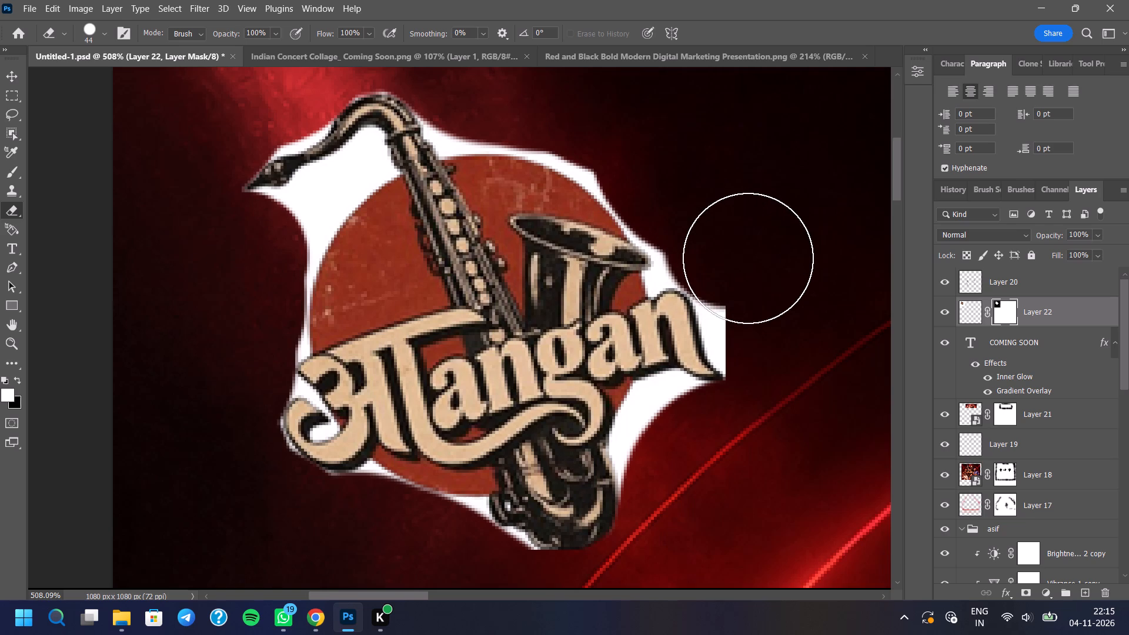
pyautogui.click(764, 313)
pyautogui.click(766, 325)
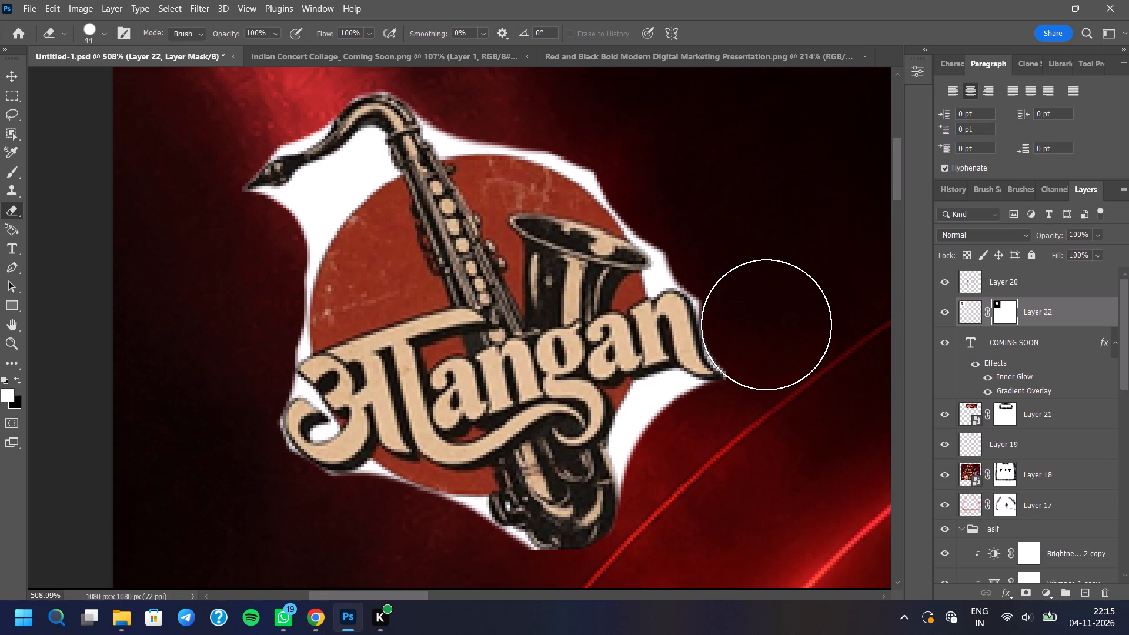
pyautogui.click(766, 324)
pyautogui.click(760, 297)
pyautogui.click(760, 292)
pyautogui.click(759, 289)
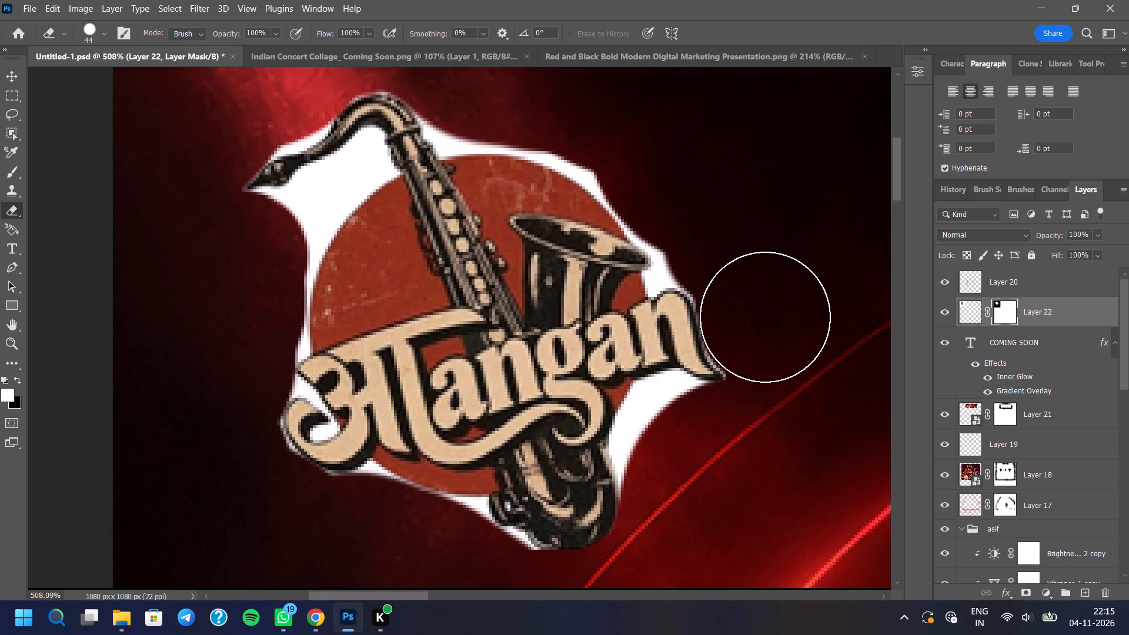
pyautogui.click(763, 325)
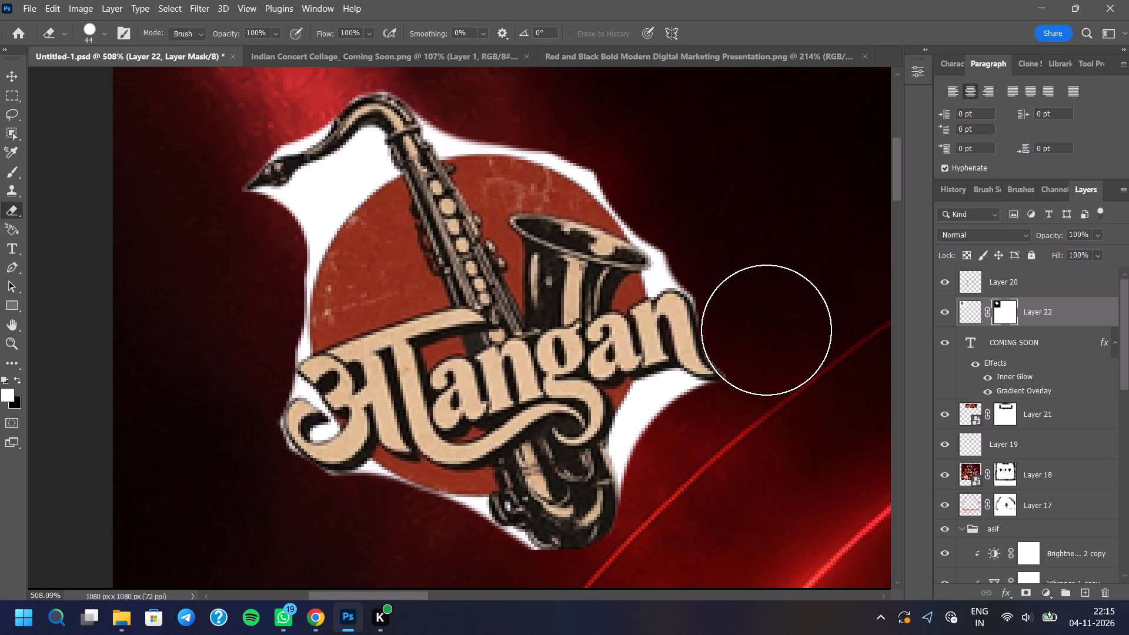
pyautogui.click(766, 331)
pyautogui.click(753, 280)
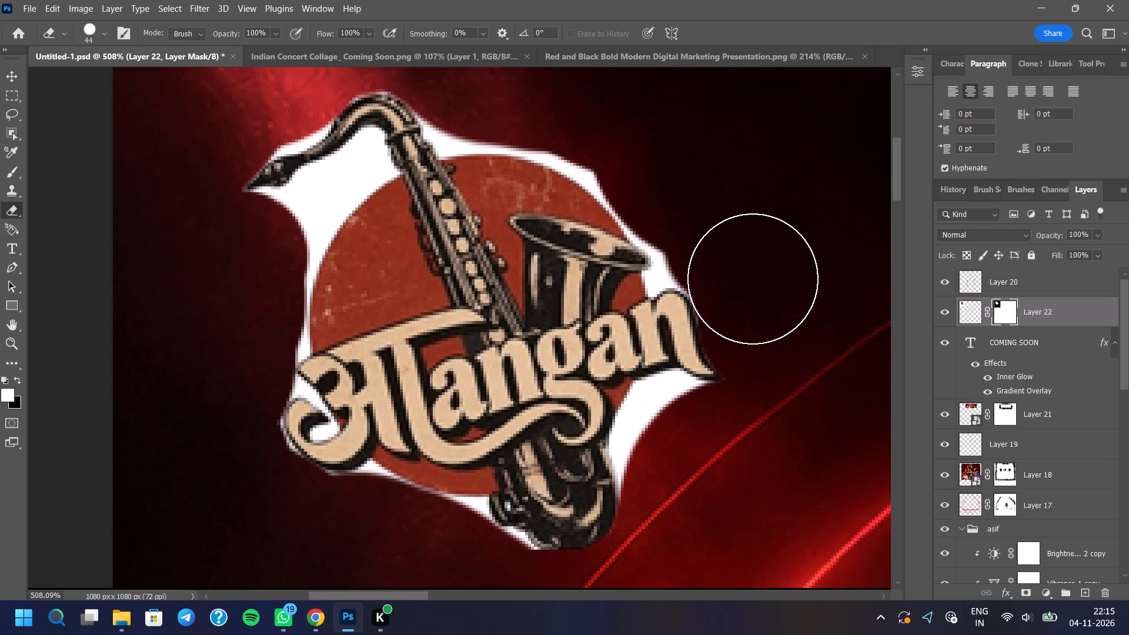
pyautogui.click(759, 298)
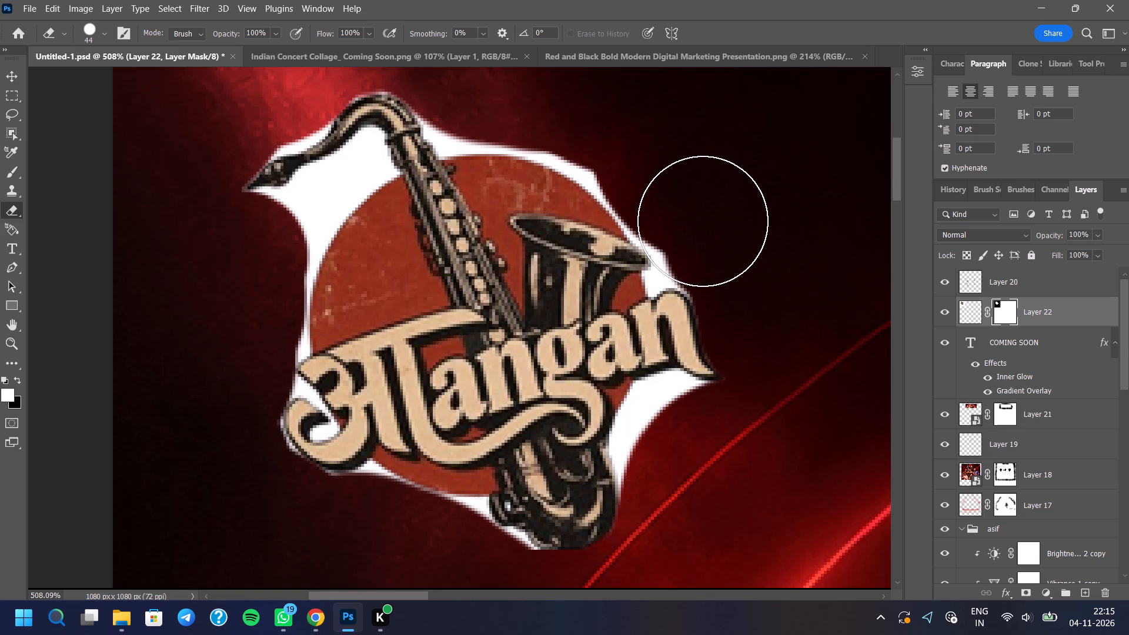
# Erase the white fringe along the upper-right edge of the red circle and the saxophone's bell.
pyautogui.click(703, 221)
pyautogui.click(677, 192)
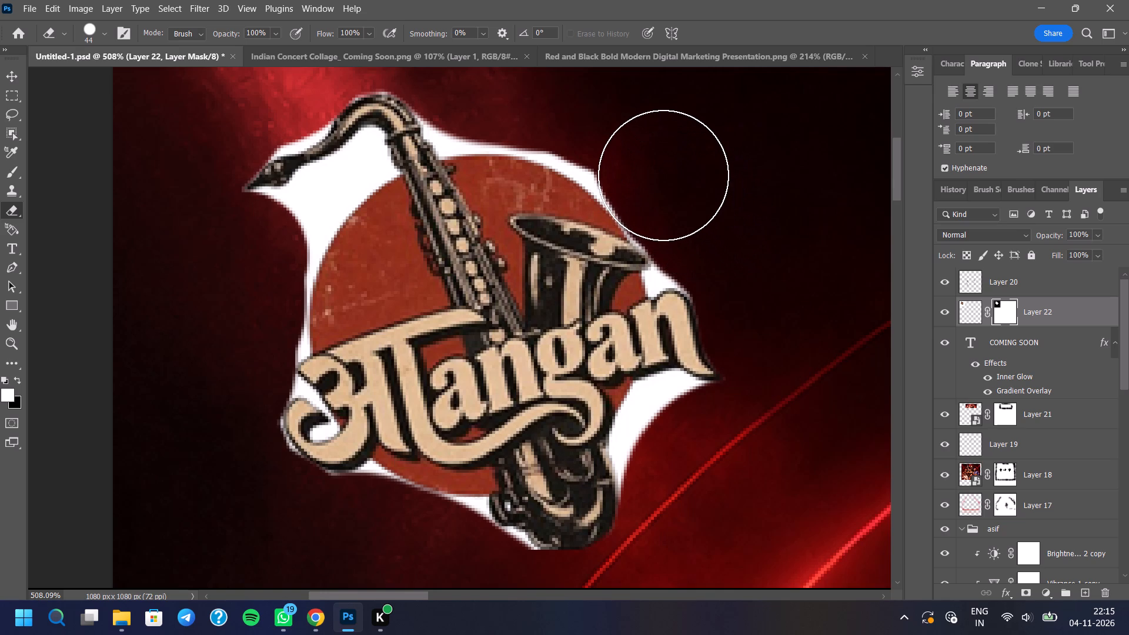
pyautogui.click(658, 167)
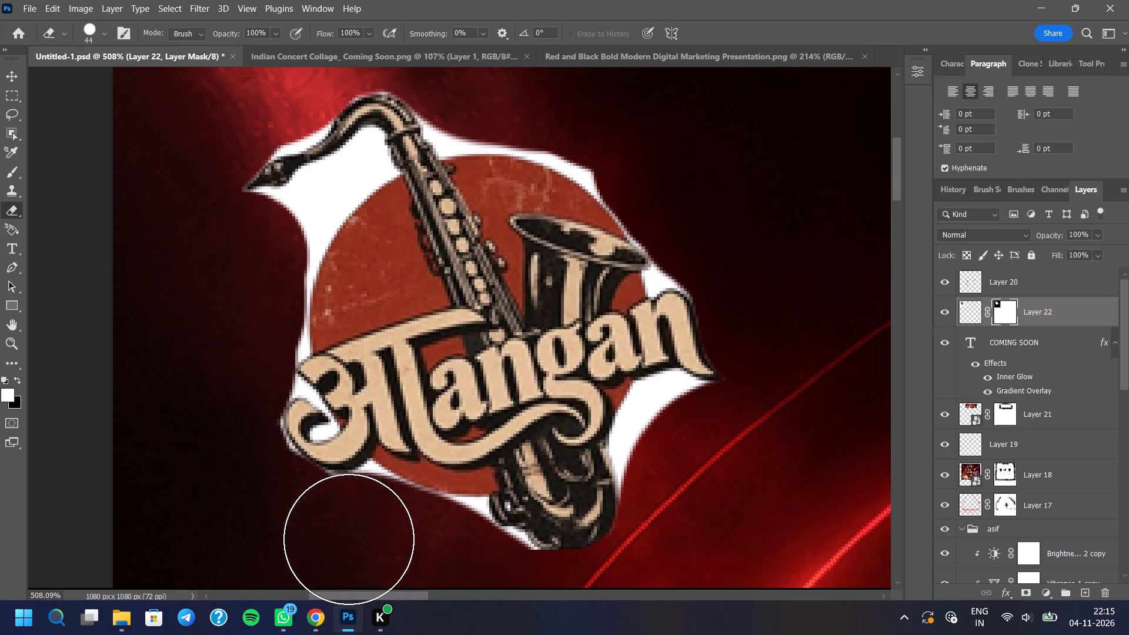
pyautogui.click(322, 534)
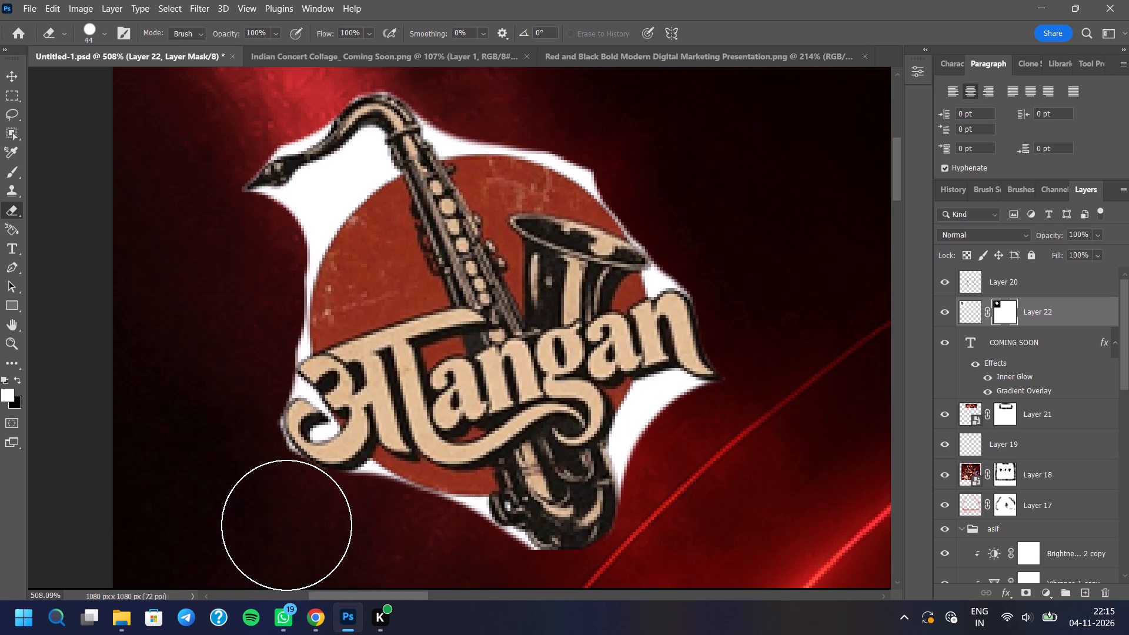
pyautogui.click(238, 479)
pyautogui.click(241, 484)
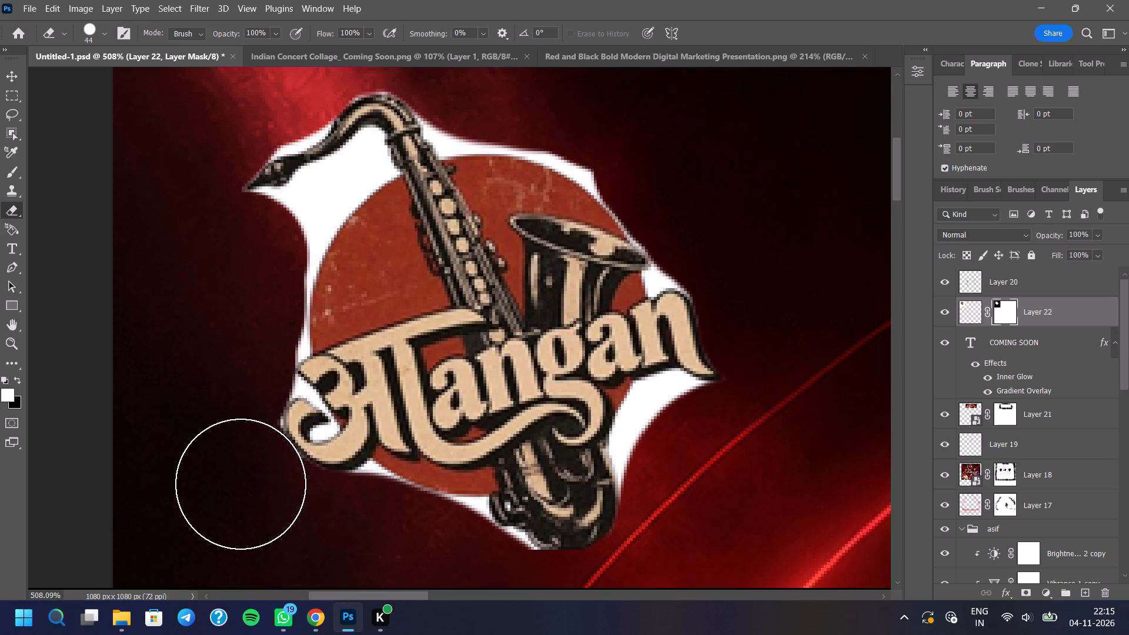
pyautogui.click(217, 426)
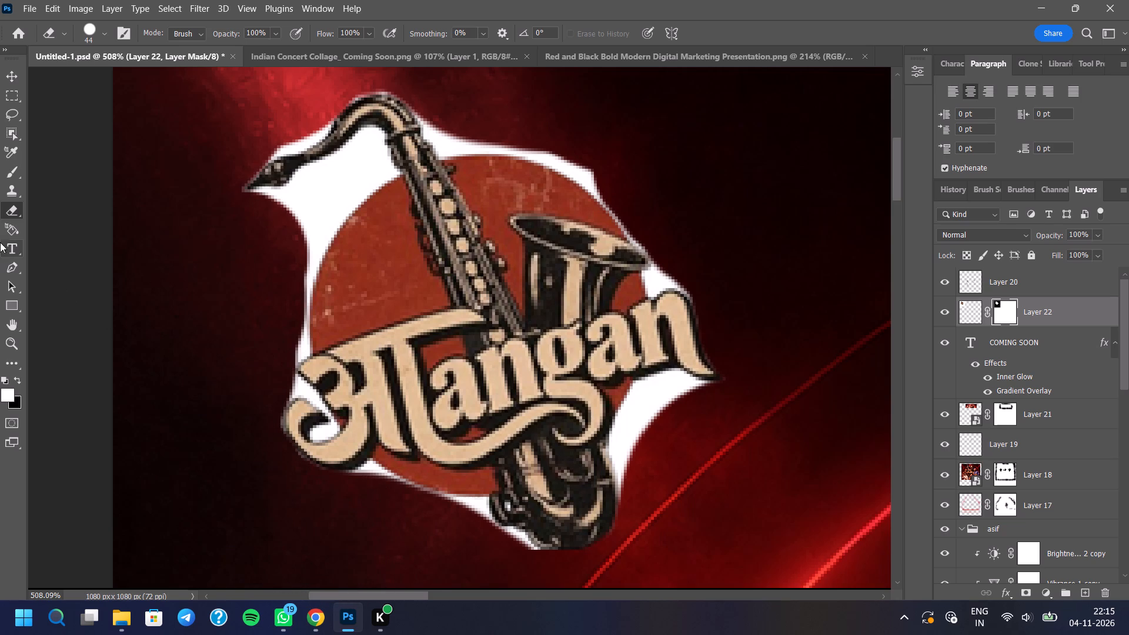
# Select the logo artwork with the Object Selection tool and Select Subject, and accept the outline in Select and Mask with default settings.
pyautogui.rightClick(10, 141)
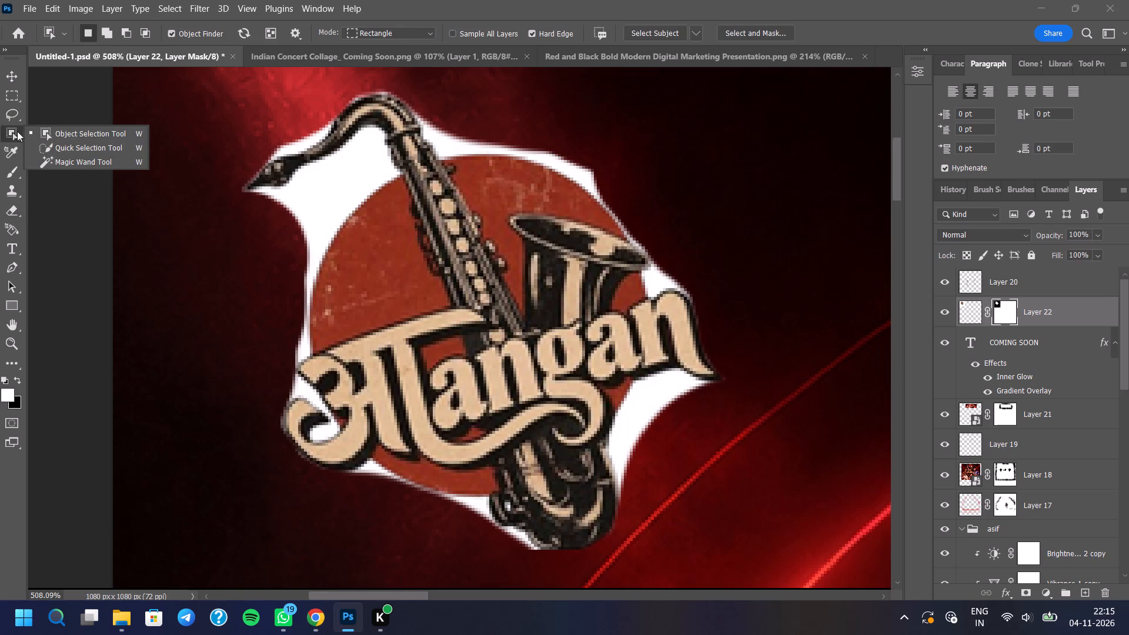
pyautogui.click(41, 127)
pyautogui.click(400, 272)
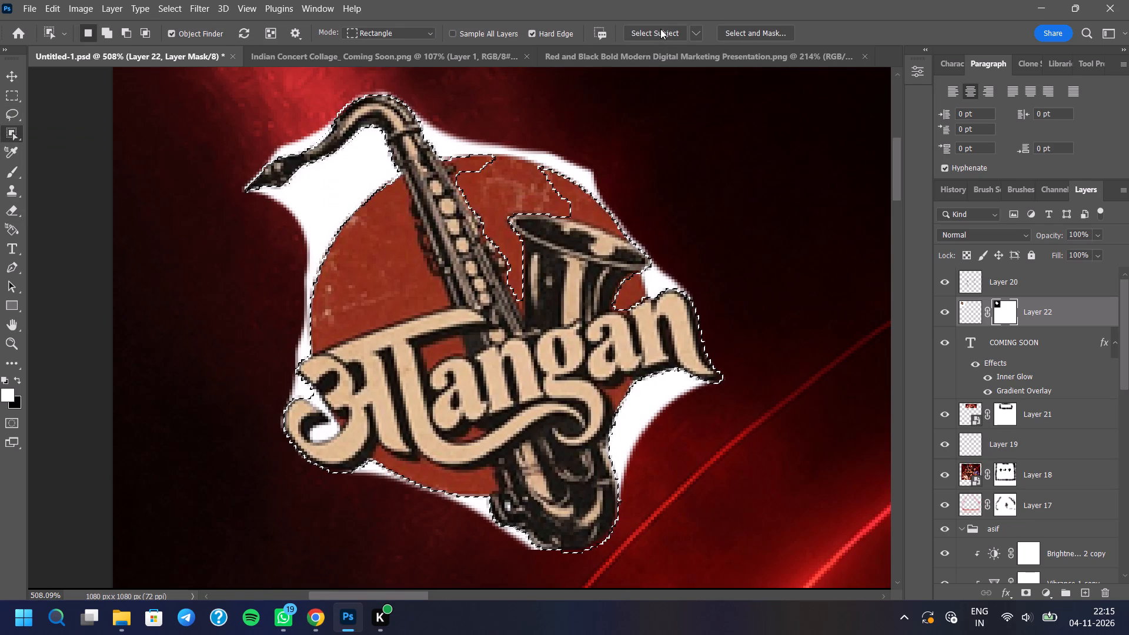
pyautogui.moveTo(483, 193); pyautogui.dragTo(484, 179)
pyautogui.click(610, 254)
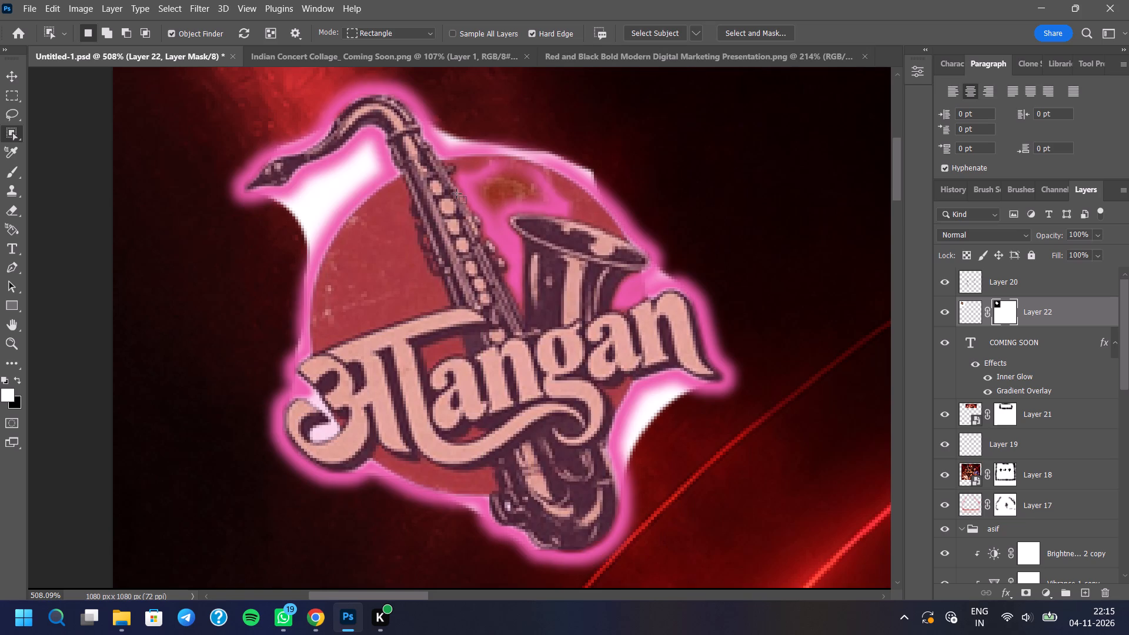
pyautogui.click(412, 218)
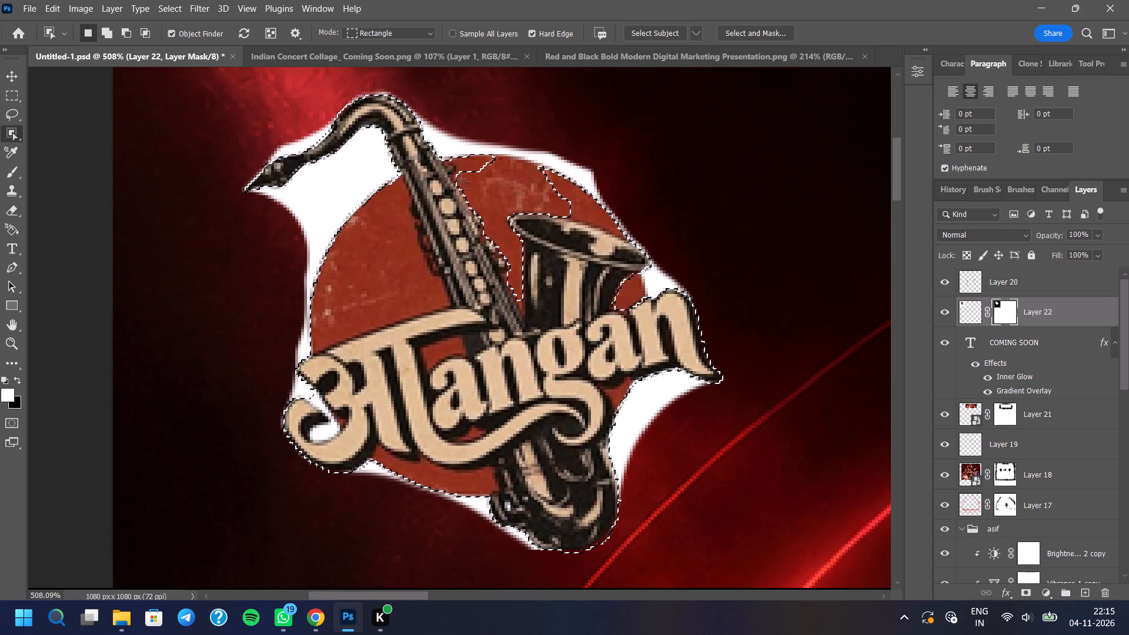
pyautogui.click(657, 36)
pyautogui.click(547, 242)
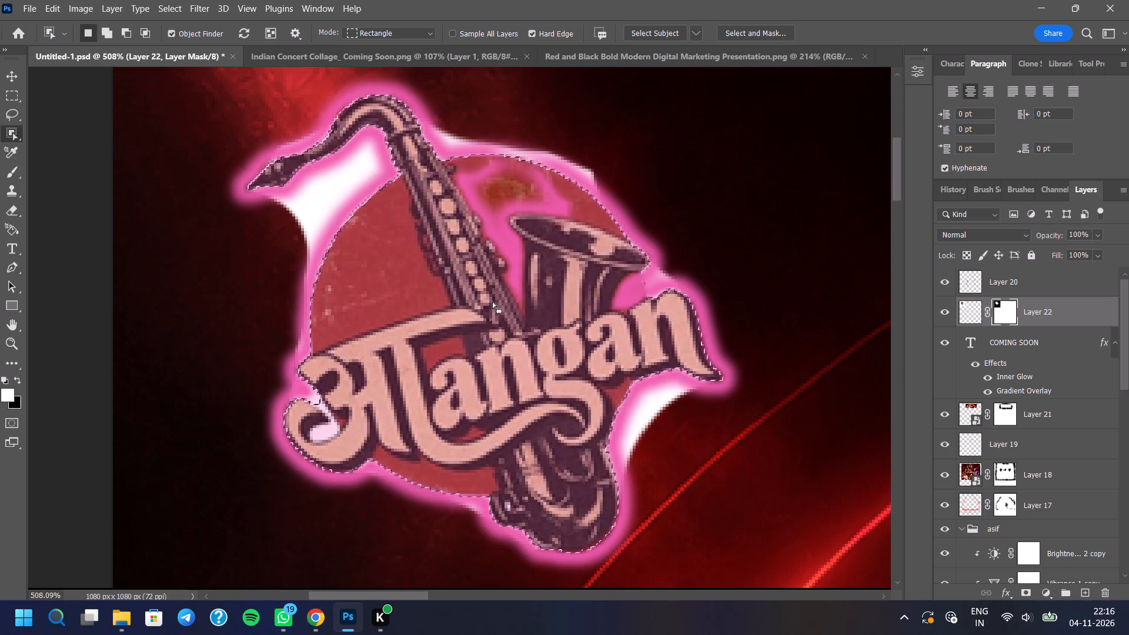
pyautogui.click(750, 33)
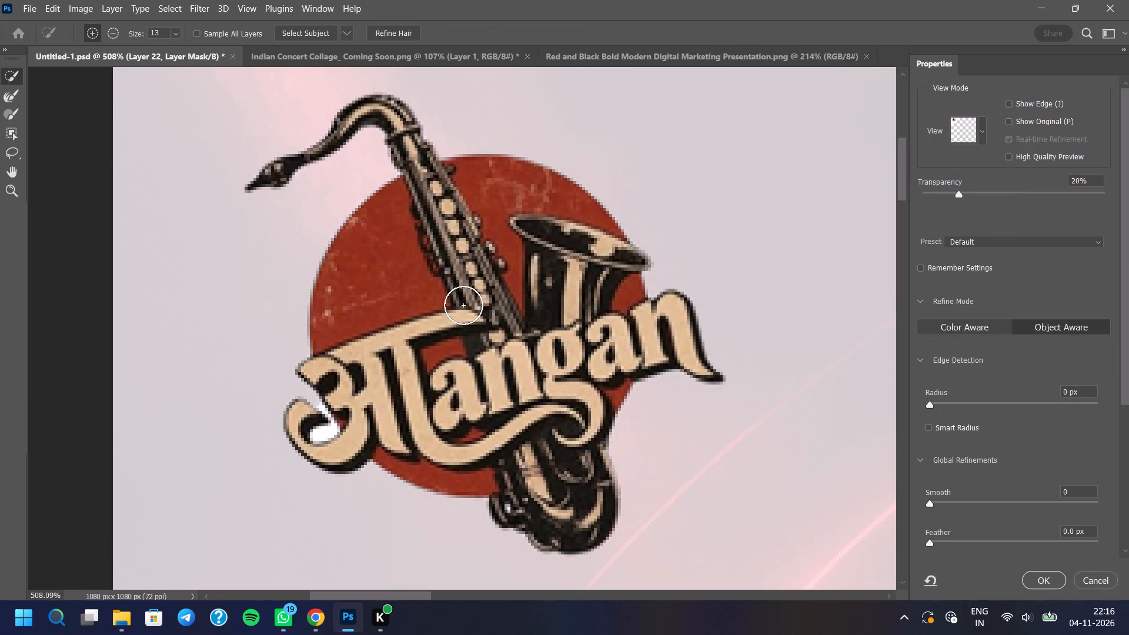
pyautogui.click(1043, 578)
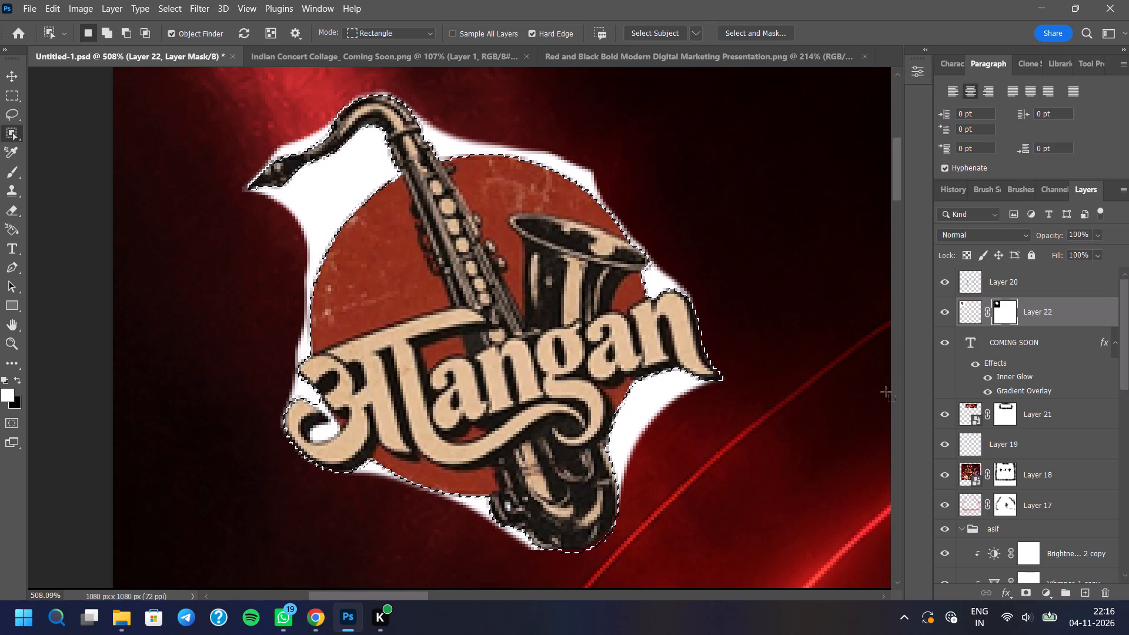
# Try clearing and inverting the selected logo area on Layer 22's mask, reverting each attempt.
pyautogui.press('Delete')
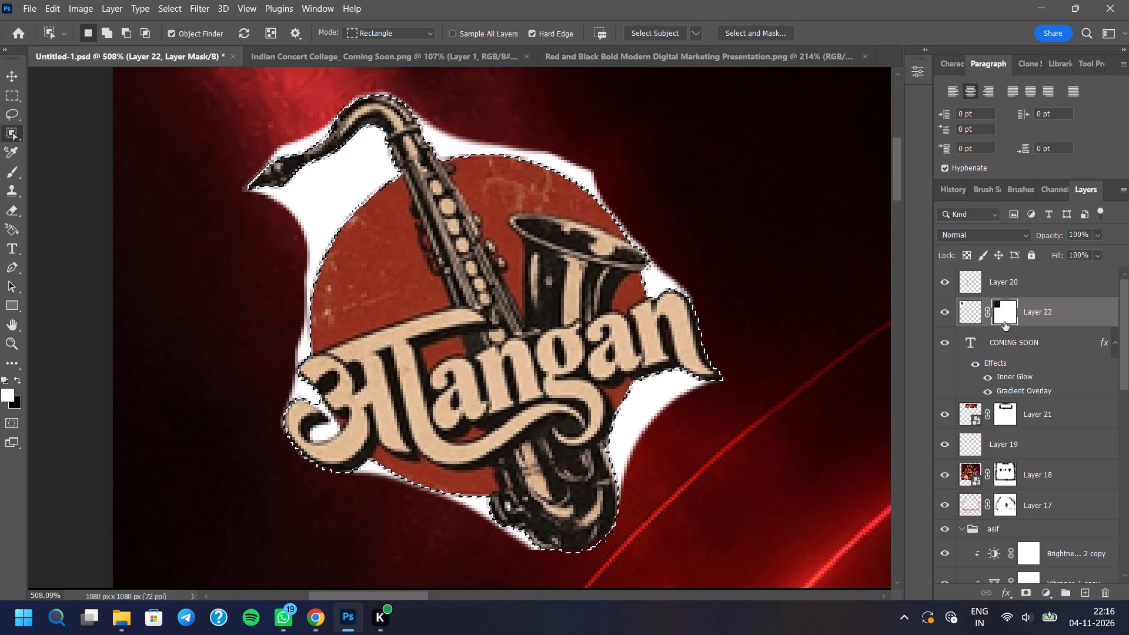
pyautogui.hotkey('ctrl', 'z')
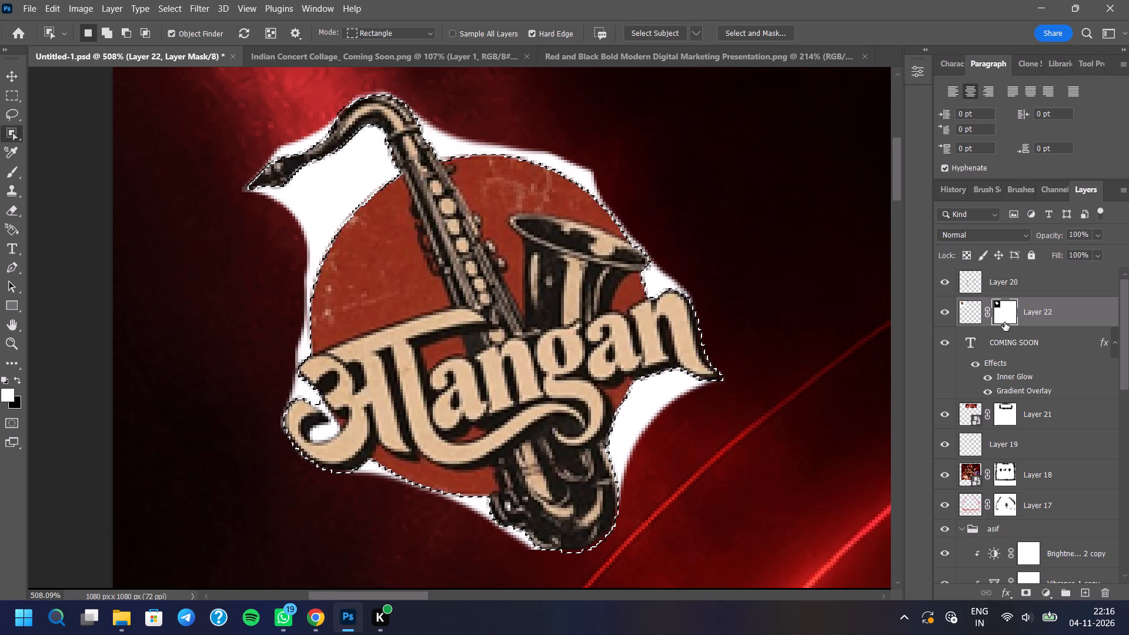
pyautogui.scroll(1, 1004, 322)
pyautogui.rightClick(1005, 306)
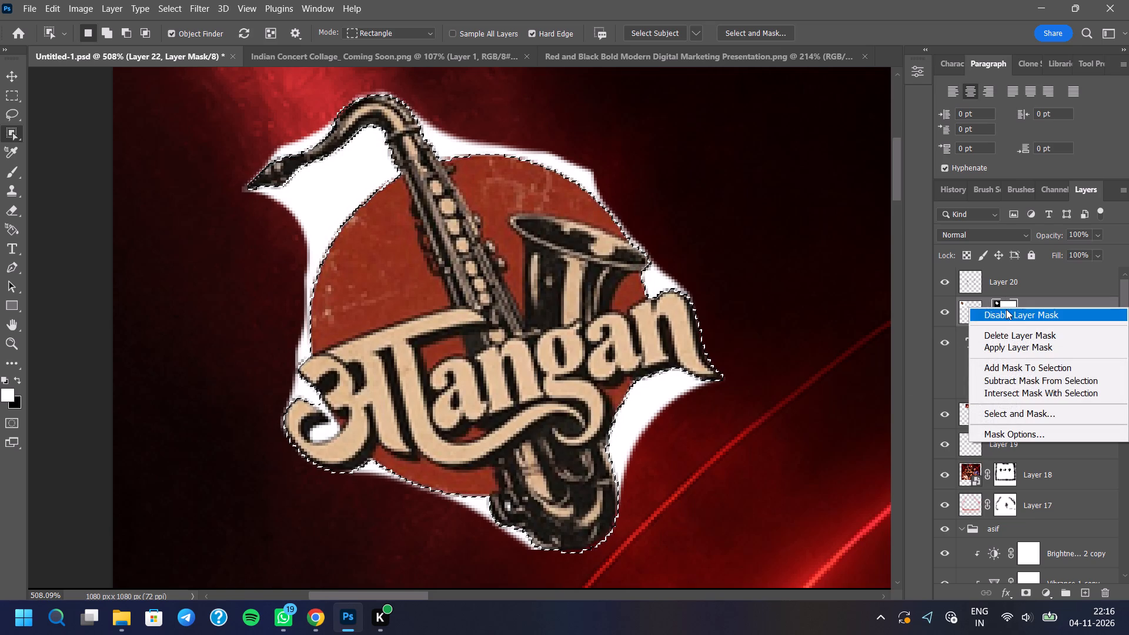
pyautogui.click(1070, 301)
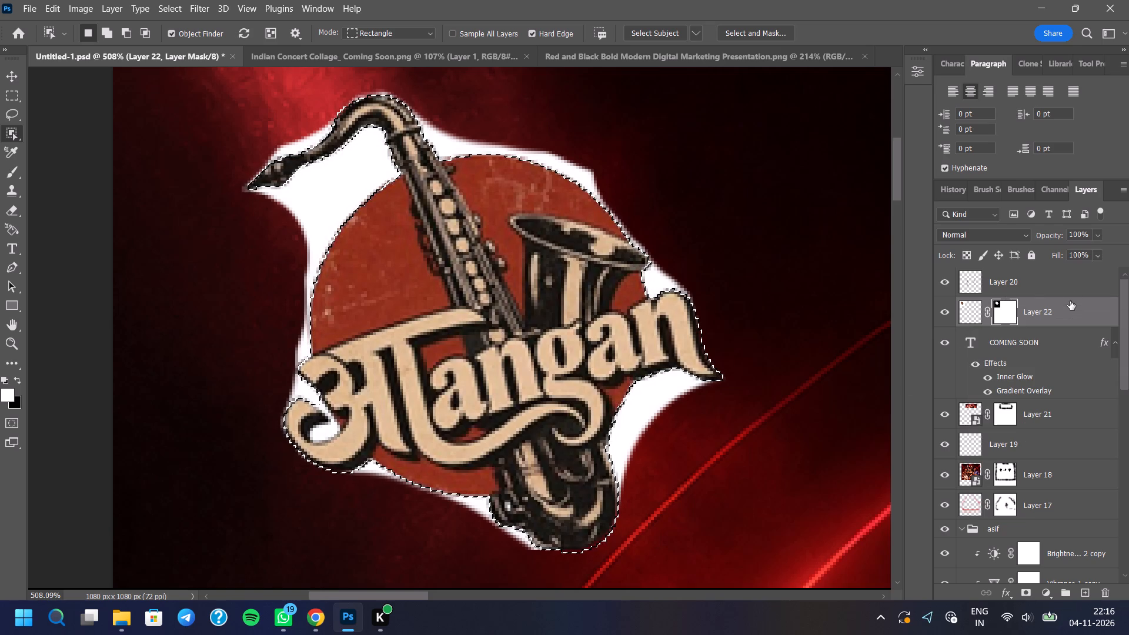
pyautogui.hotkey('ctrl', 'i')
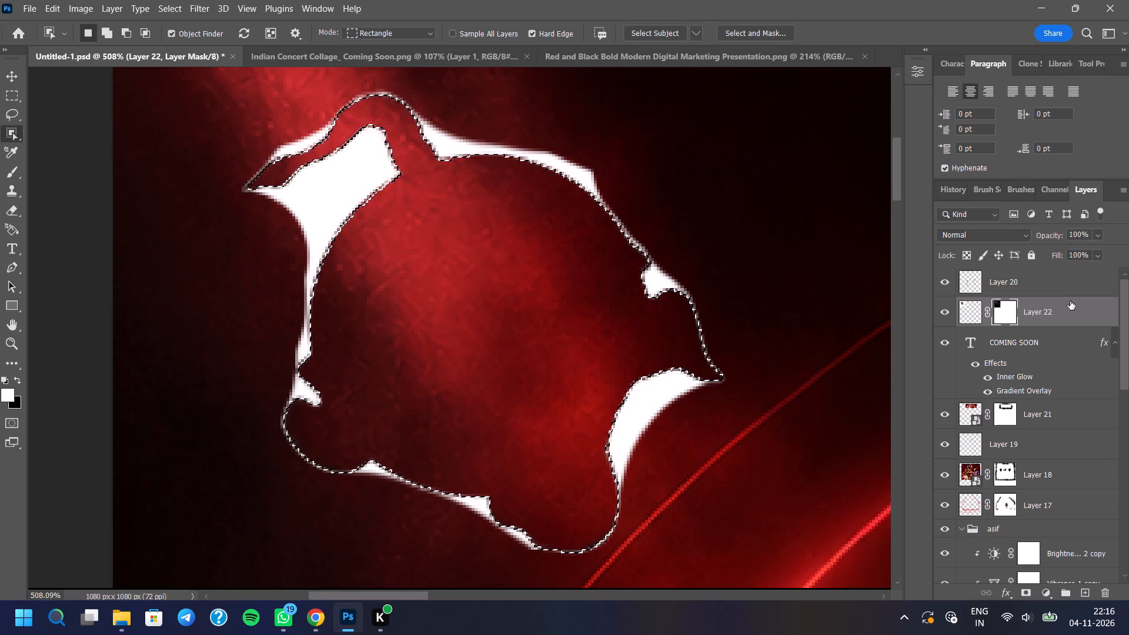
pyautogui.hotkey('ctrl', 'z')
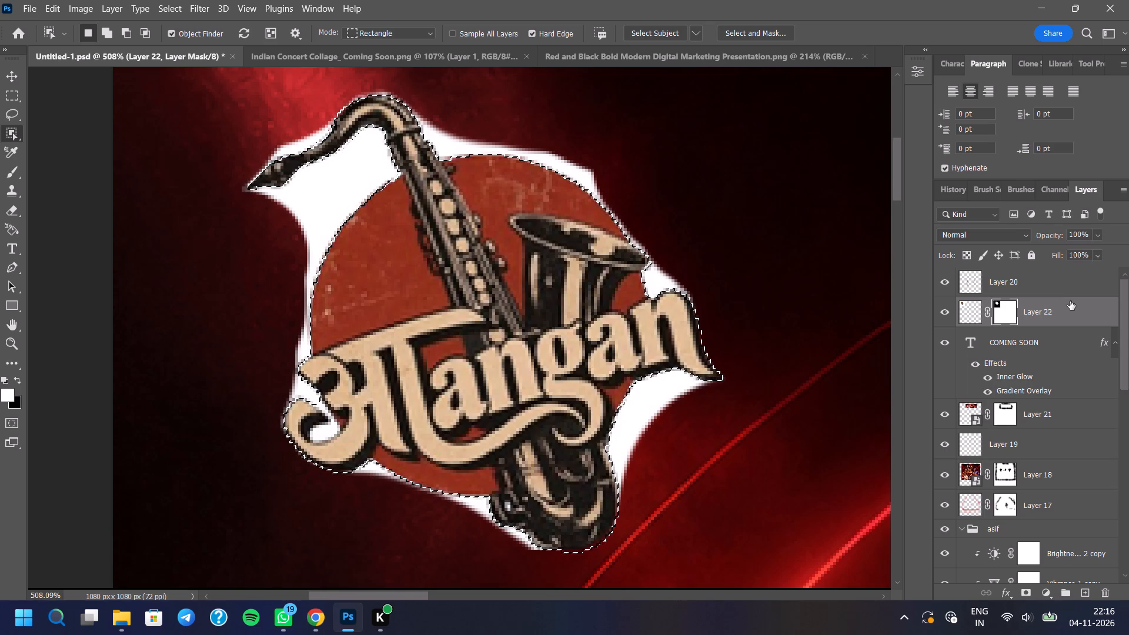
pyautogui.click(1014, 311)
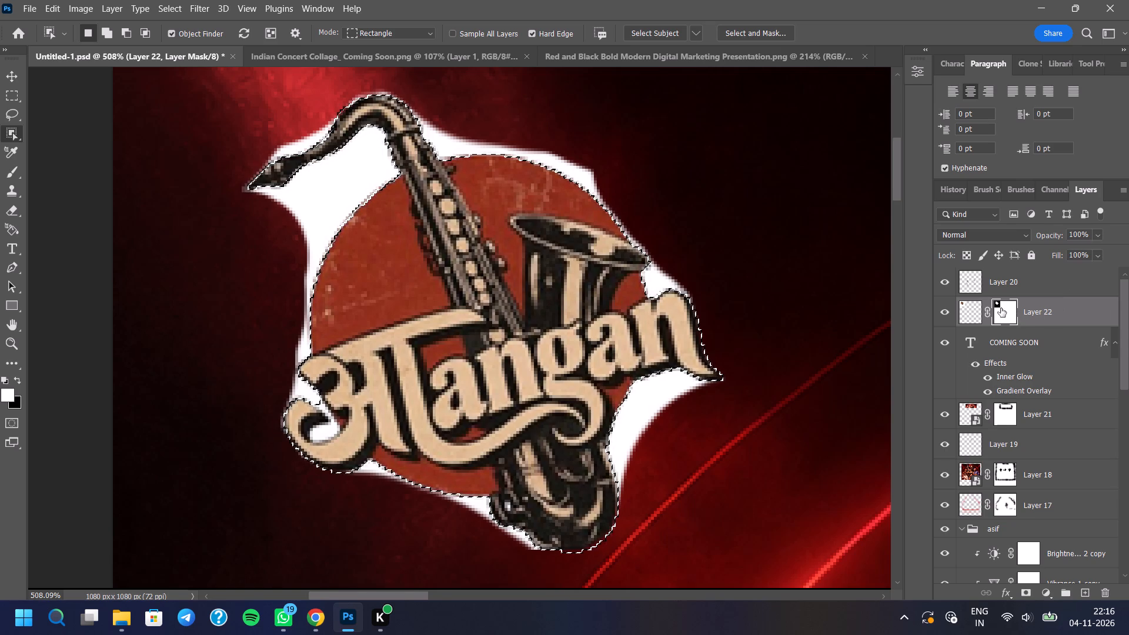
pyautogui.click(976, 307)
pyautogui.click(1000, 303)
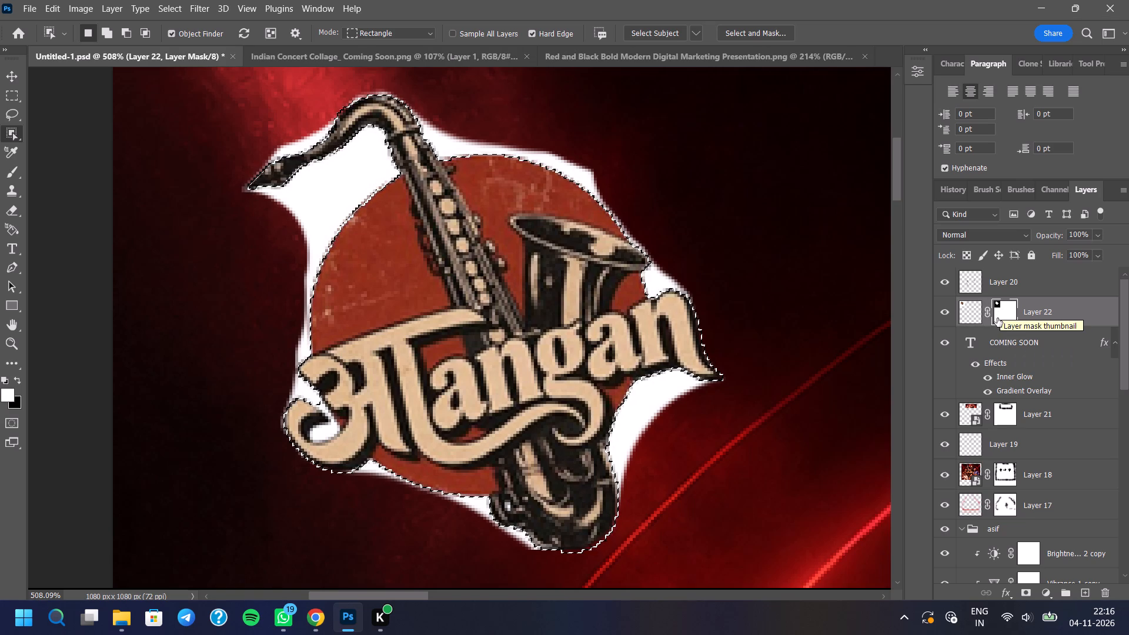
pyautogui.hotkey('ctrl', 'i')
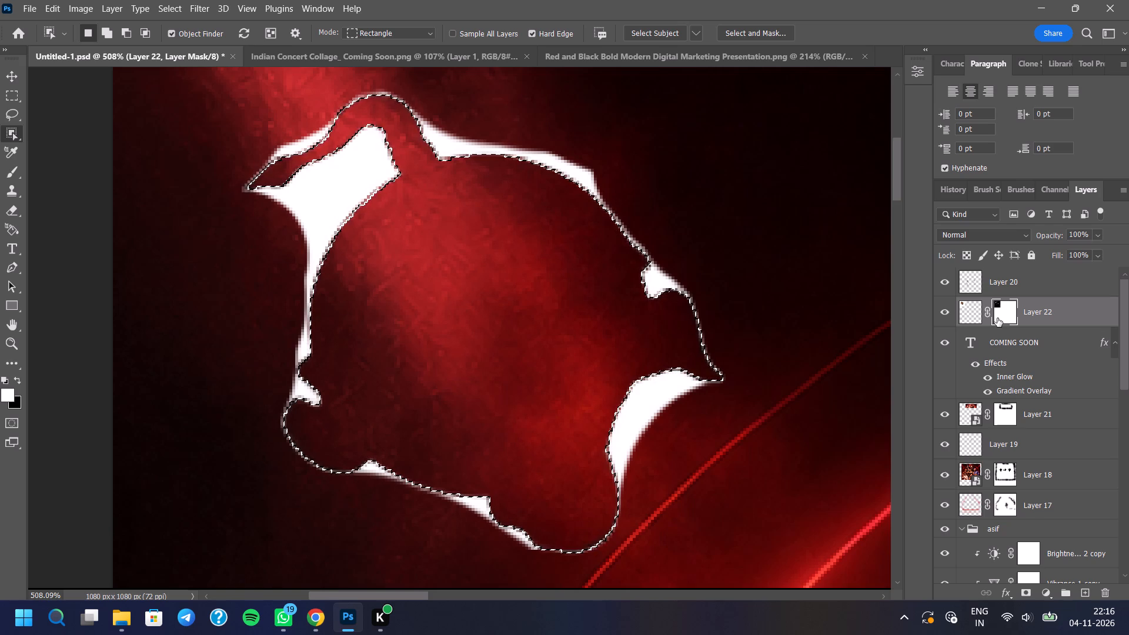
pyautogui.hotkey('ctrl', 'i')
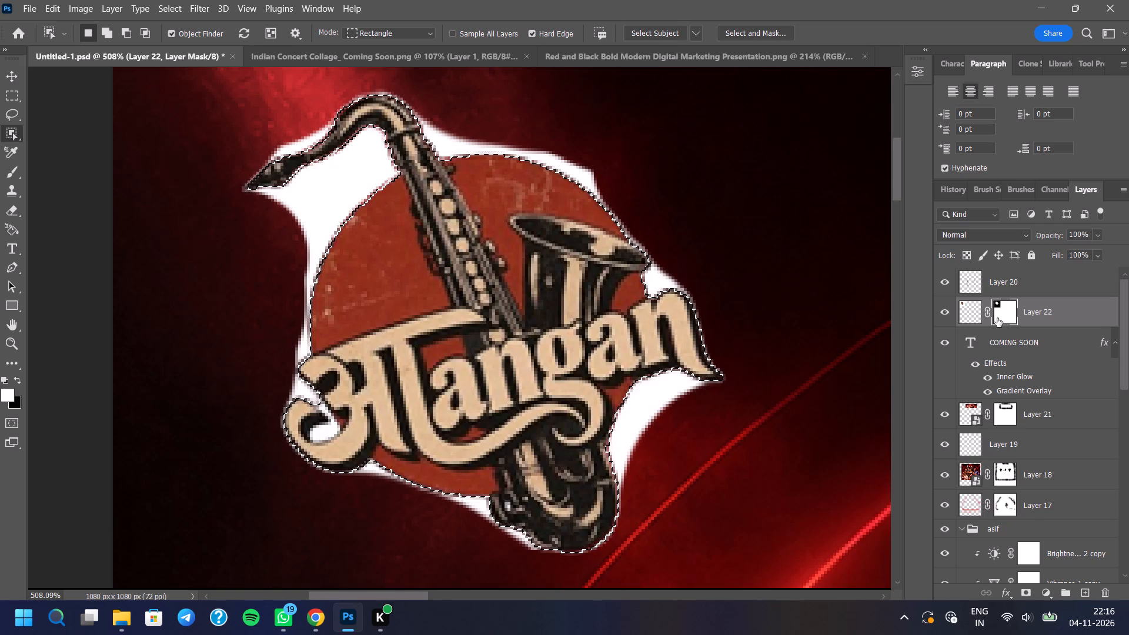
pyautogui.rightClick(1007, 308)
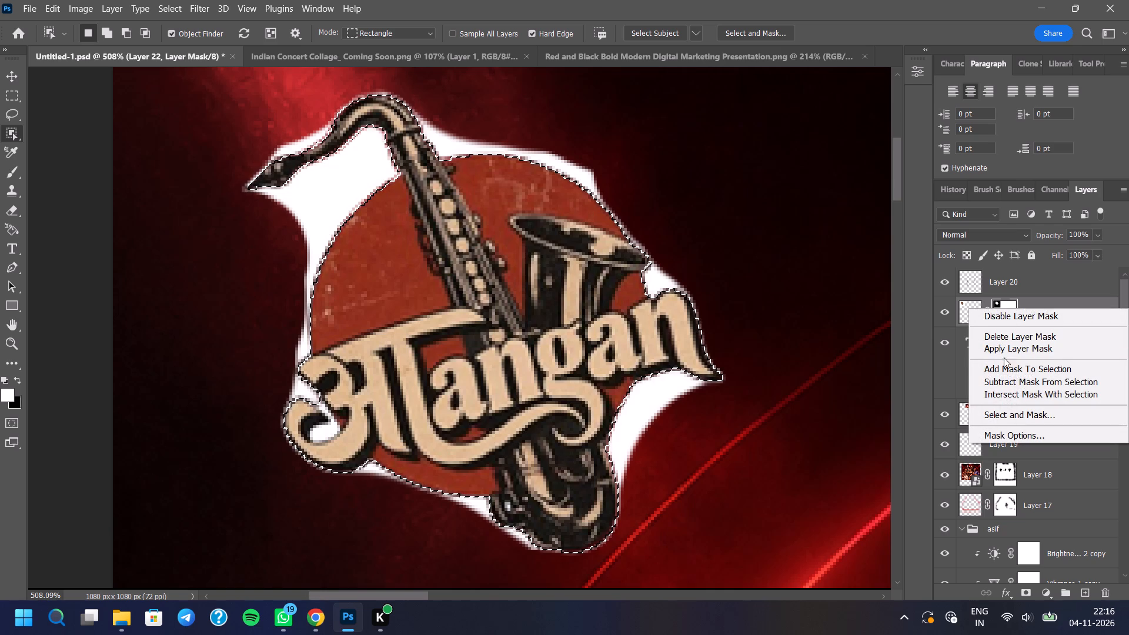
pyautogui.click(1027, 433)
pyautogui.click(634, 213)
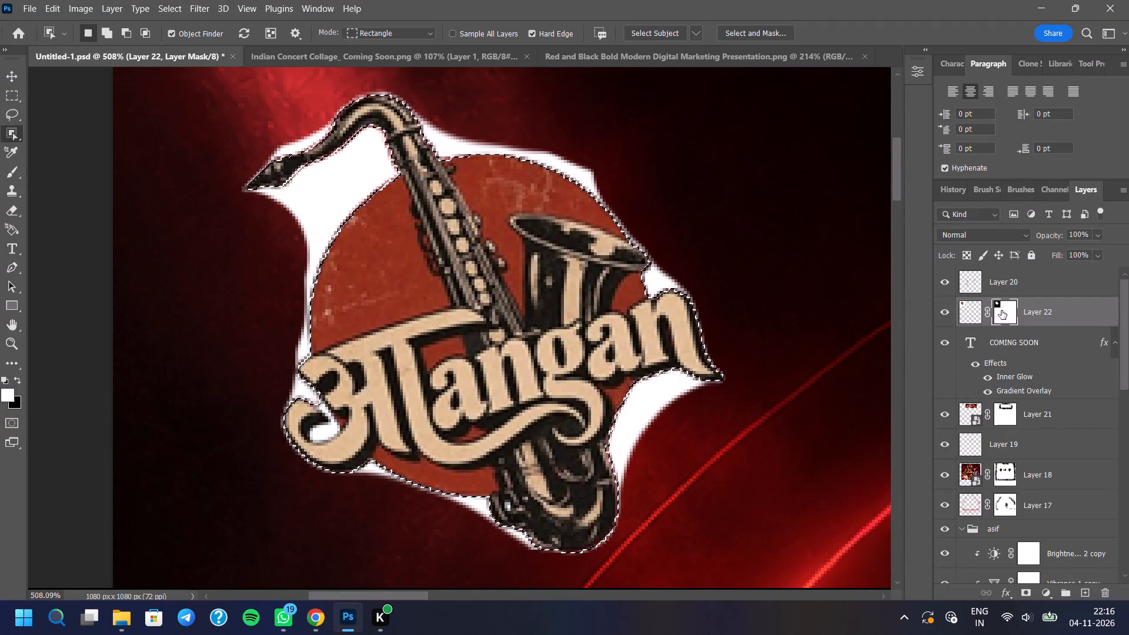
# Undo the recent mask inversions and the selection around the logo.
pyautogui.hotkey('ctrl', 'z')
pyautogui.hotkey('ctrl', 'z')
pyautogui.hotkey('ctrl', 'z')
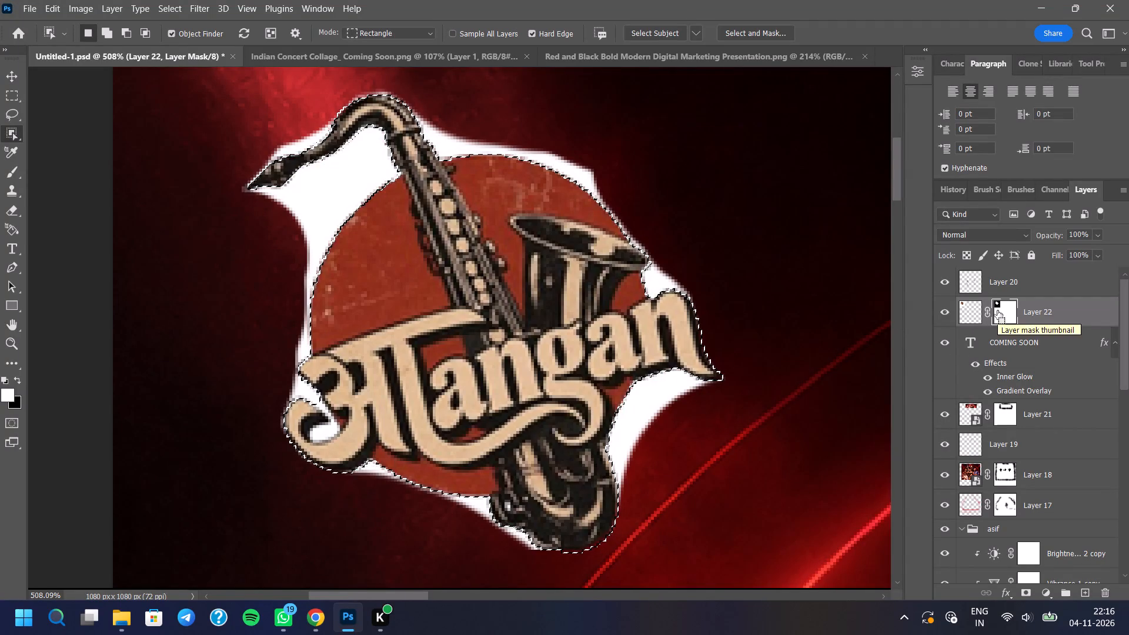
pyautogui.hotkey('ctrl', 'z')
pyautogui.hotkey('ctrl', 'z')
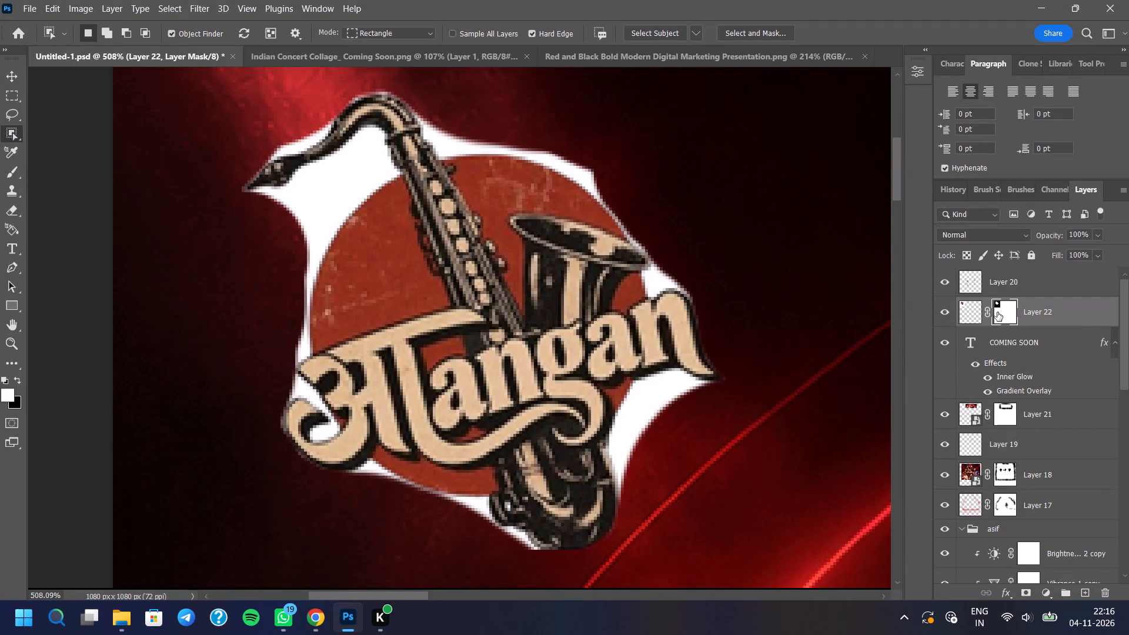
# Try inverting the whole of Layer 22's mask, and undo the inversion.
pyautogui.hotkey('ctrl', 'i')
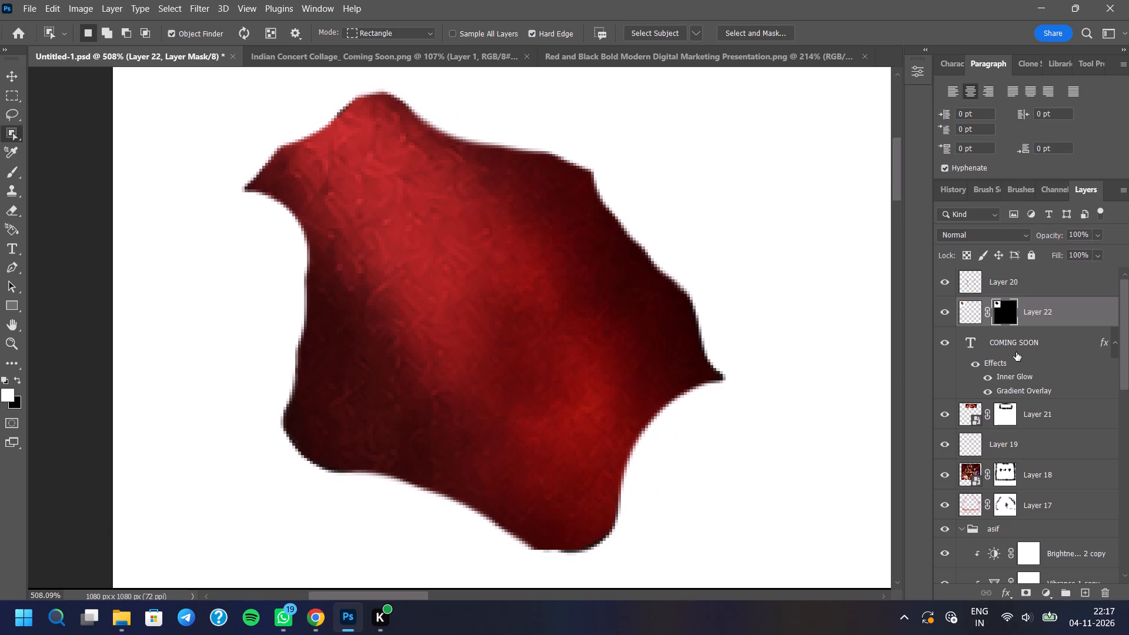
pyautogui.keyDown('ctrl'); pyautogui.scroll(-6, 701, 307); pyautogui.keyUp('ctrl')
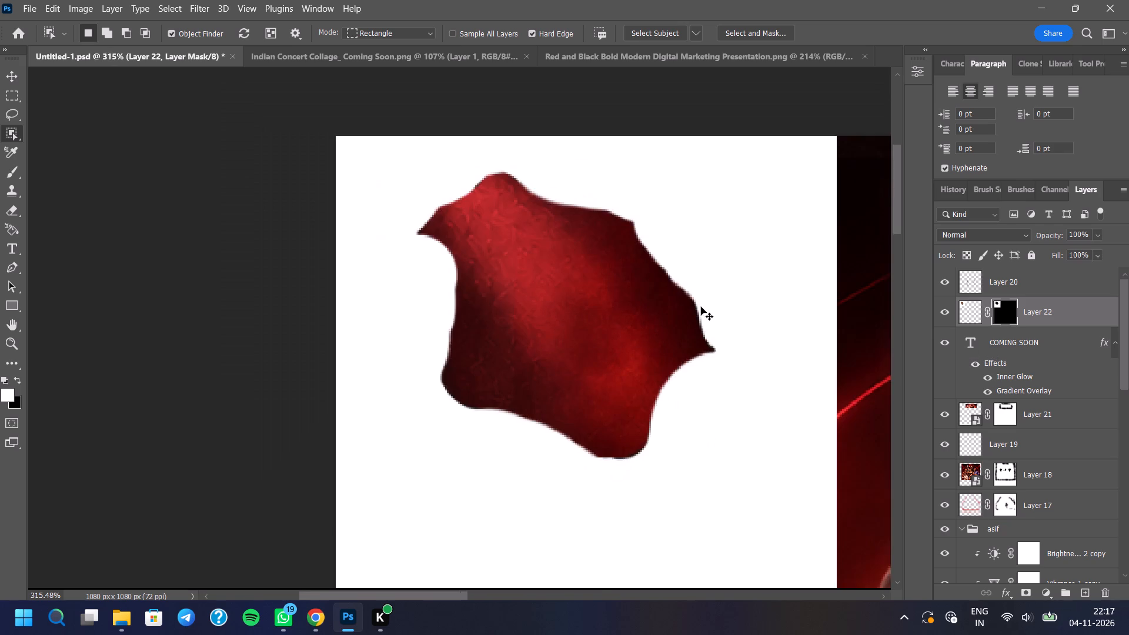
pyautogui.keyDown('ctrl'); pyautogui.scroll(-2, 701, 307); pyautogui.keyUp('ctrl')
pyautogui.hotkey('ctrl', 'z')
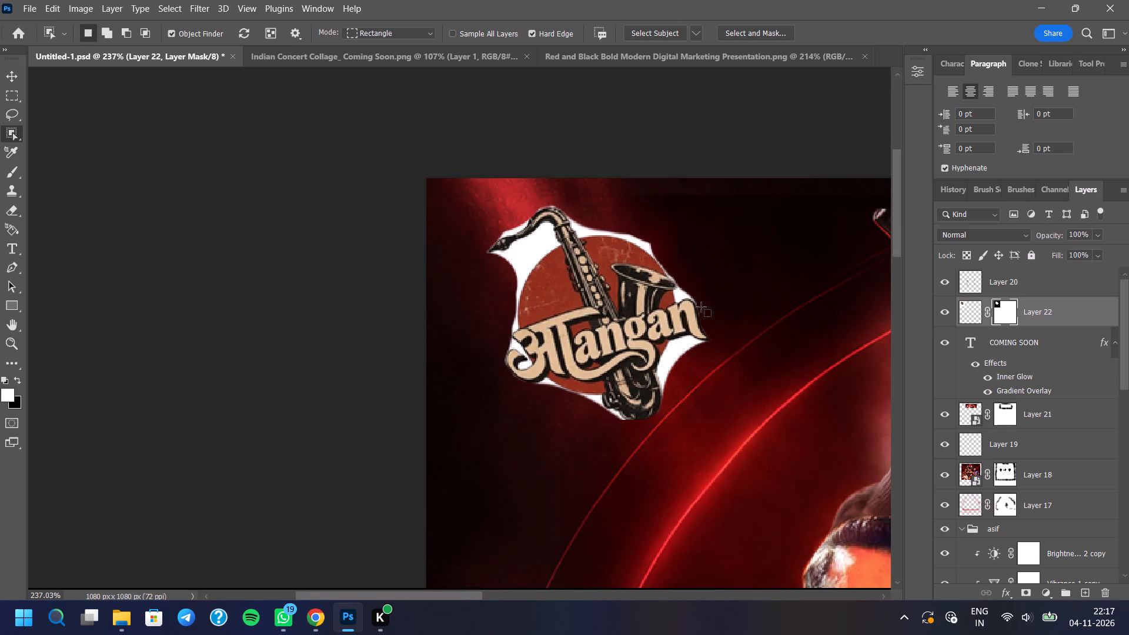
# Replace Layer 22's old mask with a new layer mask inverted to solid black.
pyautogui.rightClick(1003, 310)
pyautogui.click(1011, 336)
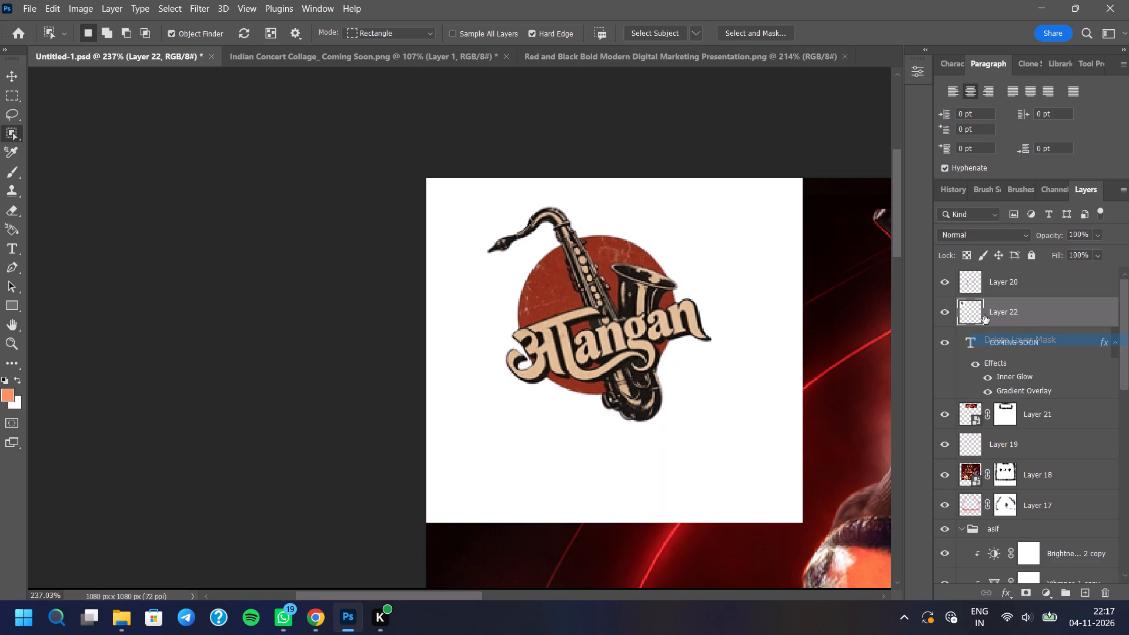
pyautogui.click(1023, 591)
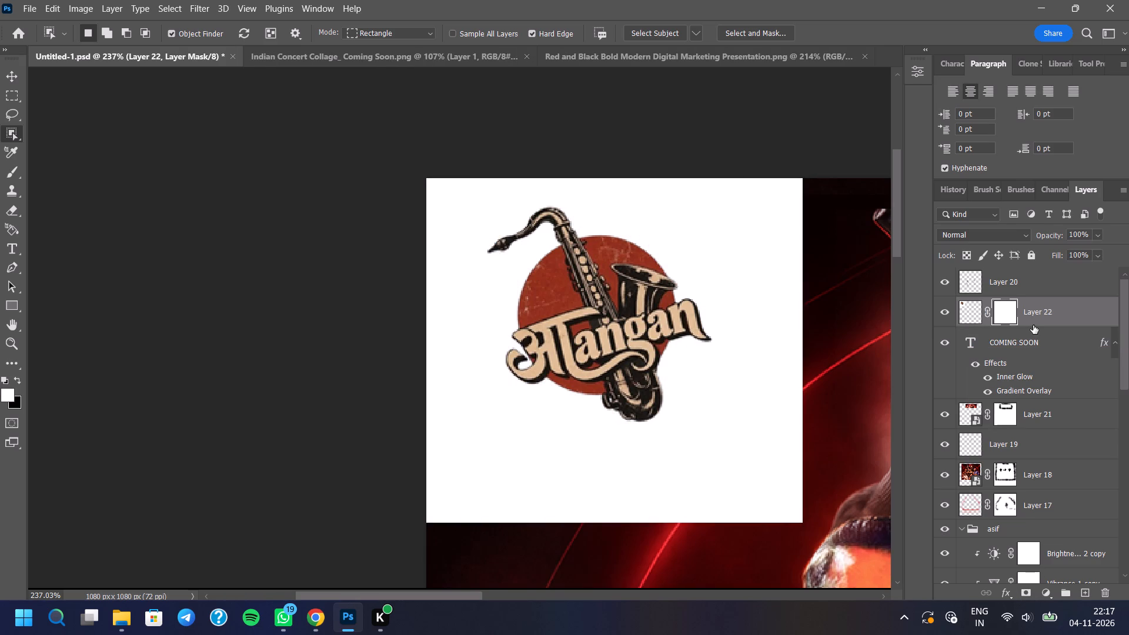
pyautogui.hotkey('ctrl', 'i')
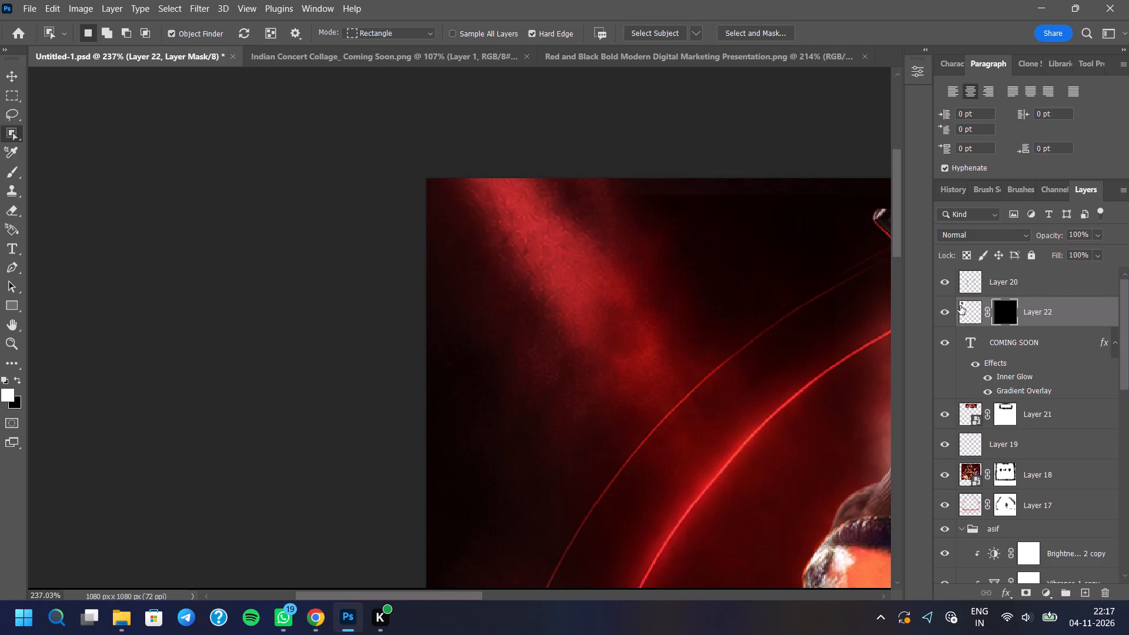
# Select the logo artwork on Layer 22 with the Object Selection tool and invert that area of the black mask to reveal it.
pyautogui.click(978, 309)
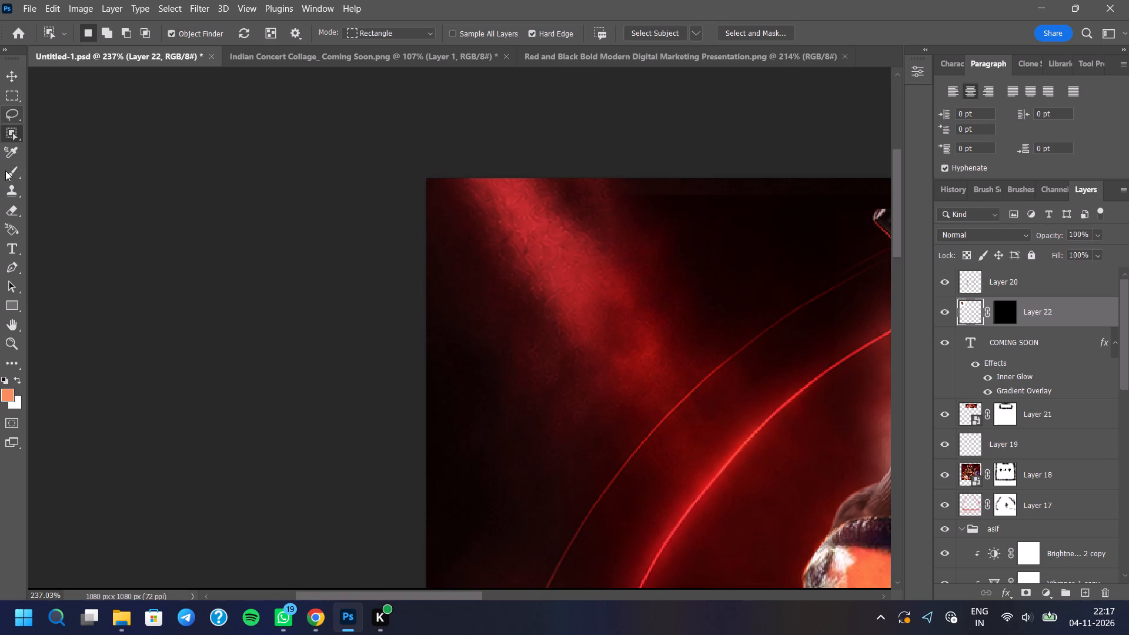
pyautogui.click(8, 133)
pyautogui.rightClick(8, 133)
pyautogui.click(40, 138)
pyautogui.click(585, 297)
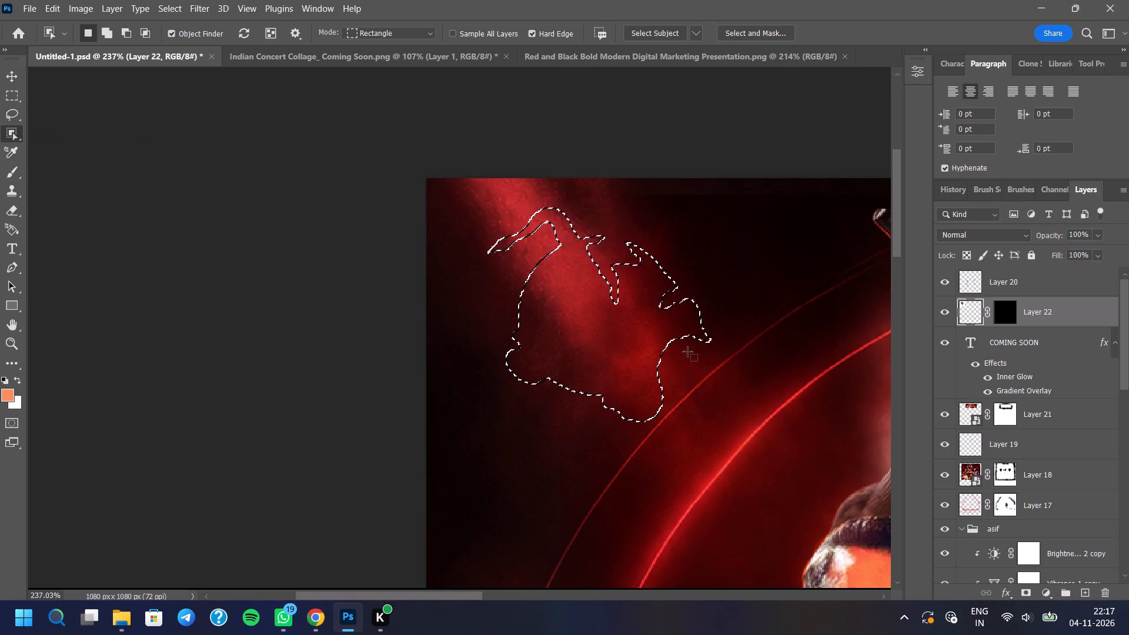
pyautogui.click(1010, 319)
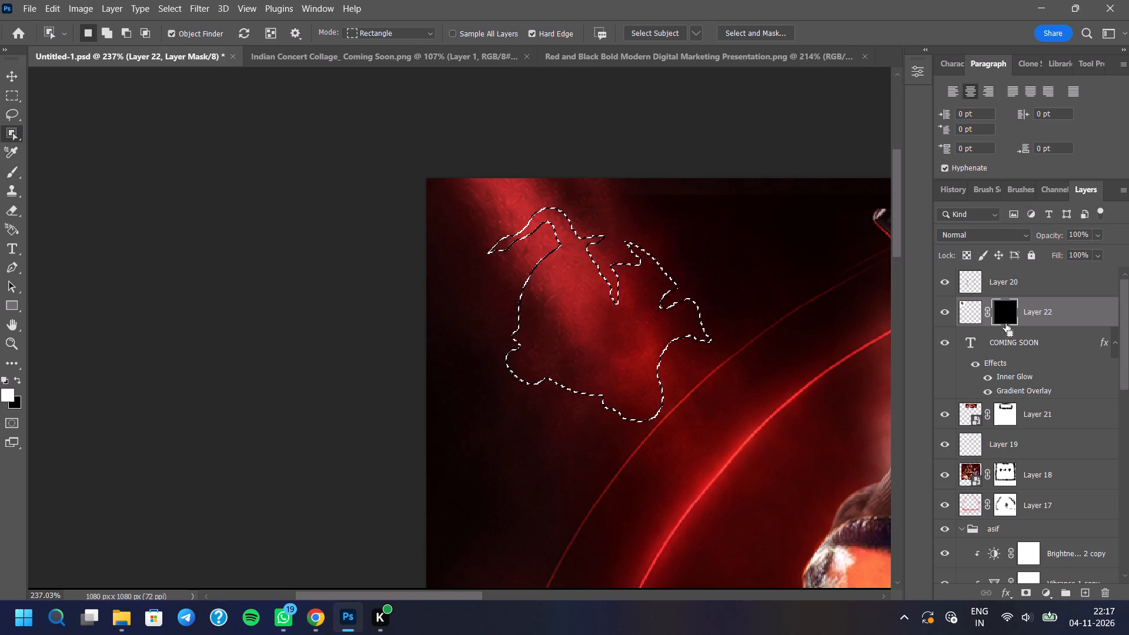
pyautogui.hotkey('ctrl', 'i')
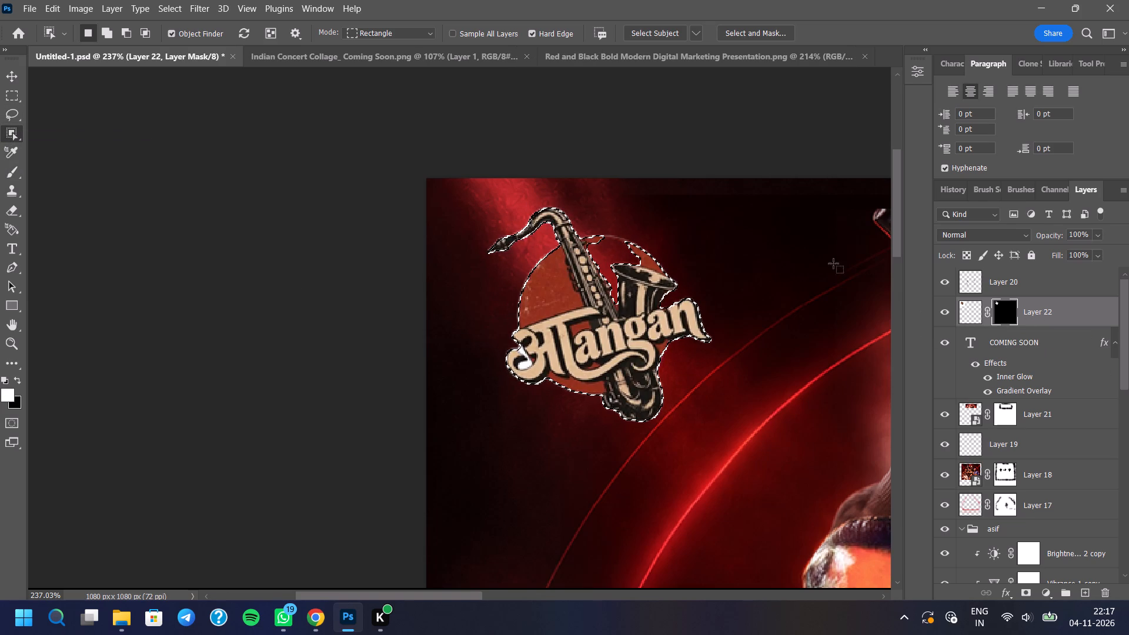
# Clear the active selection around the Aangan logo.
pyautogui.click(16, 94)
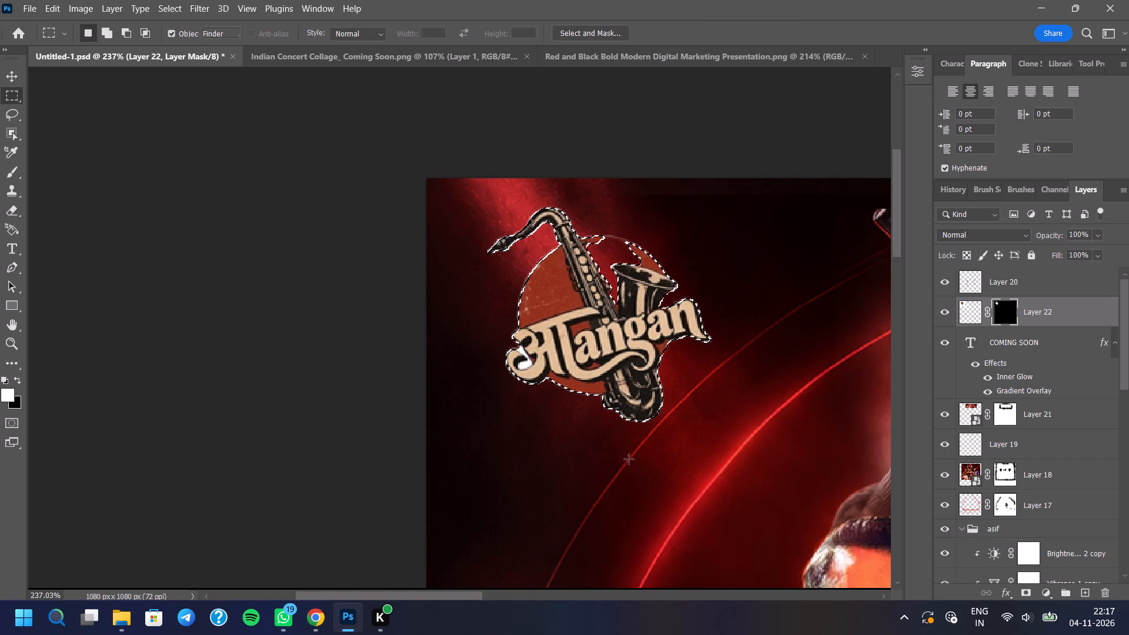
pyautogui.doubleClick(631, 460)
# Erase the white patch inside the lower-left curl of the letter अ on Layer 22's mask with a 1 px hard round Eraser.
pyautogui.scroll(3, 700, 381)
pyautogui.click(971, 321)
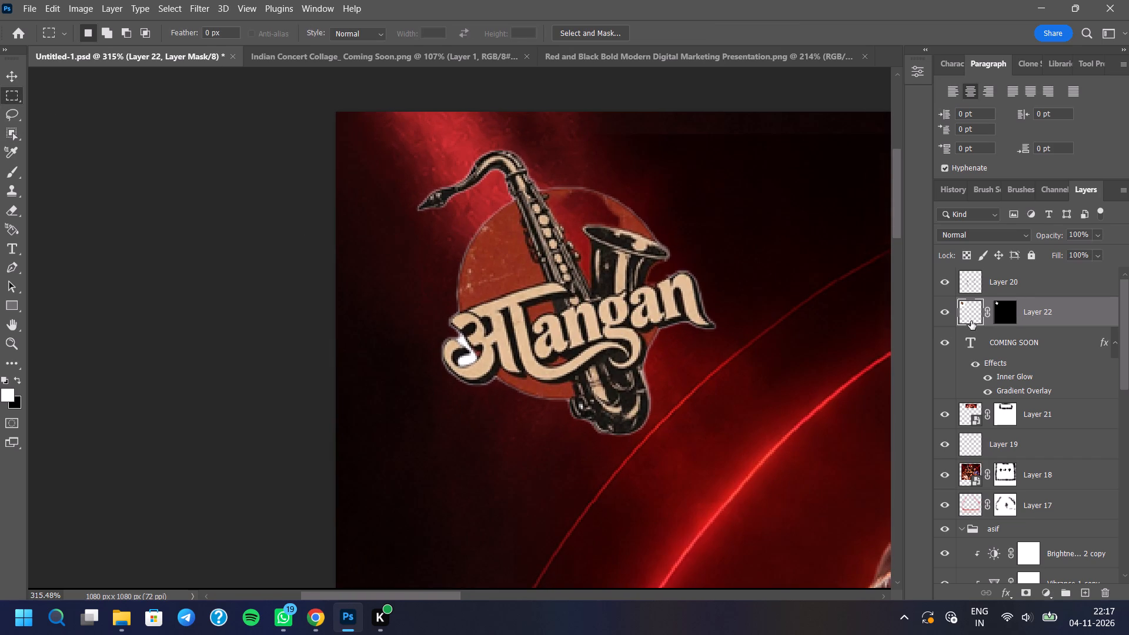
pyautogui.scroll(7, 624, 315)
pyautogui.click(1011, 308)
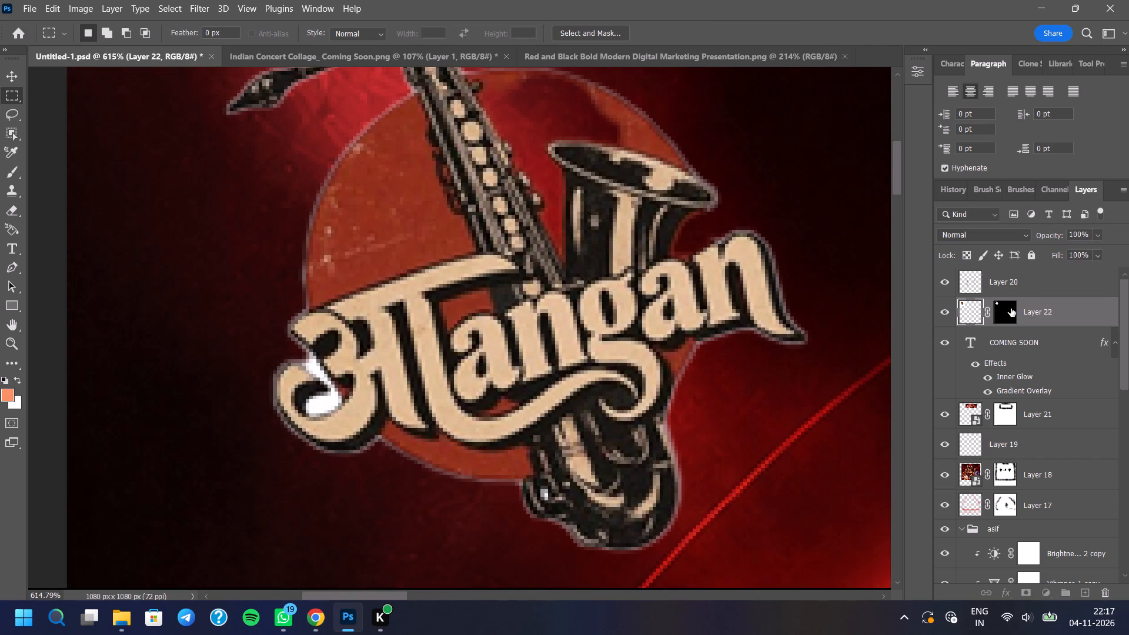
pyautogui.scroll(9, 248, 417)
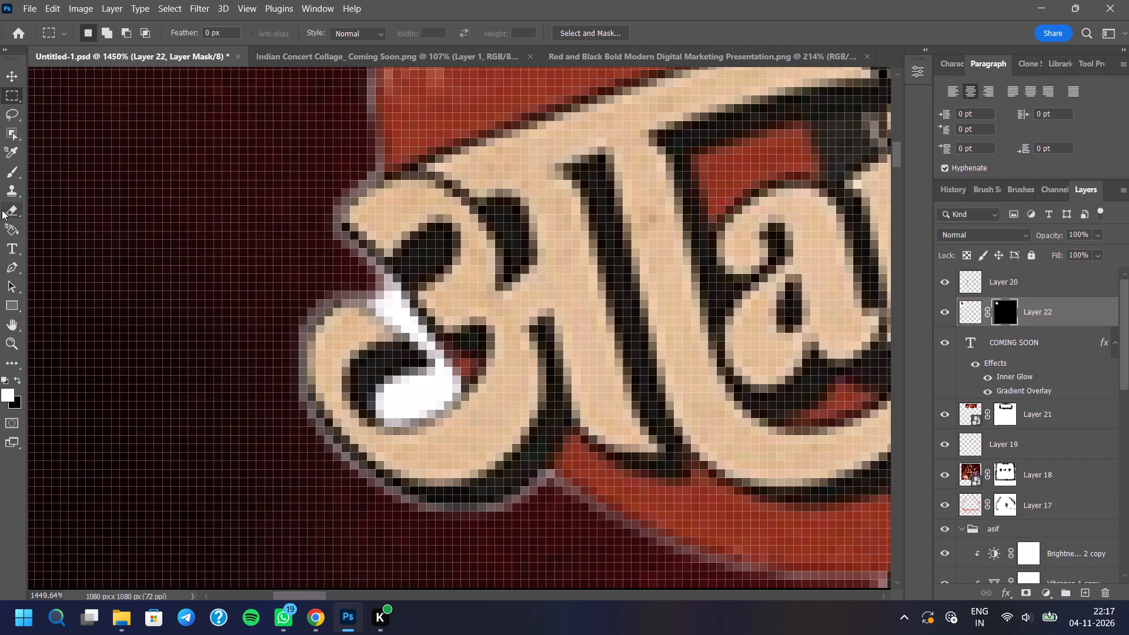
pyautogui.click(2, 209)
pyautogui.rightClick(159, 292)
pyautogui.moveTo(247, 327); pyautogui.dragTo(233, 326)
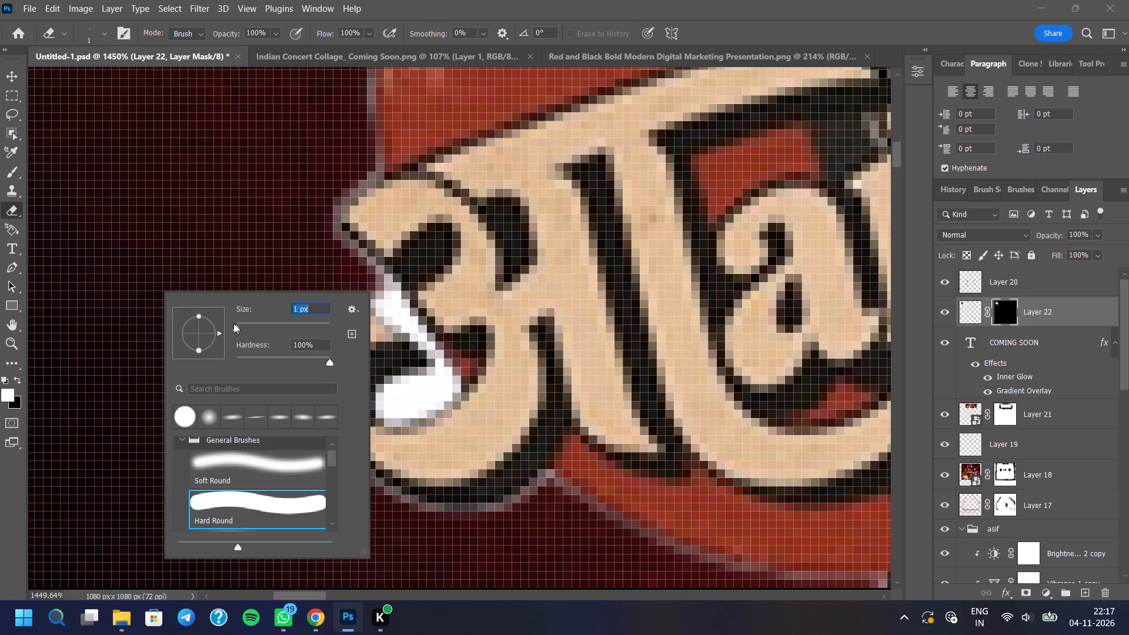
pyautogui.click(219, 243)
pyautogui.moveTo(406, 396); pyautogui.dragTo(389, 398)
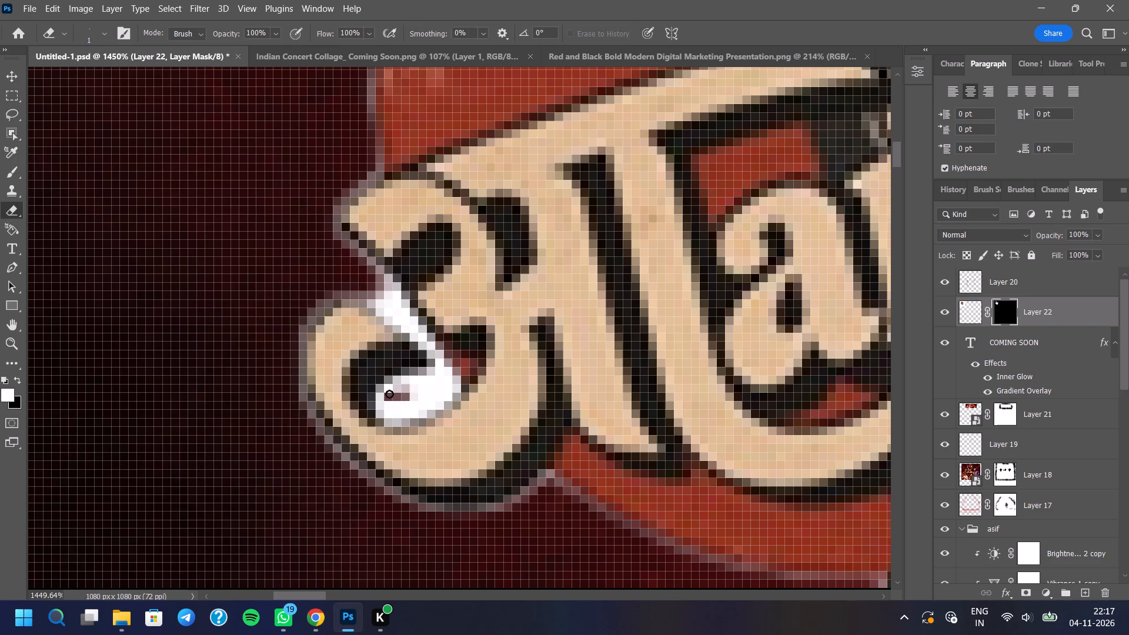
pyautogui.moveTo(389, 392); pyautogui.dragTo(409, 395)
pyautogui.moveTo(409, 395); pyautogui.dragTo(436, 394)
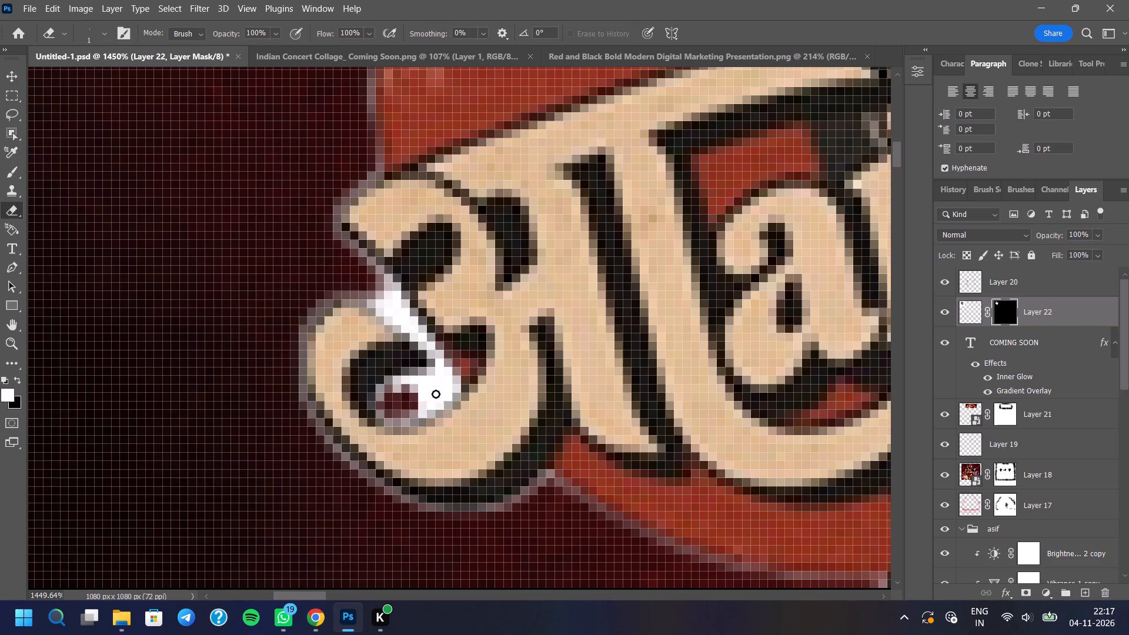
pyautogui.moveTo(436, 394); pyautogui.dragTo(400, 383)
pyautogui.moveTo(400, 383); pyautogui.dragTo(436, 369)
pyautogui.moveTo(436, 369); pyautogui.dragTo(395, 393)
# Erase the white diagonal strip between the two curves of अ and the leftover white pixels in its curl on the mask.
pyautogui.scroll(2, 425, 369)
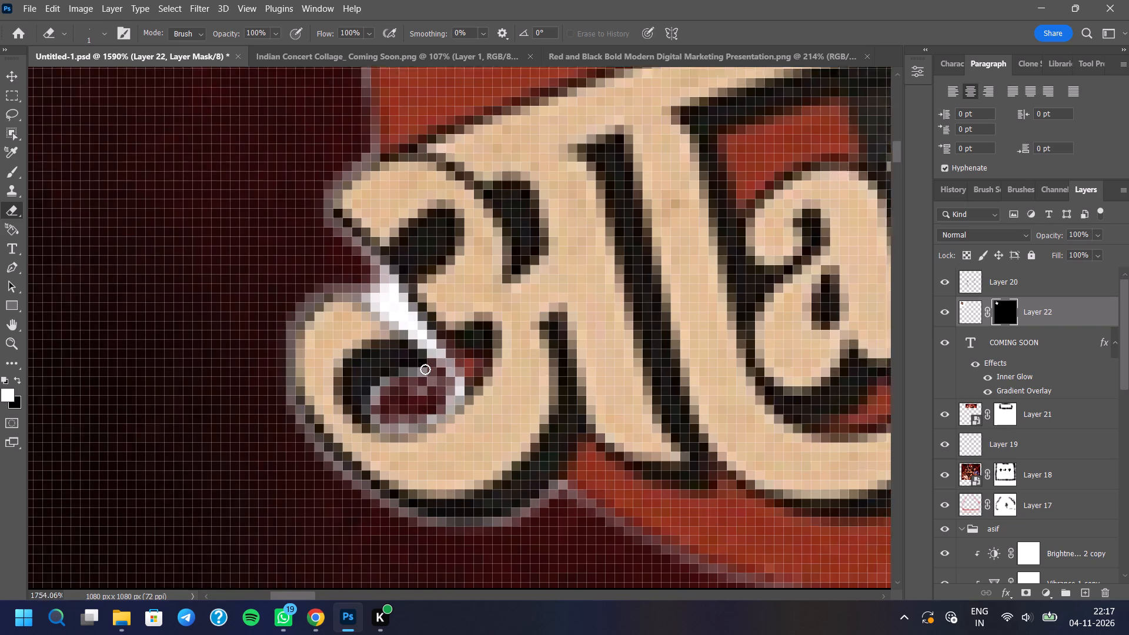
pyautogui.scroll(1, 425, 369)
pyautogui.moveTo(369, 281); pyautogui.dragTo(388, 289)
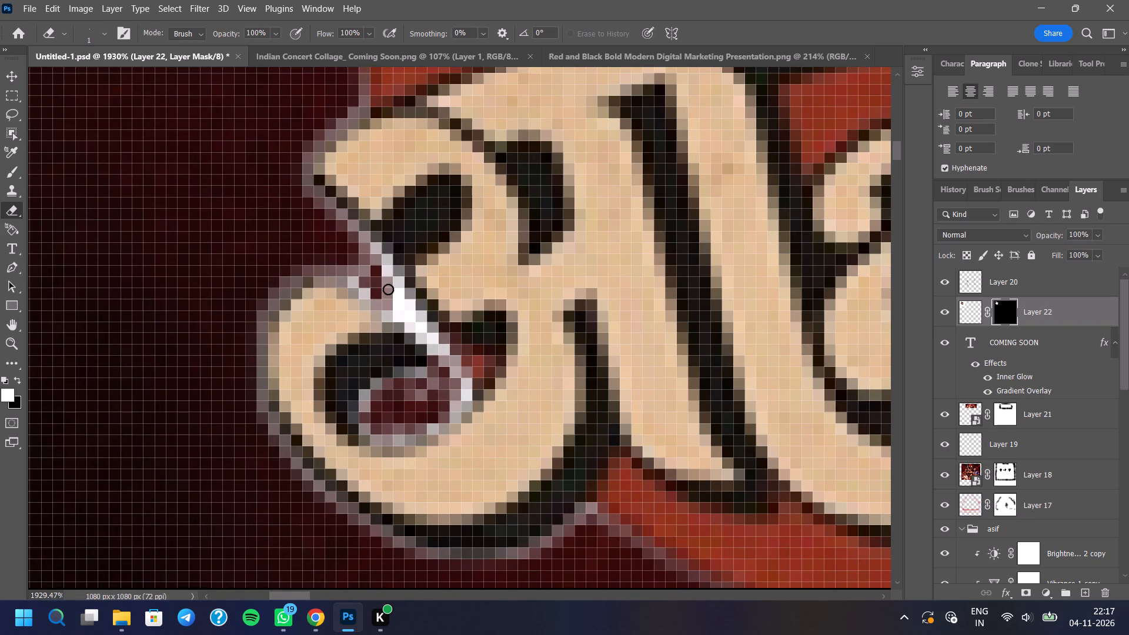
pyautogui.moveTo(388, 289); pyautogui.dragTo(375, 258)
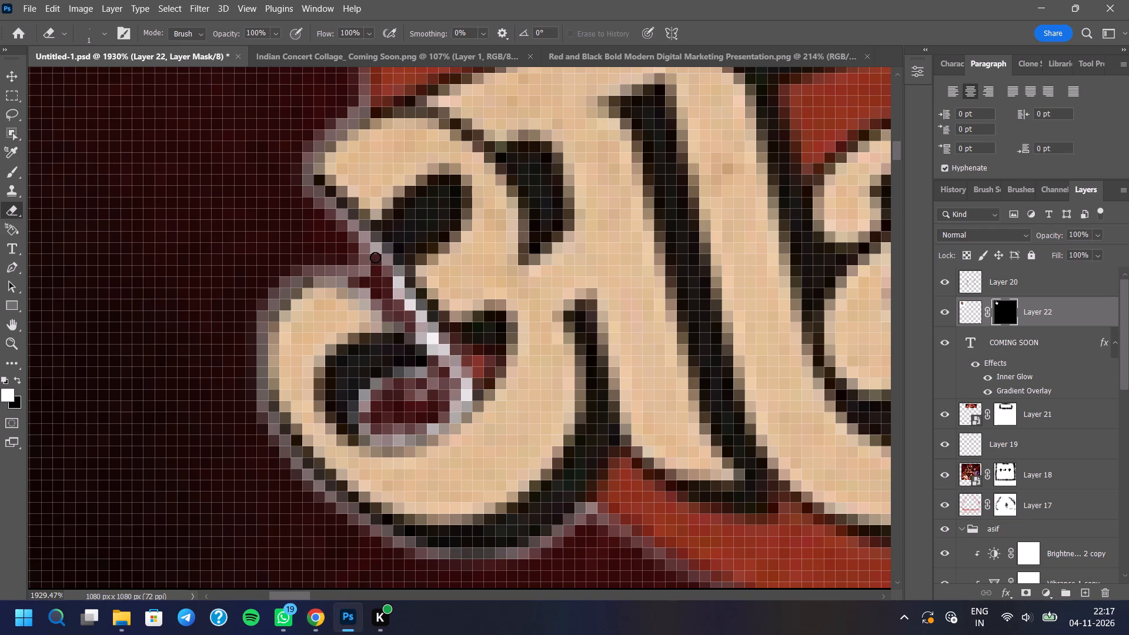
pyautogui.moveTo(375, 258); pyautogui.dragTo(442, 365)
pyautogui.moveTo(432, 343); pyautogui.dragTo(396, 292)
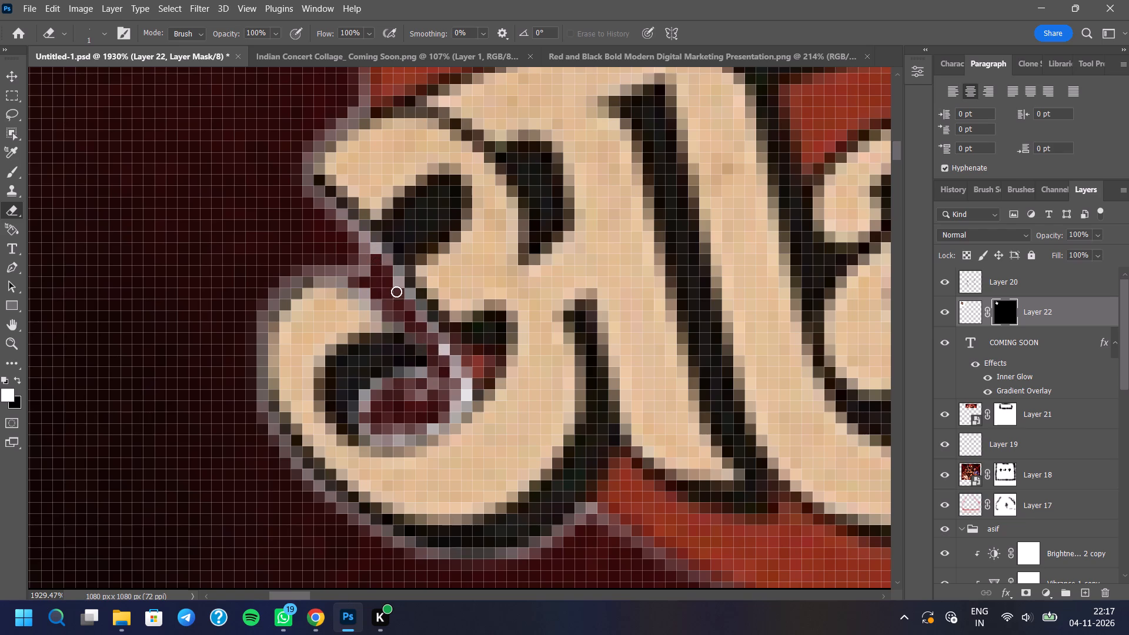
pyautogui.moveTo(396, 292); pyautogui.dragTo(371, 267)
pyautogui.moveTo(442, 356); pyautogui.dragTo(460, 391)
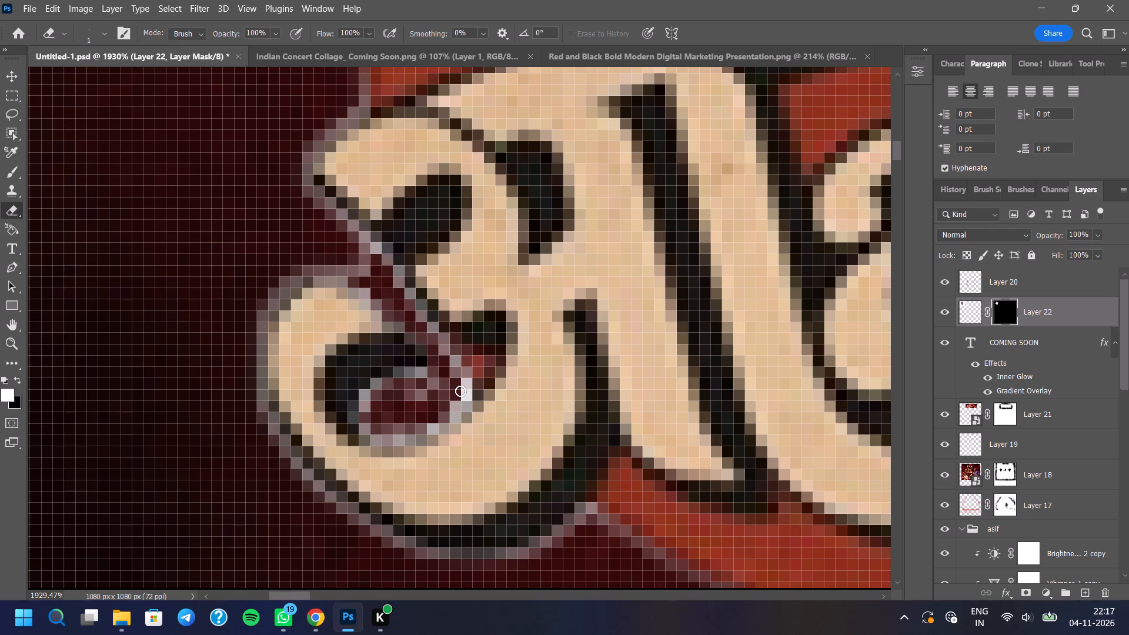
pyautogui.moveTo(460, 391); pyautogui.dragTo(463, 389)
pyautogui.moveTo(463, 389); pyautogui.dragTo(386, 393)
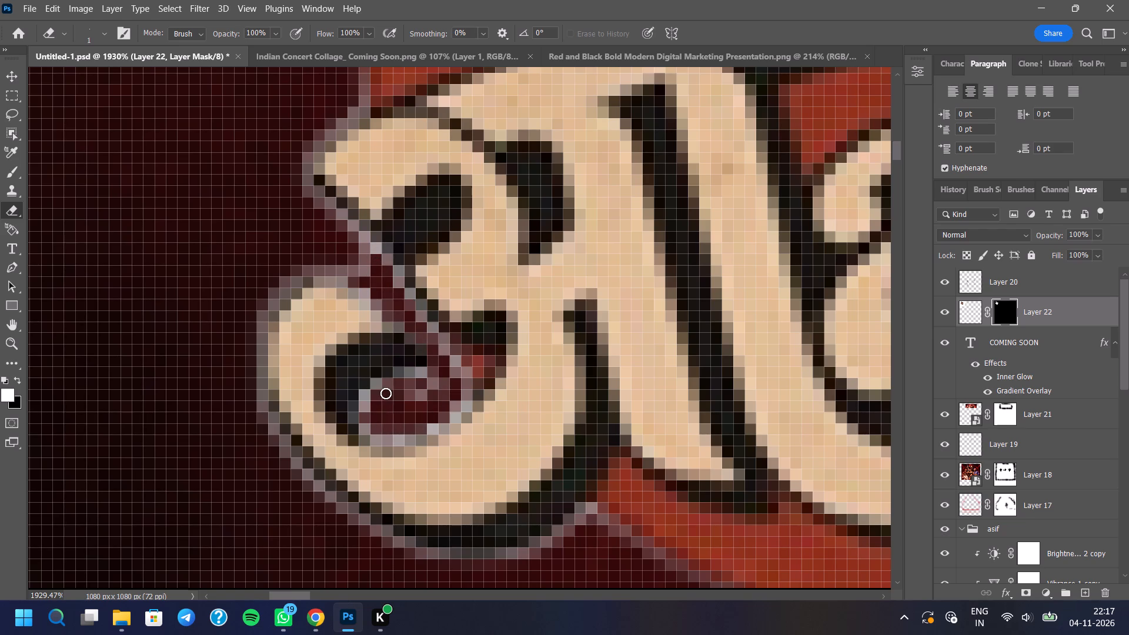
pyautogui.moveTo(386, 393); pyautogui.dragTo(449, 406)
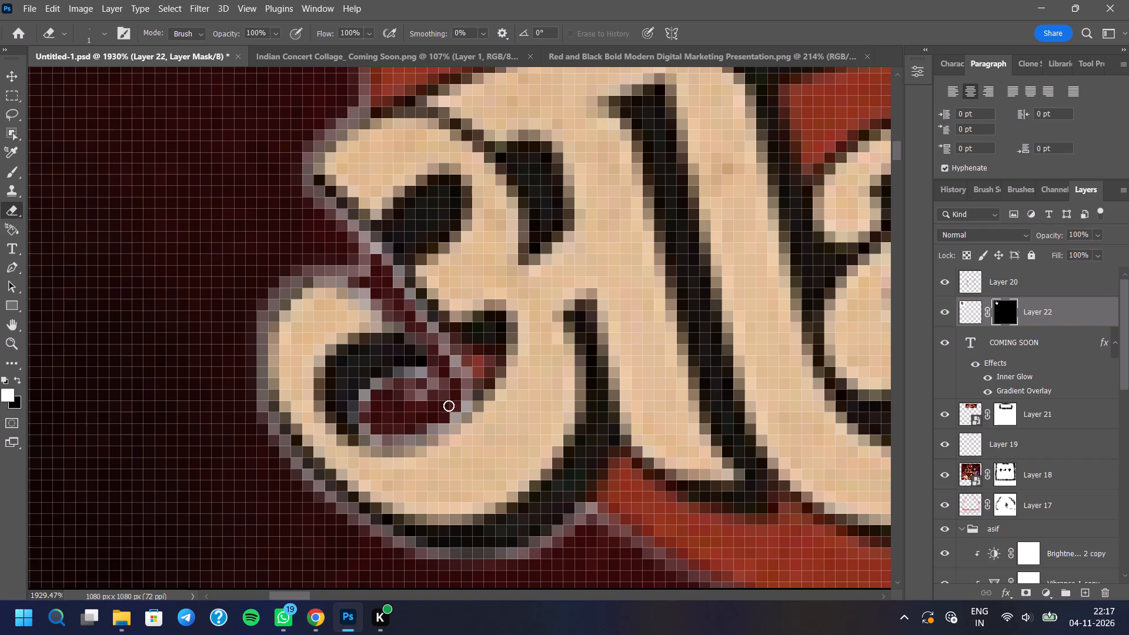
pyautogui.moveTo(449, 406); pyautogui.dragTo(377, 391)
pyautogui.tripleClick(370, 400)
# Clean the pale fringe pixels along the diagonal gap and inner curl of अ on Layer 22's mask.
pyautogui.scroll(-10, 393, 411)
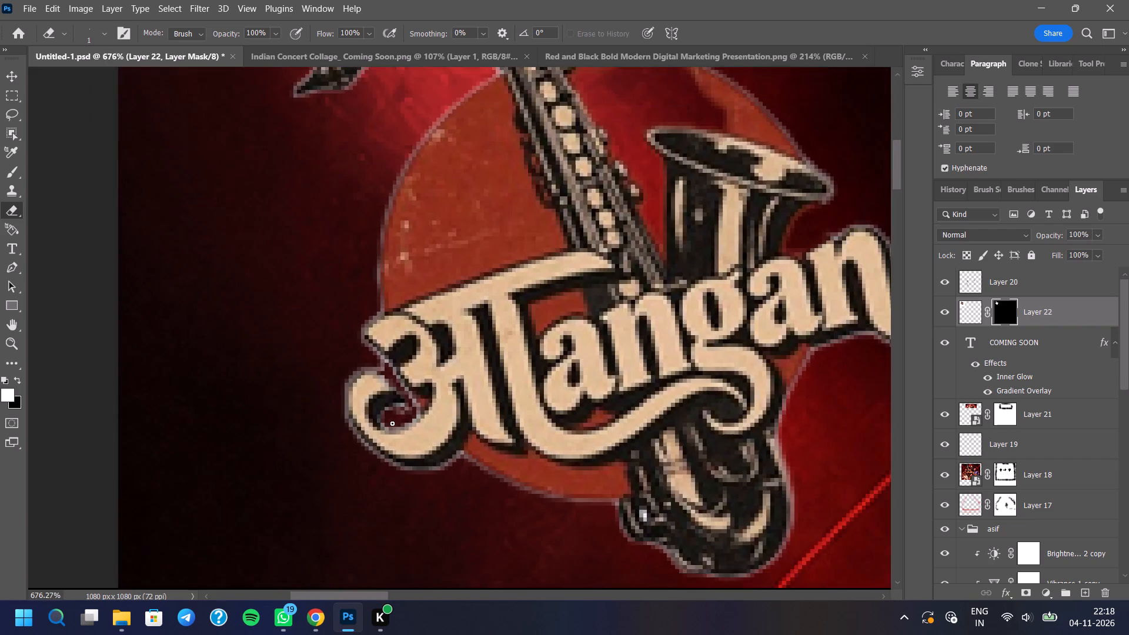
pyautogui.scroll(-10, 392, 423)
pyautogui.scroll(10, 406, 393)
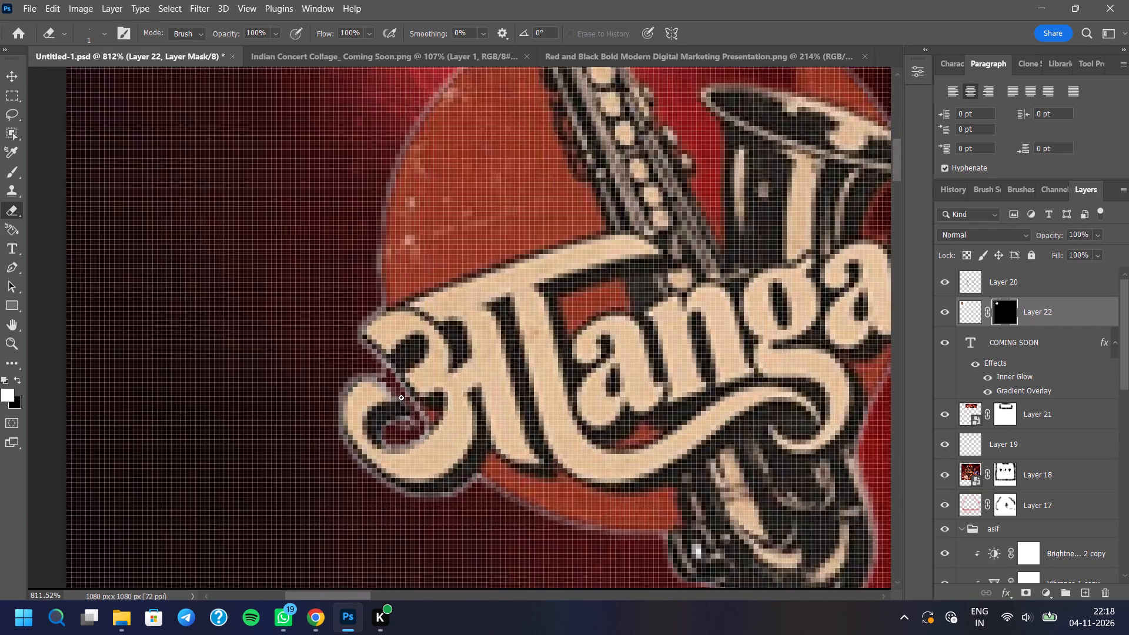
pyautogui.scroll(5, 401, 397)
pyautogui.scroll(-1, 401, 400)
pyautogui.scroll(5, 403, 400)
pyautogui.moveTo(369, 328); pyautogui.dragTo(400, 374)
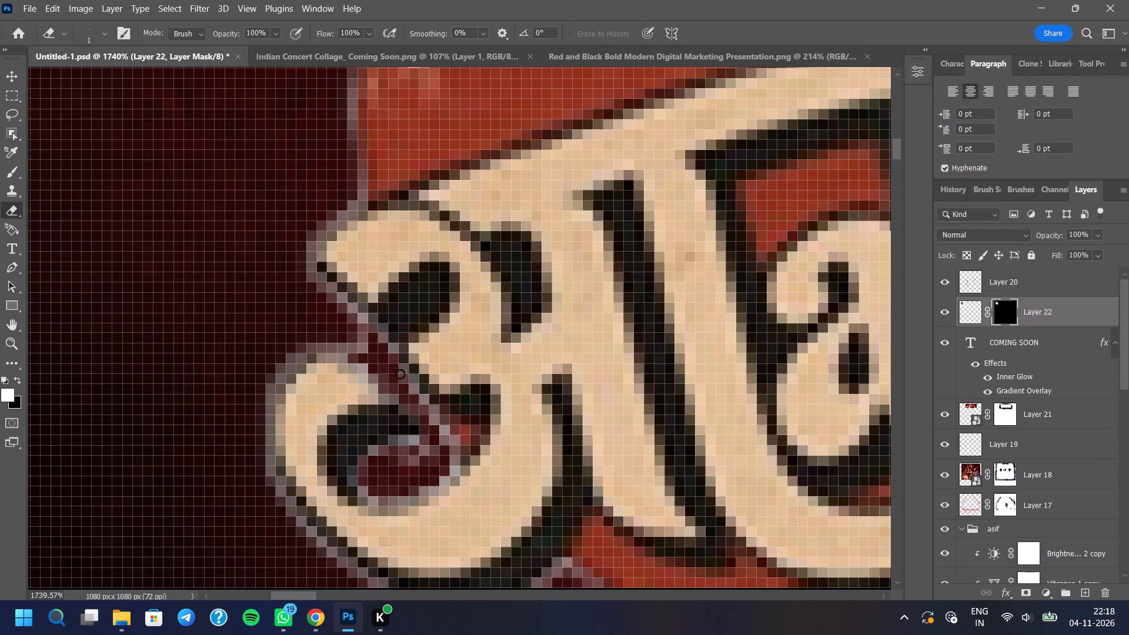
pyautogui.moveTo(400, 374); pyautogui.dragTo(421, 423)
pyautogui.moveTo(420, 402); pyautogui.dragTo(448, 457)
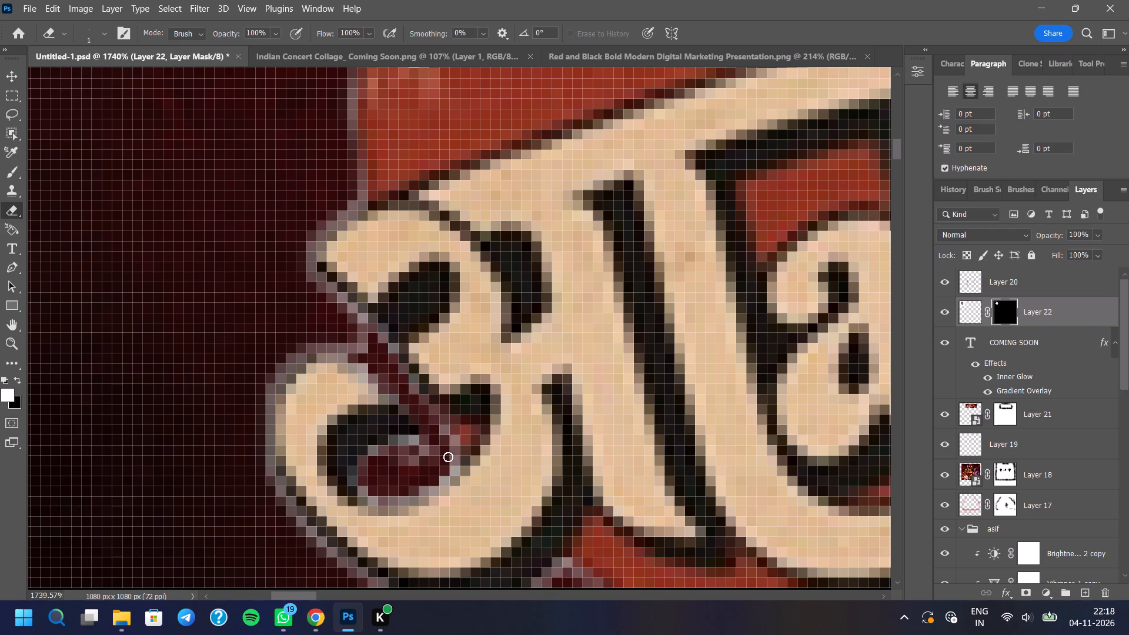
pyautogui.moveTo(448, 457); pyautogui.dragTo(415, 446)
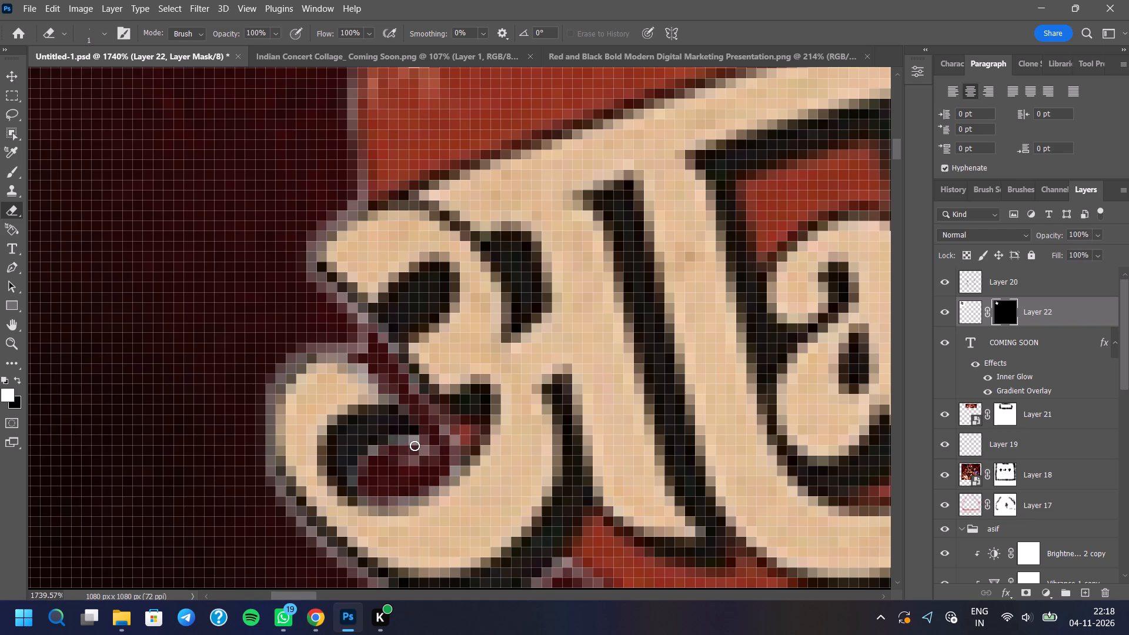
pyautogui.moveTo(415, 446); pyautogui.dragTo(435, 440)
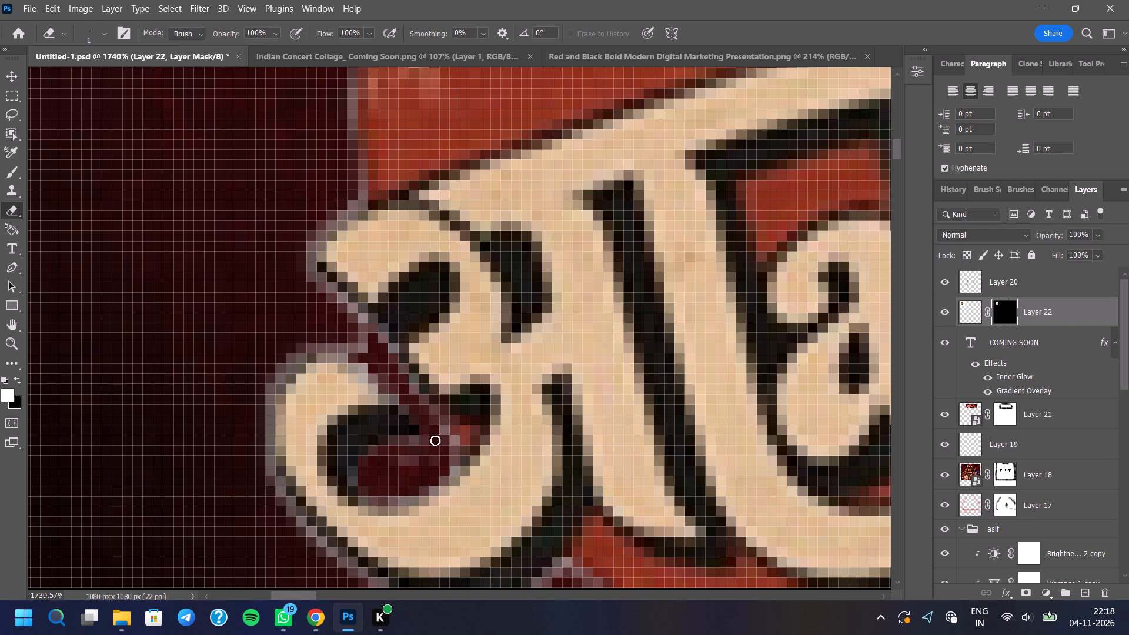
pyautogui.moveTo(435, 440); pyautogui.dragTo(445, 467)
pyautogui.moveTo(455, 470); pyautogui.dragTo(353, 328)
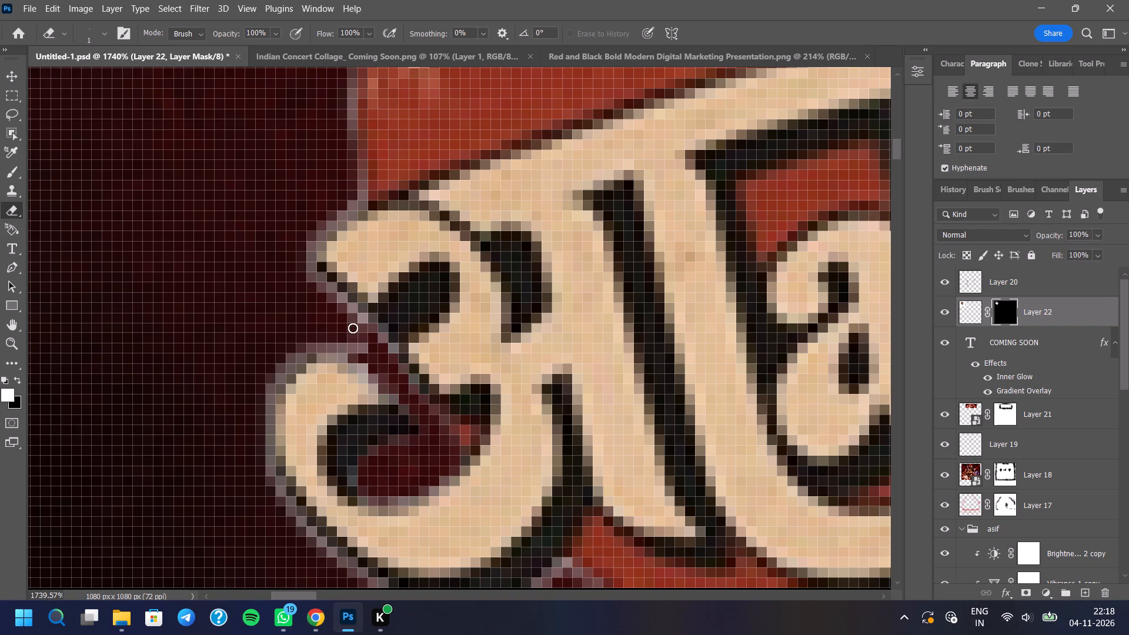
pyautogui.moveTo(353, 328); pyautogui.dragTo(321, 299)
pyautogui.moveTo(369, 355); pyautogui.dragTo(385, 388)
pyautogui.moveTo(385, 388); pyautogui.dragTo(388, 393)
# Erase along the pale outline on the left arc of the logo's orange circle on Layer 22's mask.
pyautogui.scroll(-18, 389, 415)
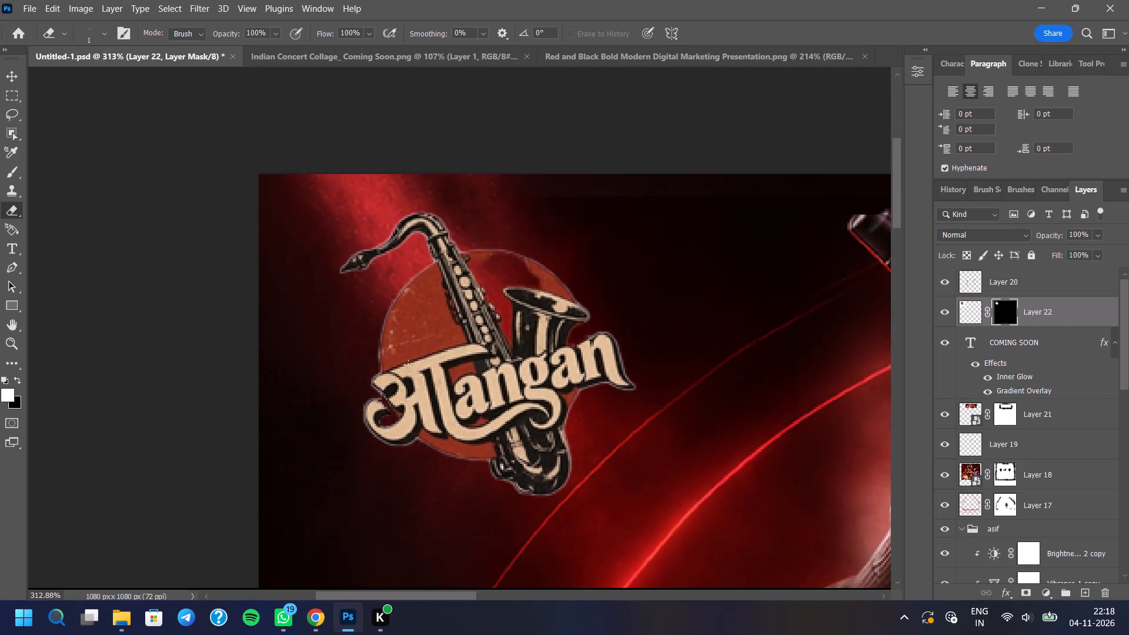
pyautogui.scroll(15, 405, 289)
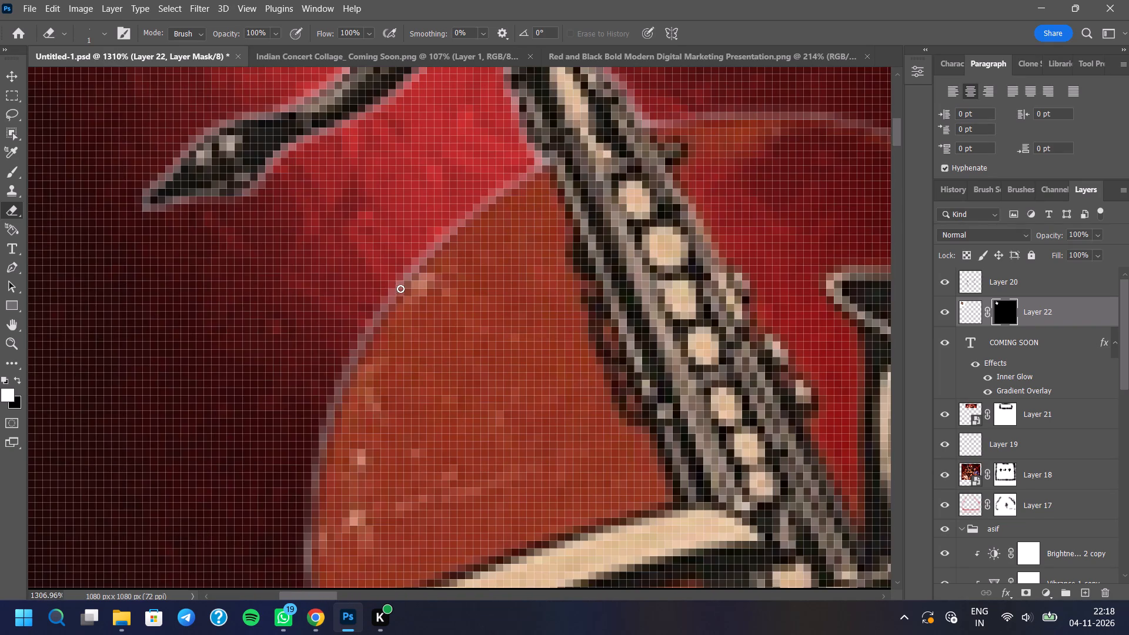
pyautogui.moveTo(398, 285); pyautogui.dragTo(334, 383)
pyautogui.moveTo(334, 383); pyautogui.dragTo(322, 424)
# Convert the masked logo on Layer 22 to a smart object.
pyautogui.scroll(-17, 354, 318)
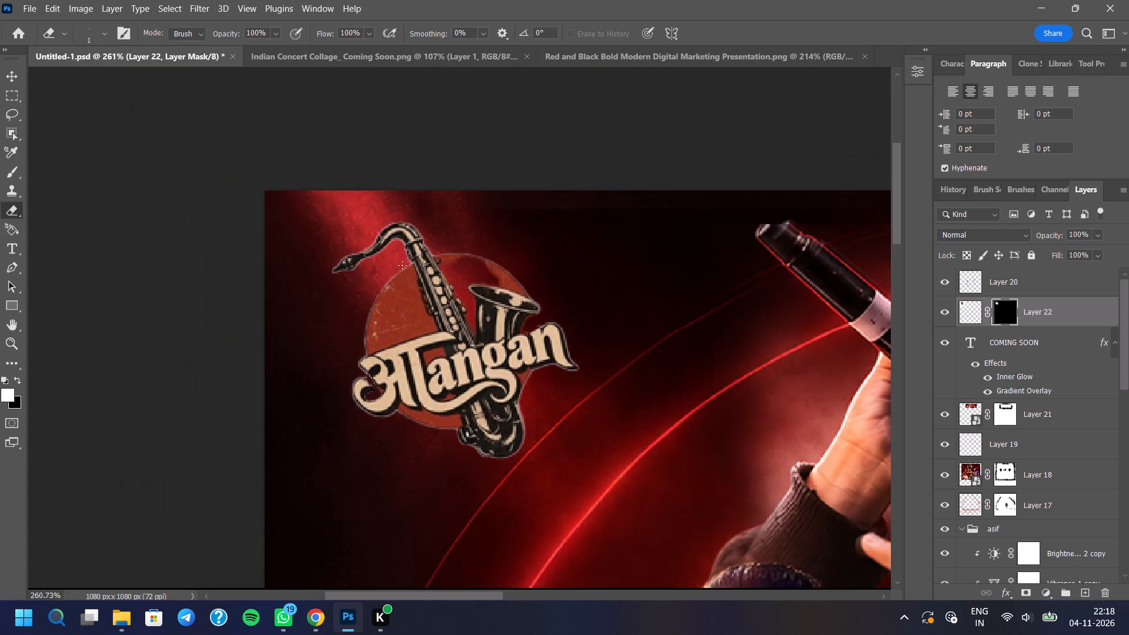
pyautogui.scroll(-18, 404, 262)
pyautogui.scroll(2, 450, 295)
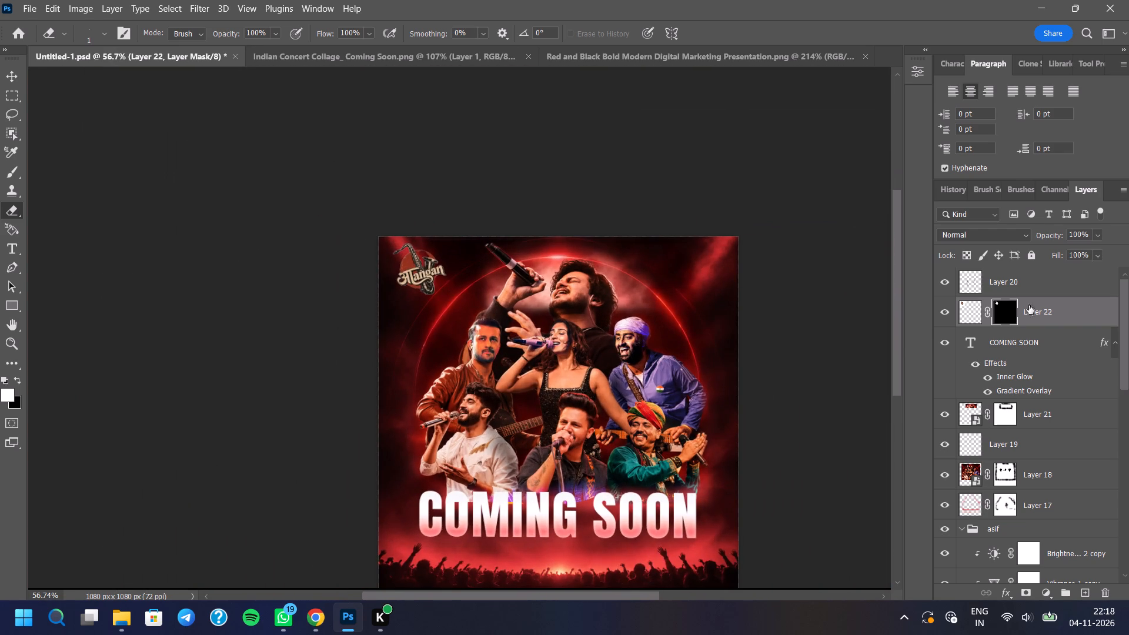
pyautogui.rightClick(1054, 311)
pyautogui.click(1004, 208)
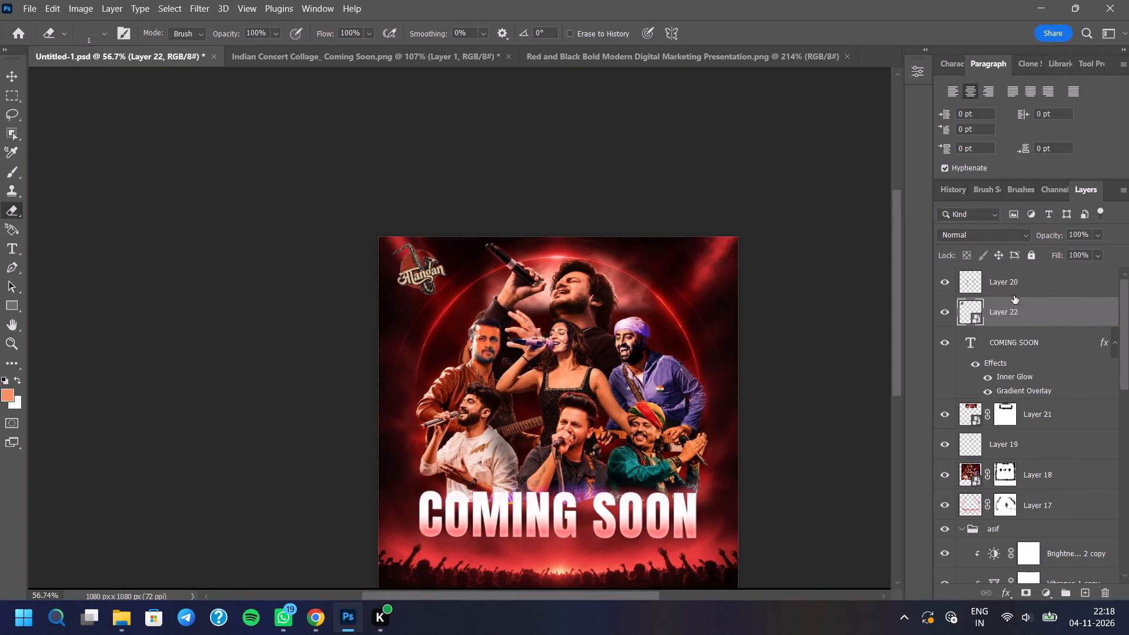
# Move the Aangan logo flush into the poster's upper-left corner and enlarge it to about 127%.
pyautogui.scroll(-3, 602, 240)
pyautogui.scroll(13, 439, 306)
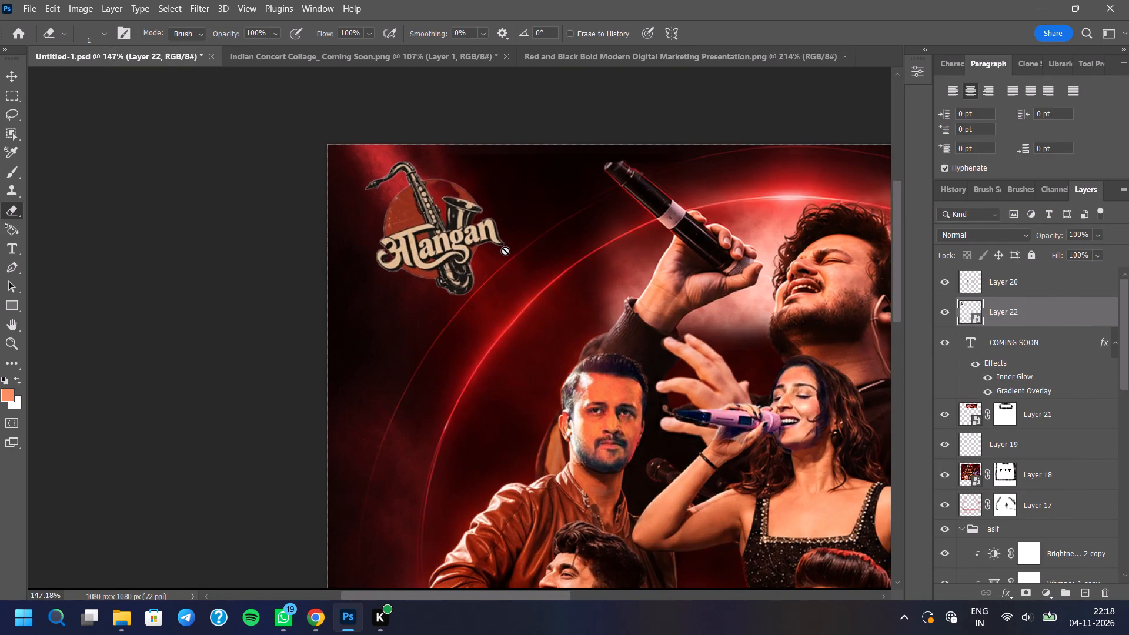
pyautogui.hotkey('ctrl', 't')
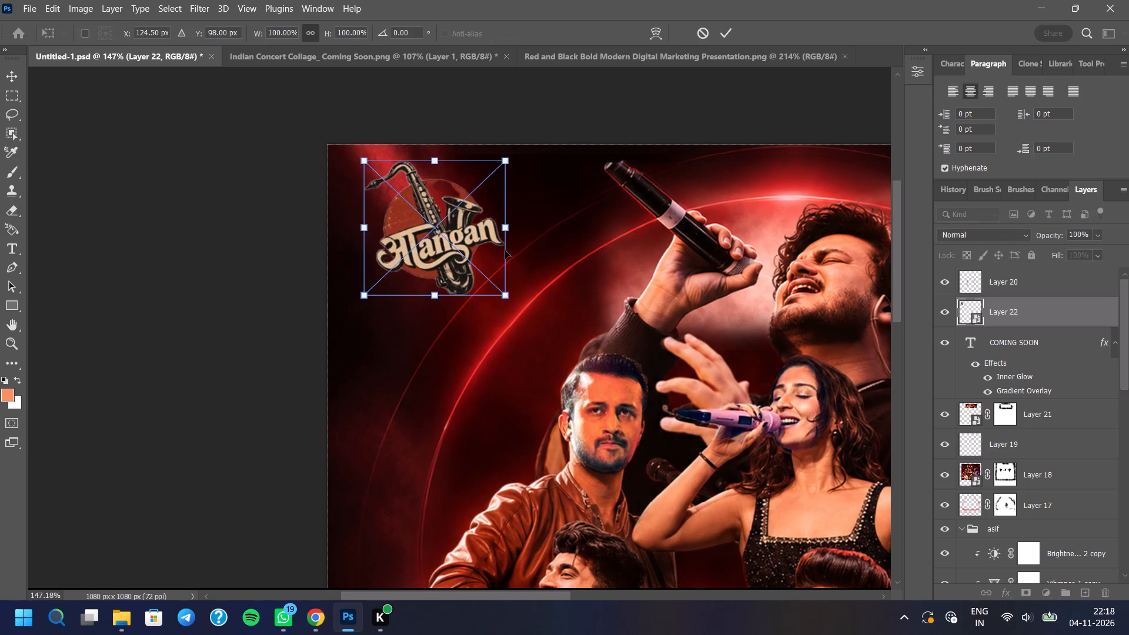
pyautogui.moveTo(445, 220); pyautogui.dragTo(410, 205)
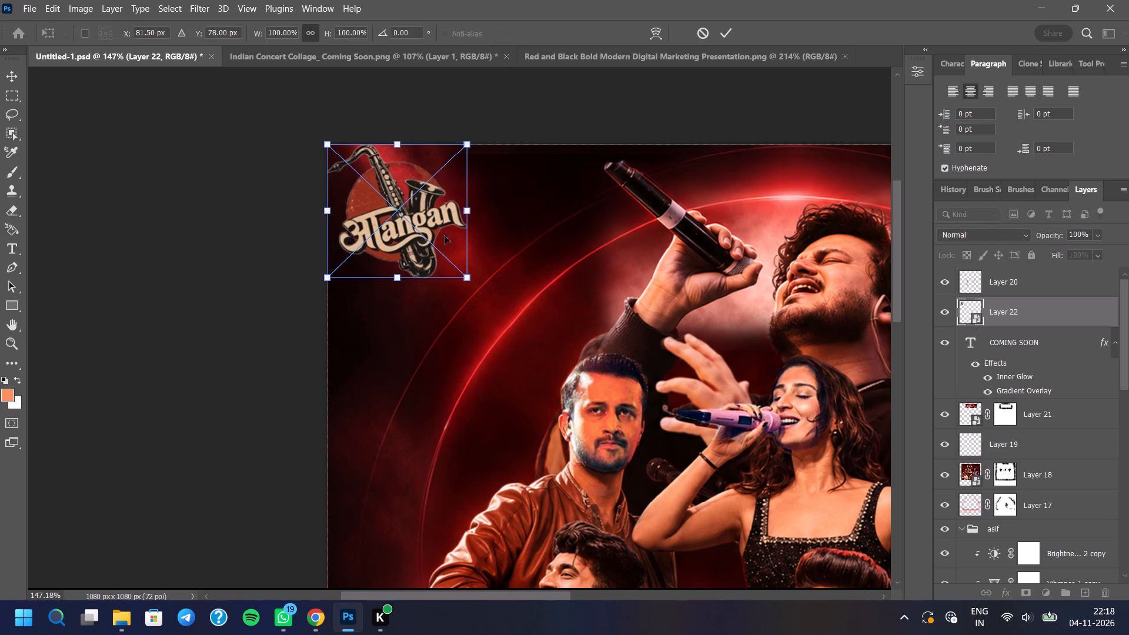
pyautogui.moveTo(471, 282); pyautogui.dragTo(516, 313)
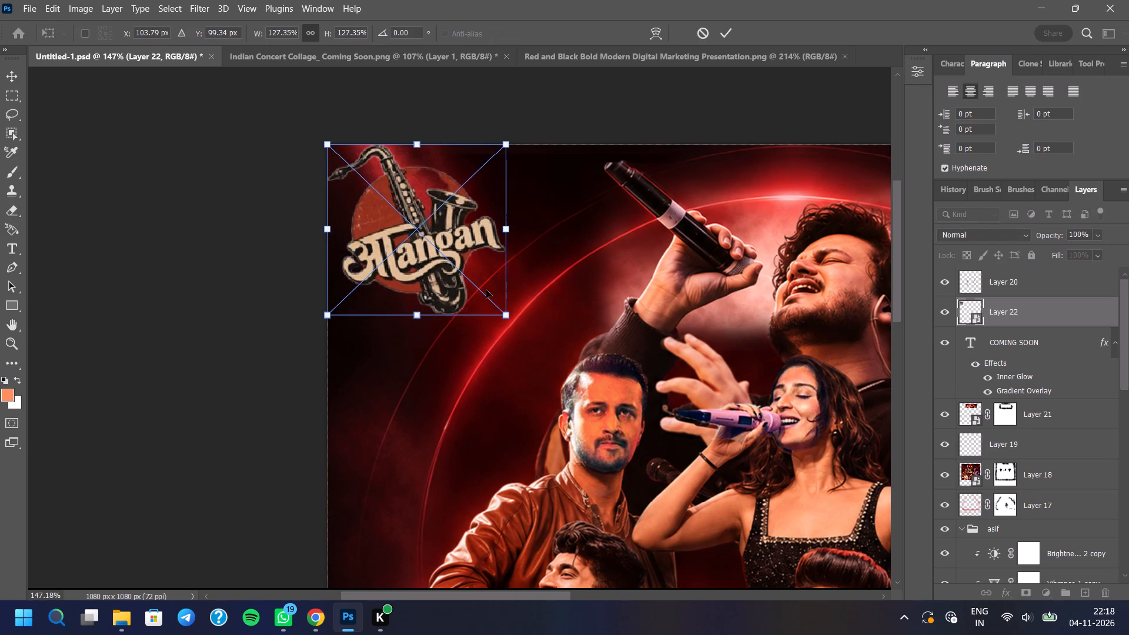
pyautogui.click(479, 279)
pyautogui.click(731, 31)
# Examine the whole poster to judge the logo's size and placement against the overall composition.
pyautogui.scroll(-12, 565, 216)
pyautogui.scroll(1, 472, 97)
pyautogui.scroll(-2, 556, 198)
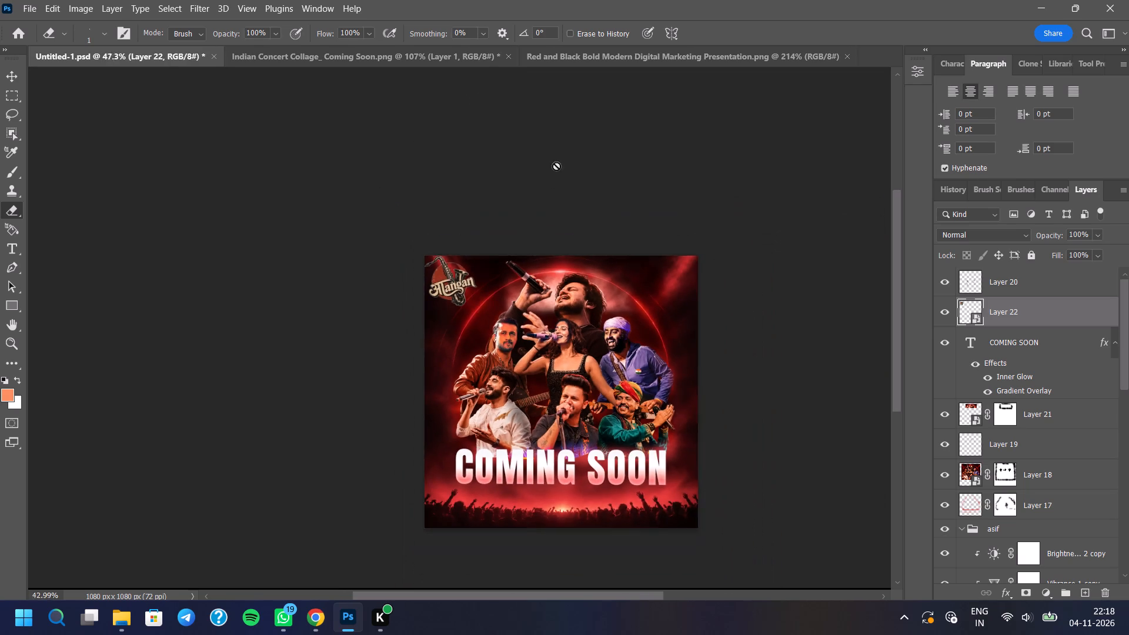
pyautogui.scroll(-1, 556, 166)
pyautogui.scroll(4, 528, 488)
pyautogui.scroll(3, 543, 285)
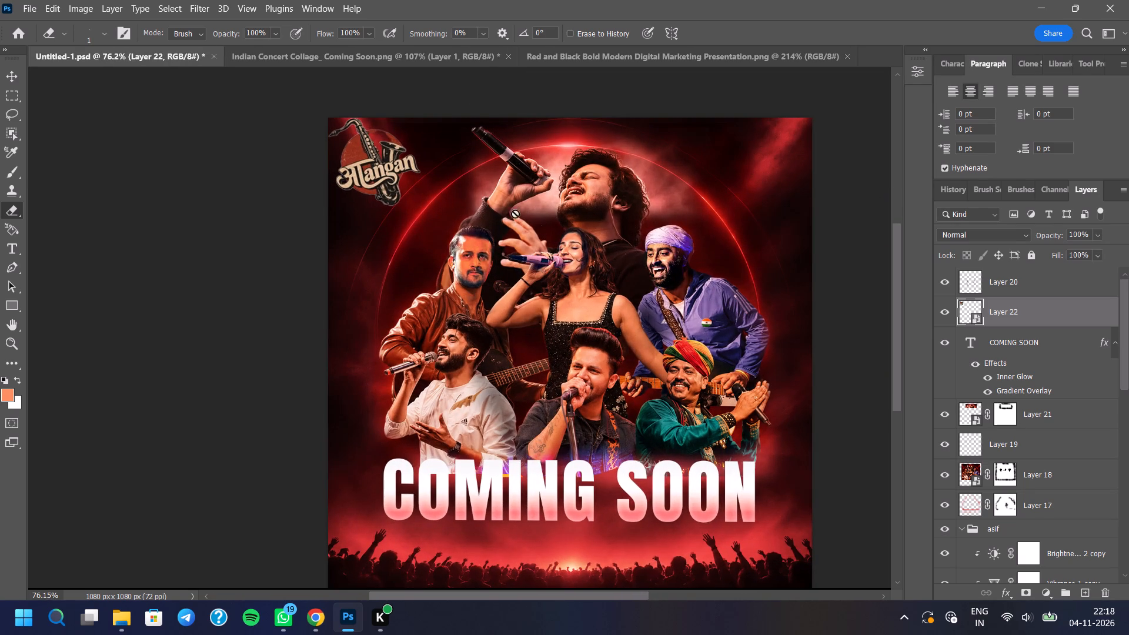
pyautogui.scroll(-1, 444, 205)
pyautogui.scroll(2, 522, 272)
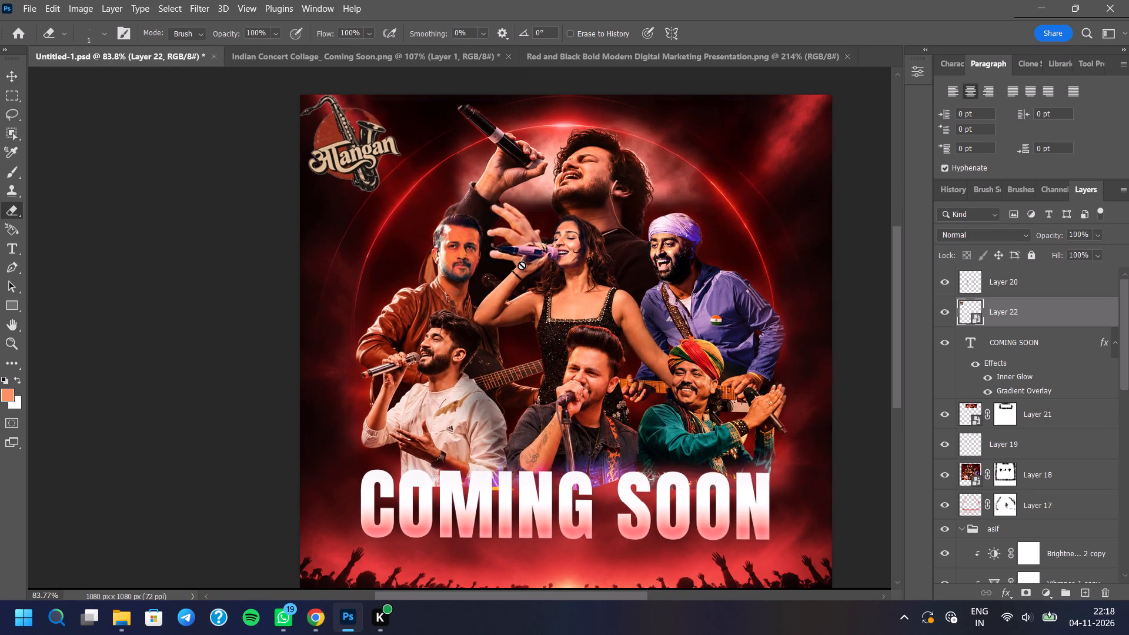
pyautogui.scroll(-1, 502, 265)
pyautogui.scroll(-2, 553, 252)
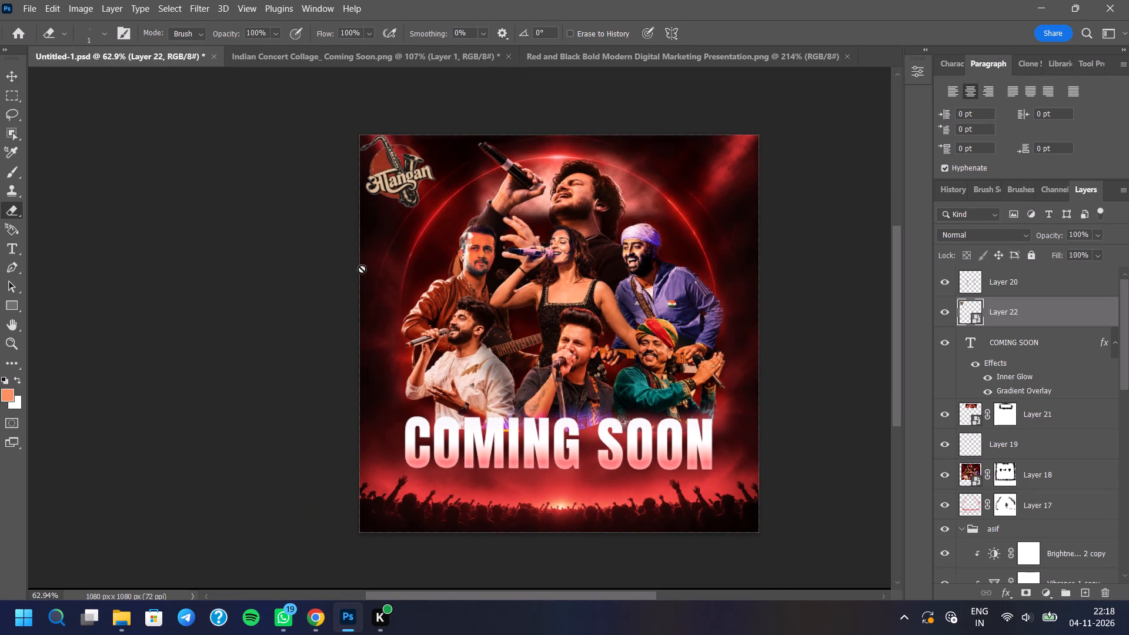
pyautogui.click(8, 79)
pyautogui.scroll(-1, 626, 255)
pyautogui.scroll(4, 637, 272)
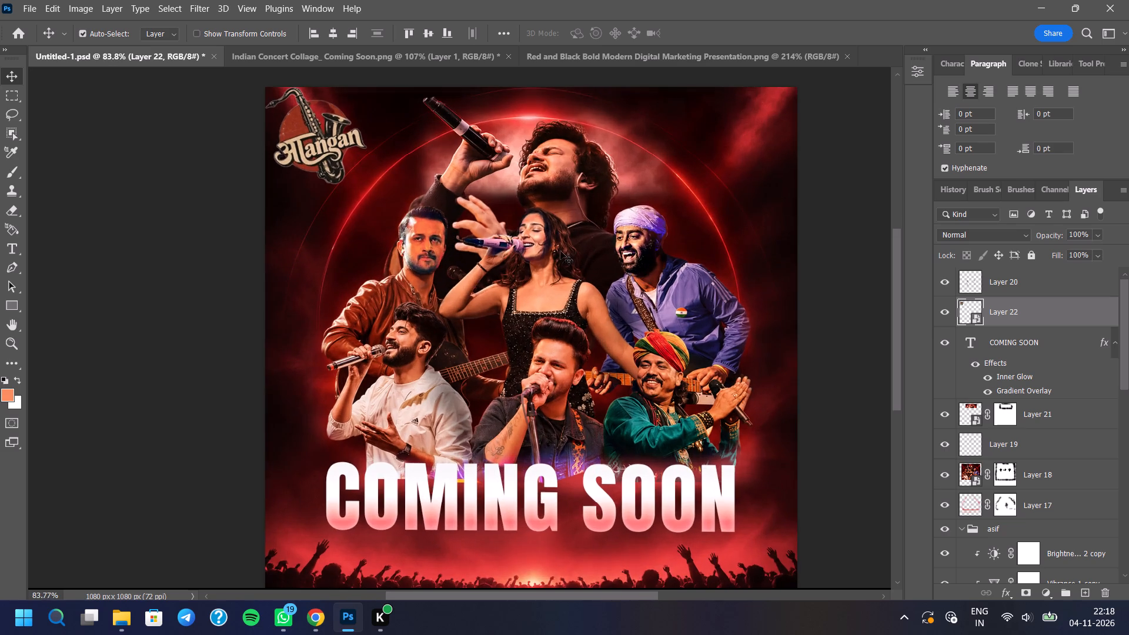
pyautogui.scroll(-2, 518, 230)
pyautogui.scroll(-2, 512, 286)
pyautogui.scroll(1, 513, 283)
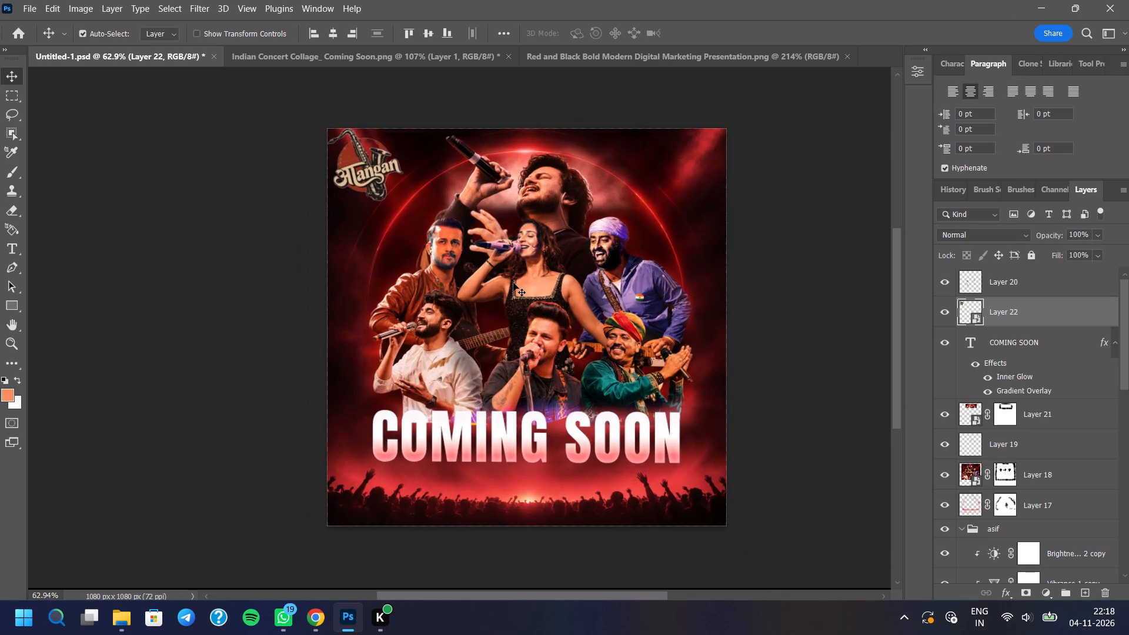
pyautogui.scroll(2, 513, 283)
pyautogui.scroll(-1, 507, 294)
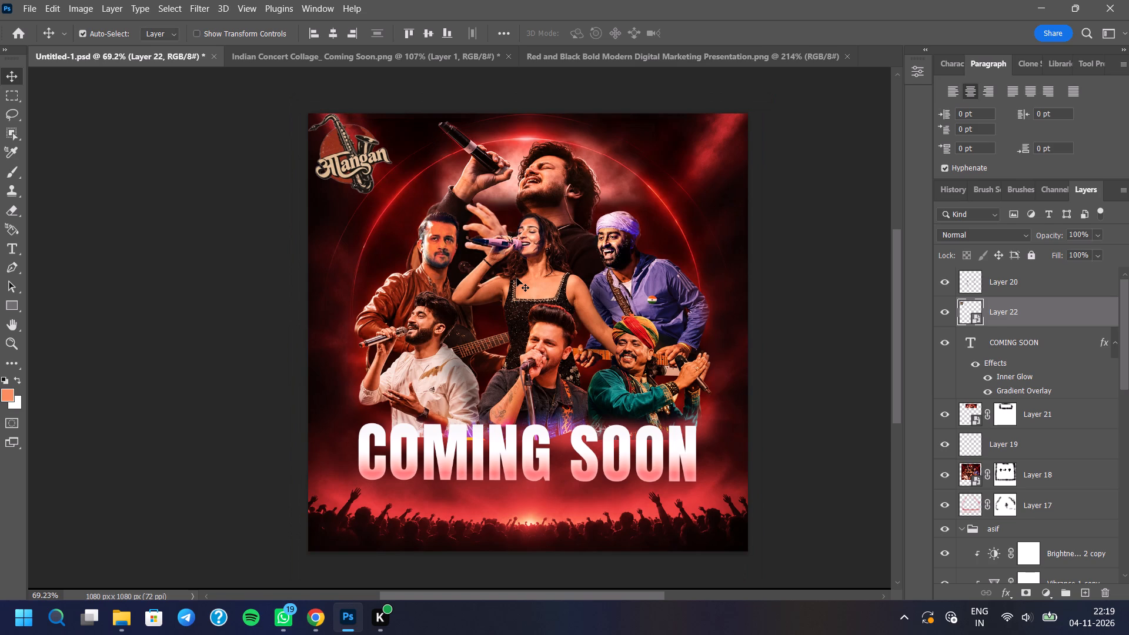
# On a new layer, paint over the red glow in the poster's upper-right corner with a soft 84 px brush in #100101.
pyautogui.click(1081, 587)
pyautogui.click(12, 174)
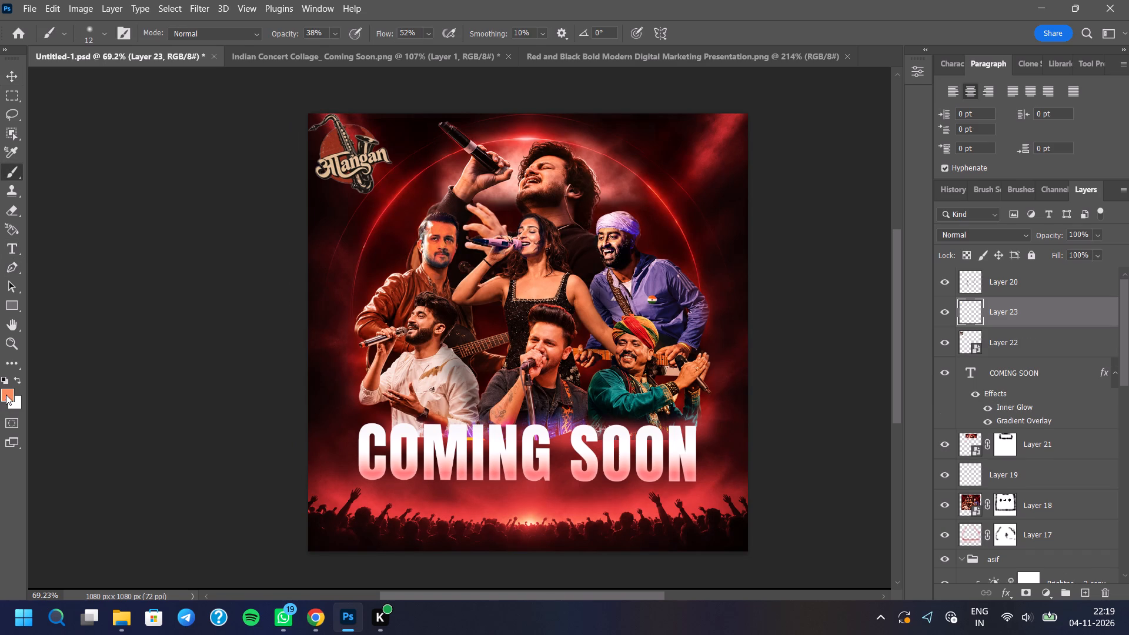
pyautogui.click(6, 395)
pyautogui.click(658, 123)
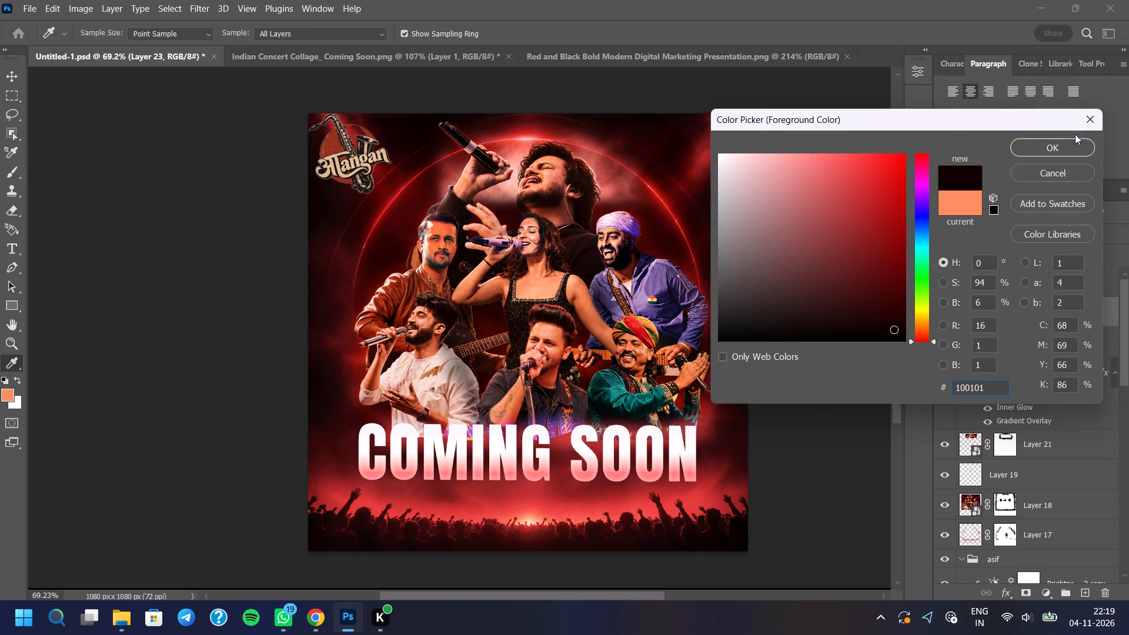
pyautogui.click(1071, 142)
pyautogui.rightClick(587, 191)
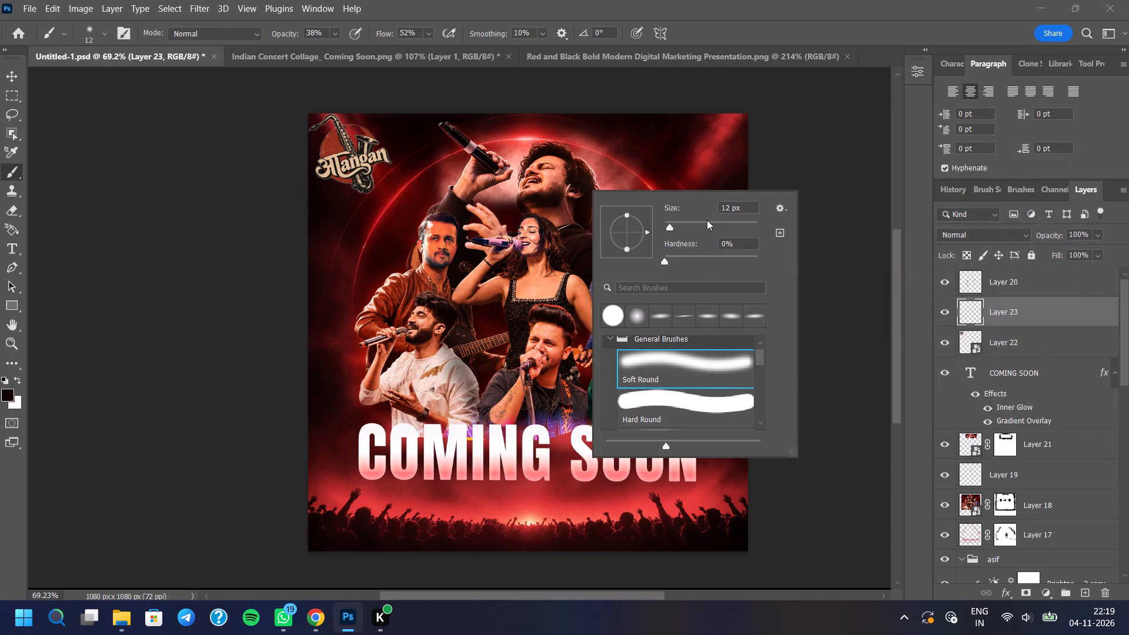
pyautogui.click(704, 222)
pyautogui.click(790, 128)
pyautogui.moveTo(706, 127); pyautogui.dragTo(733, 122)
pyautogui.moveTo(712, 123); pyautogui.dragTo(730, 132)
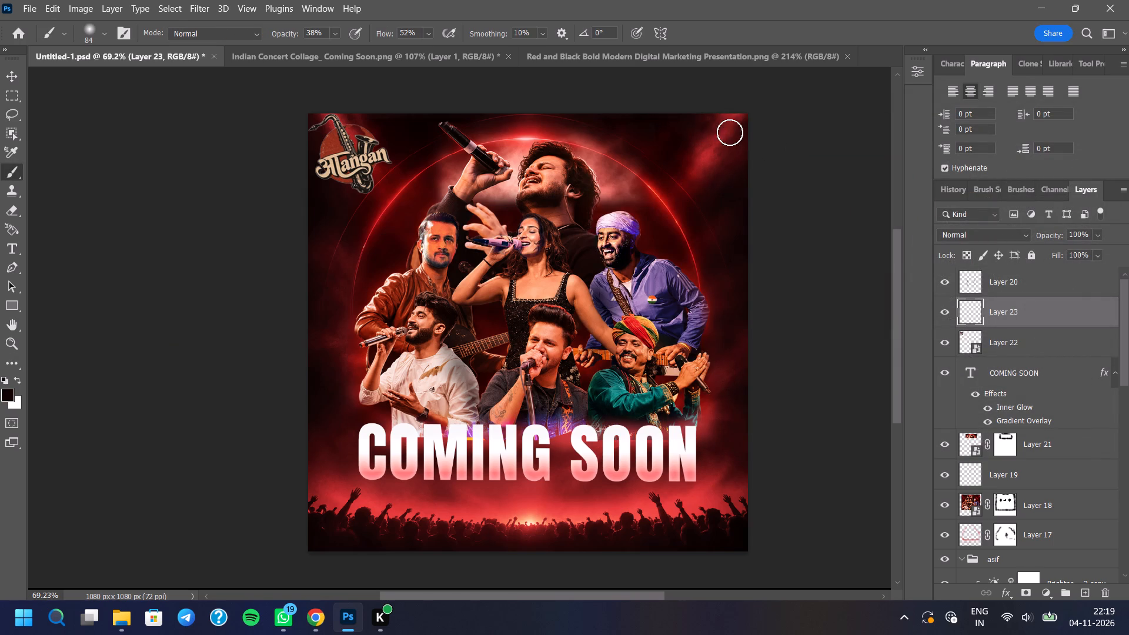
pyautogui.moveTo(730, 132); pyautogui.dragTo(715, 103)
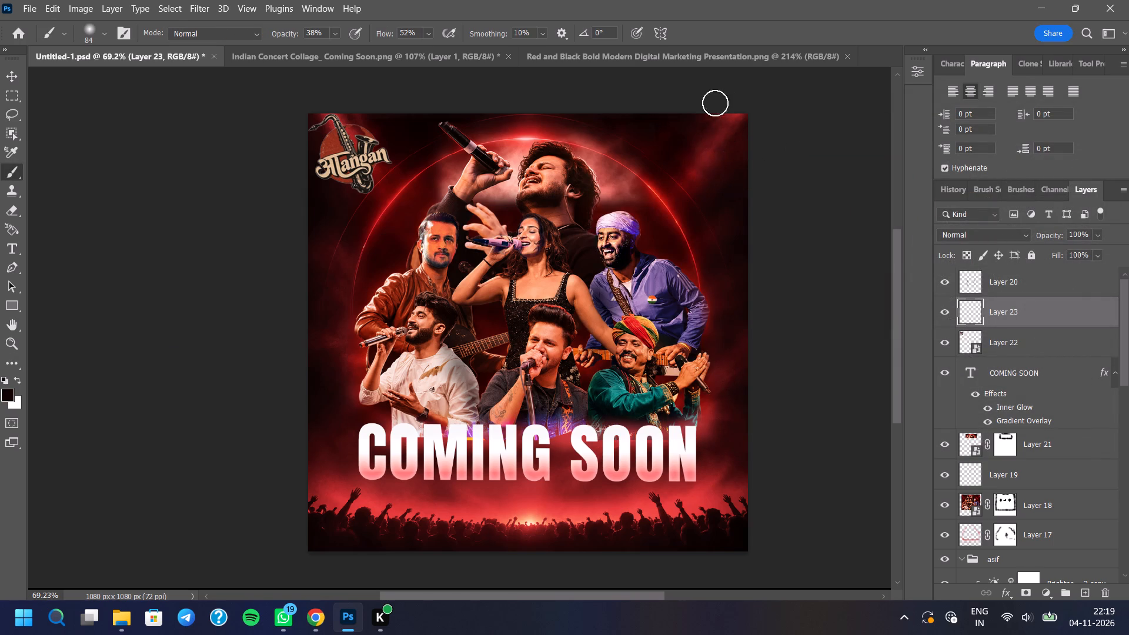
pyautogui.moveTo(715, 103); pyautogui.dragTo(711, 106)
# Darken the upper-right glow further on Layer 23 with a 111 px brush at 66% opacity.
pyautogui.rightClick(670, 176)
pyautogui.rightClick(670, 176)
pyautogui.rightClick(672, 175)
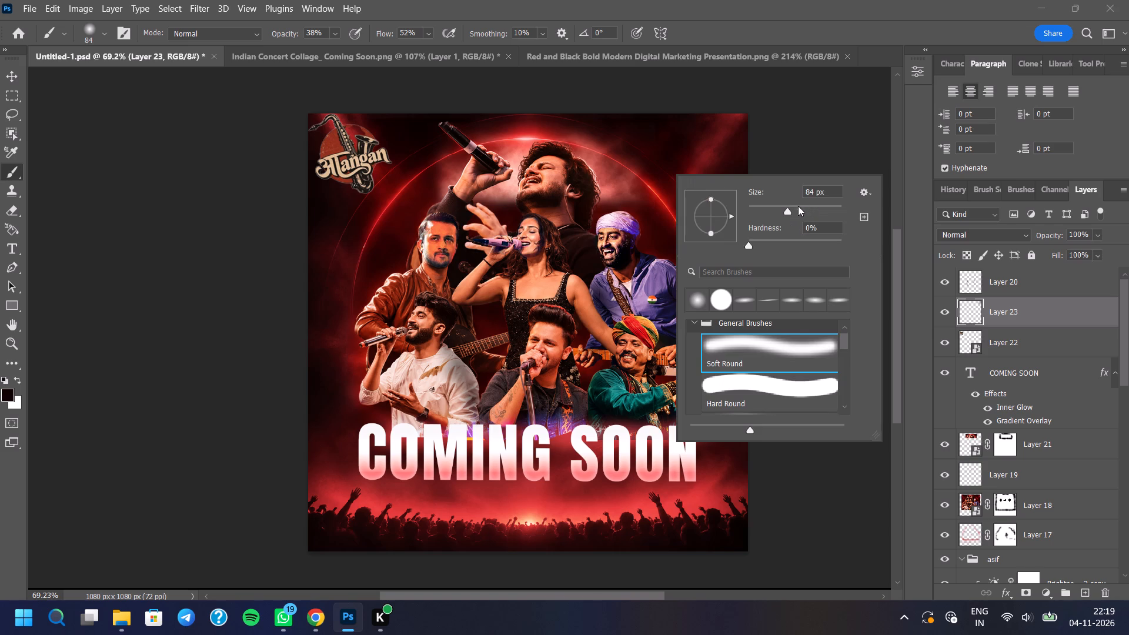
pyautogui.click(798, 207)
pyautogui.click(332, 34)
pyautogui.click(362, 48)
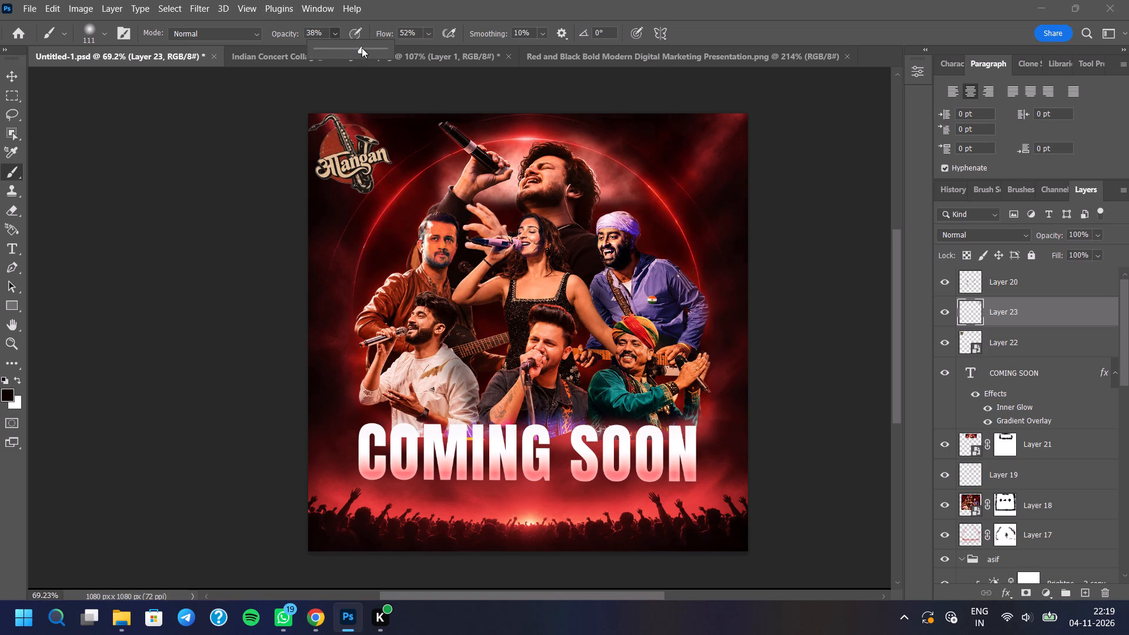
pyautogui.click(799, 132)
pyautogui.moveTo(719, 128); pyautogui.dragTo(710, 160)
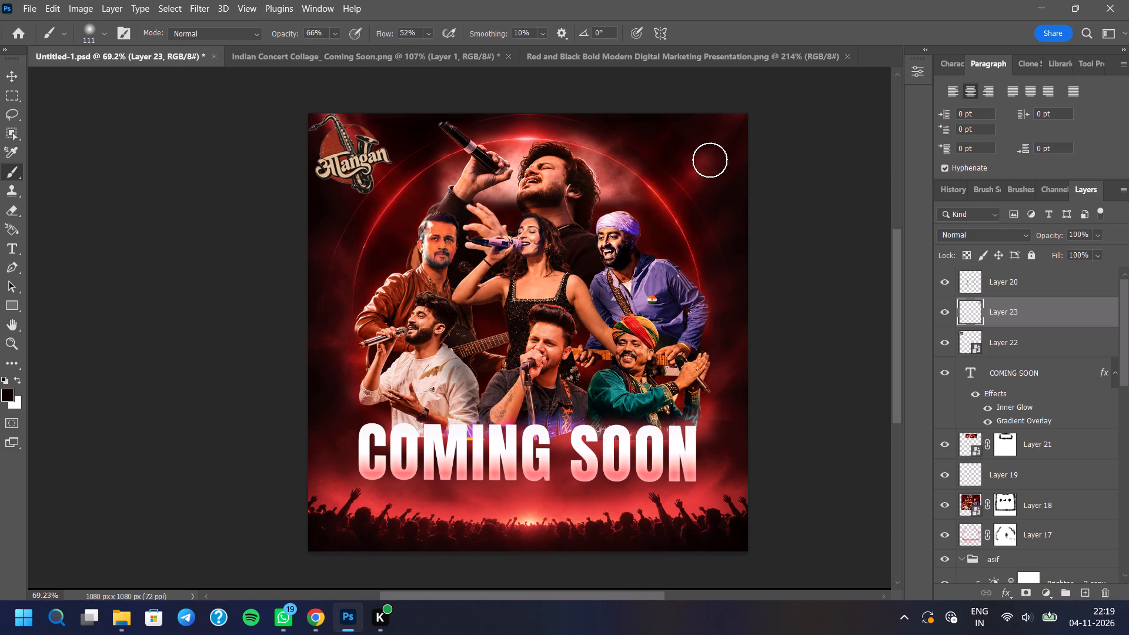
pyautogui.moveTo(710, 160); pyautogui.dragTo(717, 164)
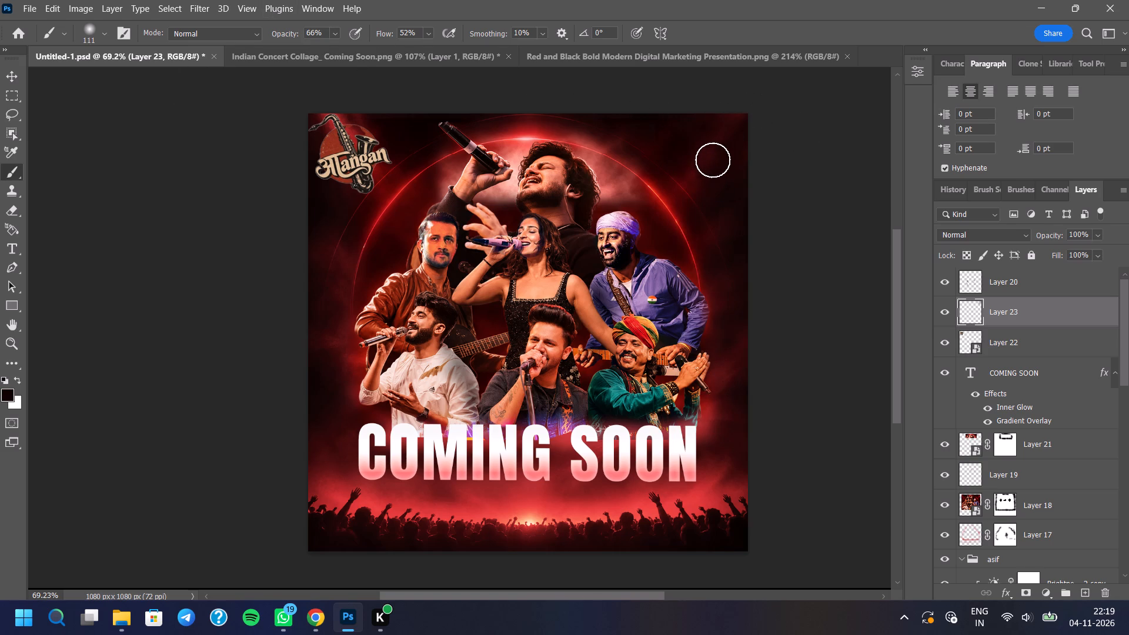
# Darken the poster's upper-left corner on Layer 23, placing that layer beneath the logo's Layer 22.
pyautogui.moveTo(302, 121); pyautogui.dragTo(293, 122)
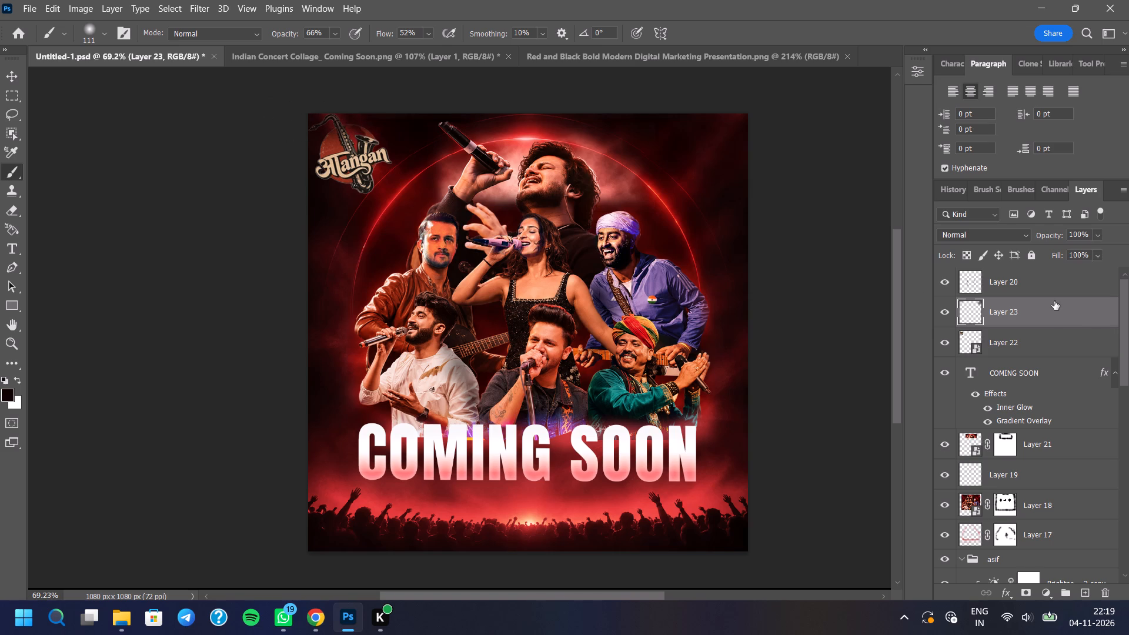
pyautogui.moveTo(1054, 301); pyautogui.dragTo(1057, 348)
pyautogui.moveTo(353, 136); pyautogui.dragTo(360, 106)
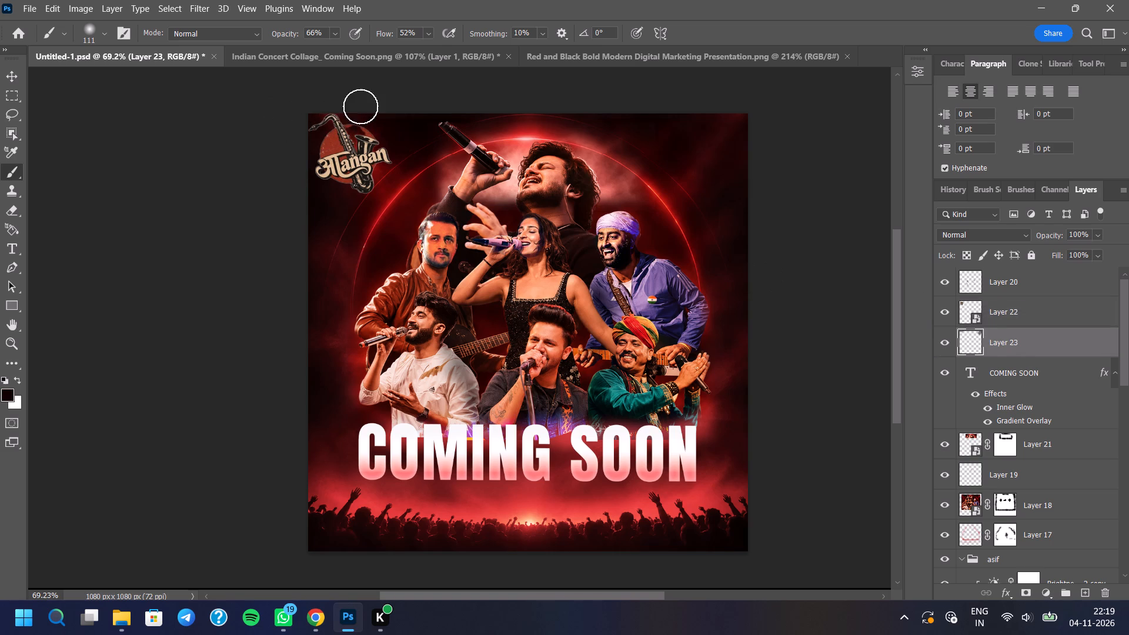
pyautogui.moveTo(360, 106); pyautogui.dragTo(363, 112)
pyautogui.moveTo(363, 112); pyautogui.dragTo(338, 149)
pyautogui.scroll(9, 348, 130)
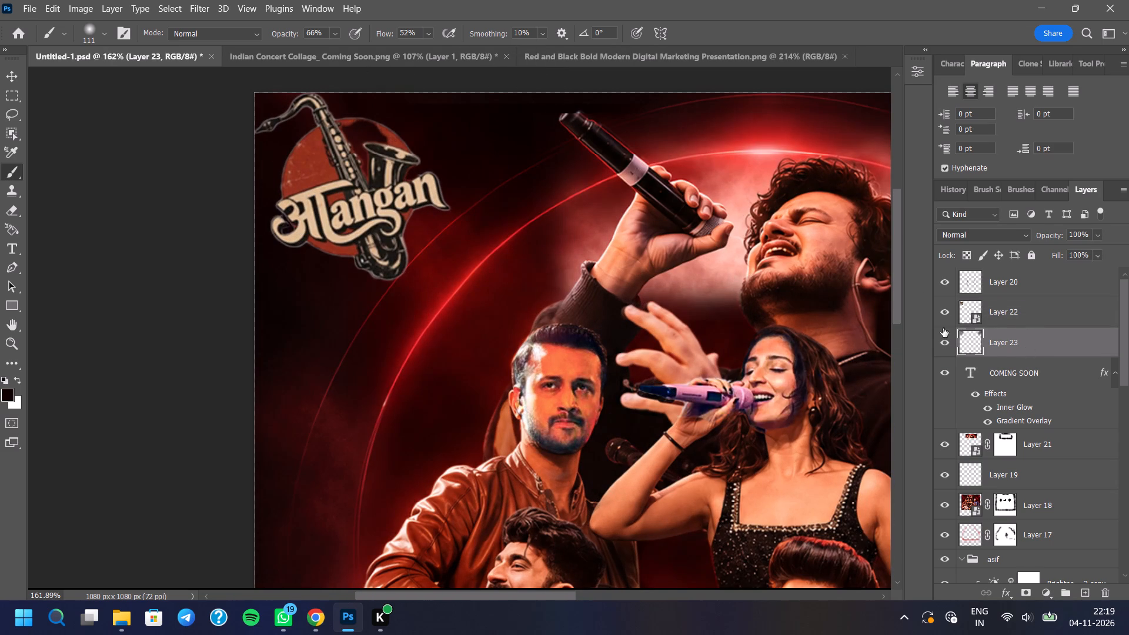
# Toggle the visibility of Layer 23 and Layer 22 to compare the corner with and without them.
pyautogui.click(943, 340)
pyautogui.click(944, 340)
pyautogui.click(941, 313)
pyautogui.click(941, 313)
# Undo the corner painting, Layer 23, the logo's enlargement and Layer 22's smart object conversion, restoring its editable mask.
pyautogui.hotkey('ctrl', 'z')
pyautogui.hotkey('ctrl', 'z')
pyautogui.hotkey('ctrl', 'z')
pyautogui.hotkey('ctrl', 'z')
pyautogui.hotkey('ctrl', 'z')
pyautogui.hotkey('ctrl', 'z')
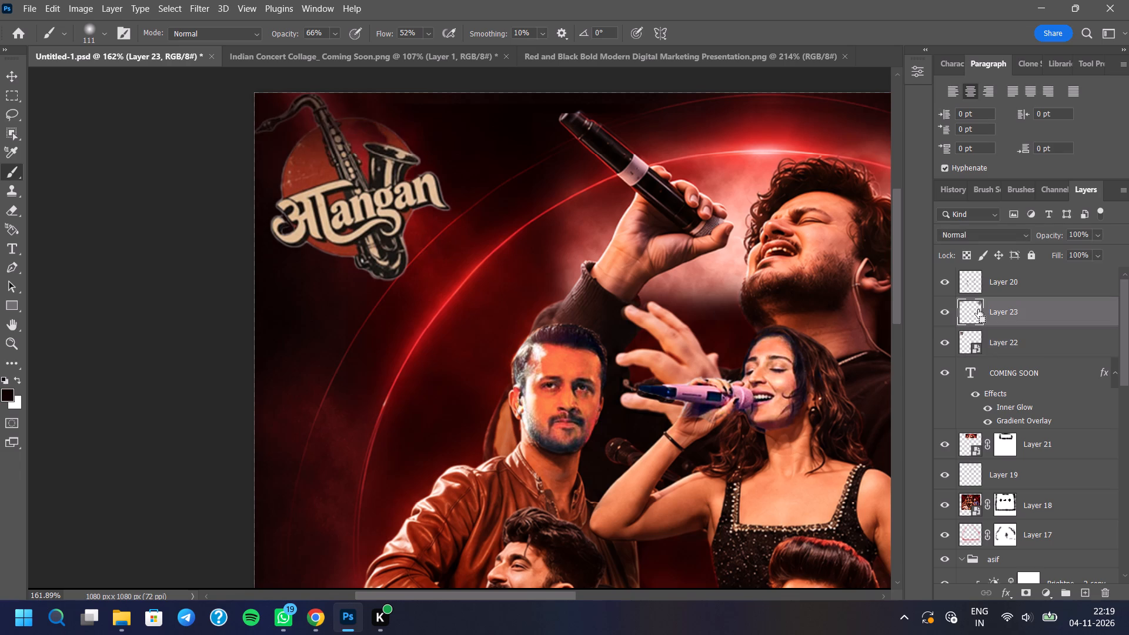
pyautogui.hotkey('ctrl', 'z')
pyautogui.hotkey('ctrl', 'z')
pyautogui.hotkey('ctrl', 'z')
pyautogui.hotkey('ctrl', 'z')
pyautogui.hotkey('ctrl', 'z')
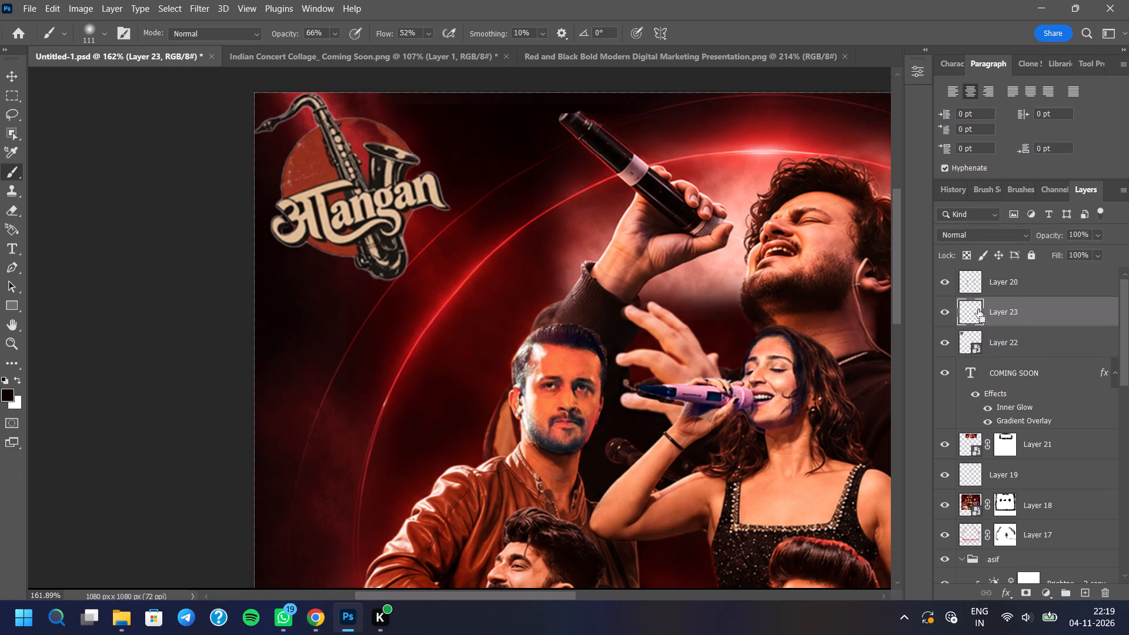
pyautogui.hotkey('ctrl', 'z')
pyautogui.hotkey('ctrl', 'z')
pyautogui.hotkey('ctrl', 'z')
pyautogui.hotkey('ctrl', 'z')
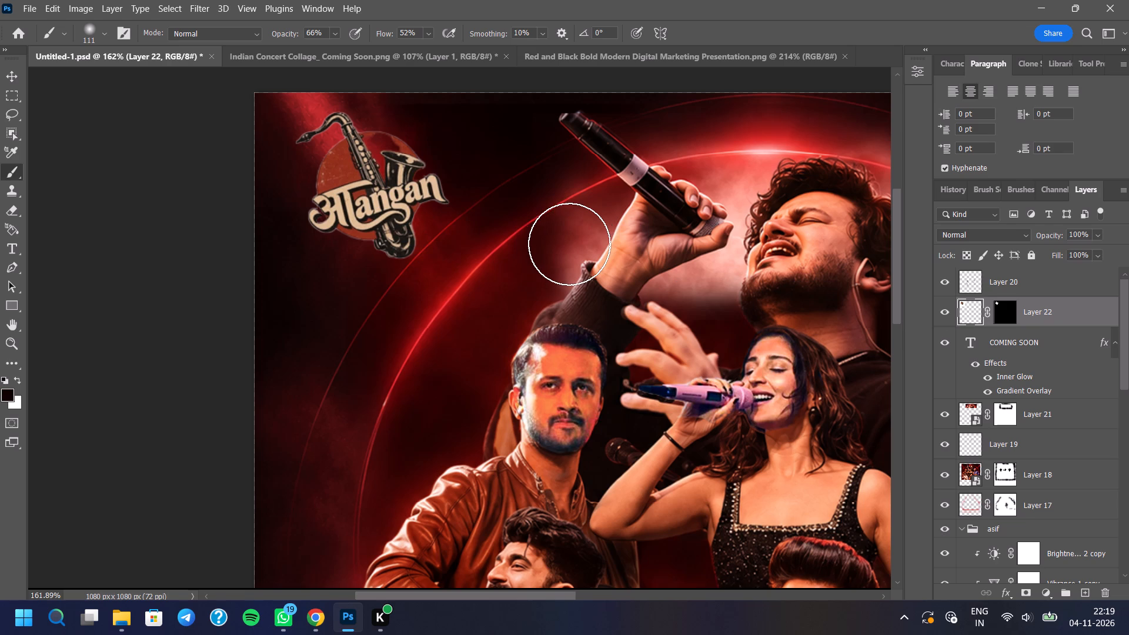
pyautogui.hotkey('ctrl', 'z')
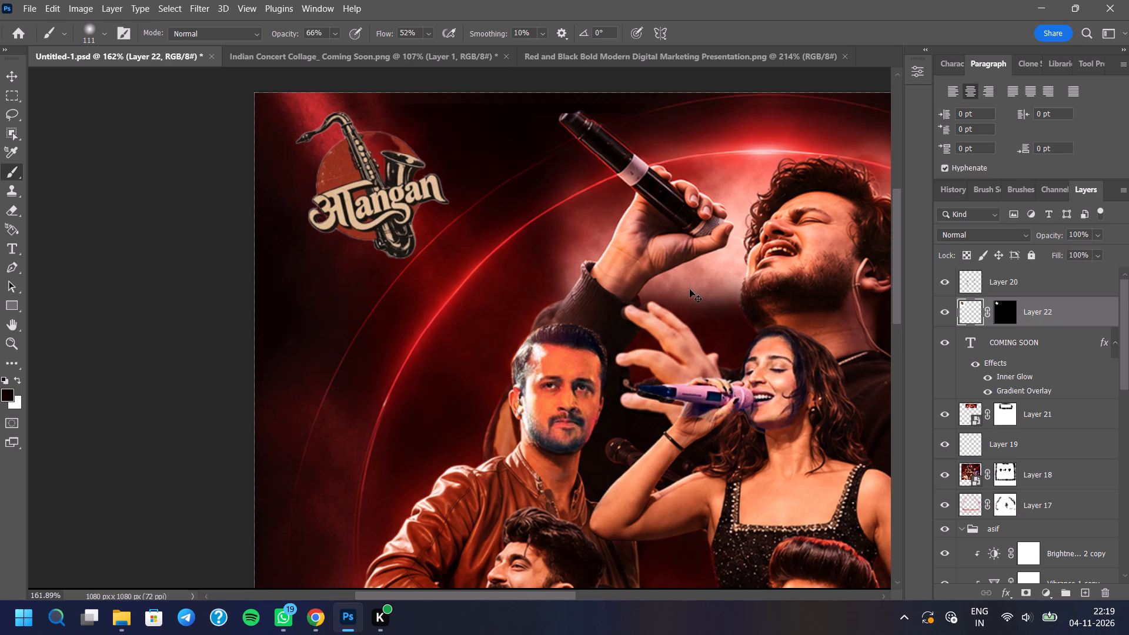
# Move the masked logo down to the poster's dark left edge, at X 72 px and Y 277 px.
pyautogui.hotkey('ctrl', 't')
pyautogui.moveTo(420, 259); pyautogui.dragTo(434, 384)
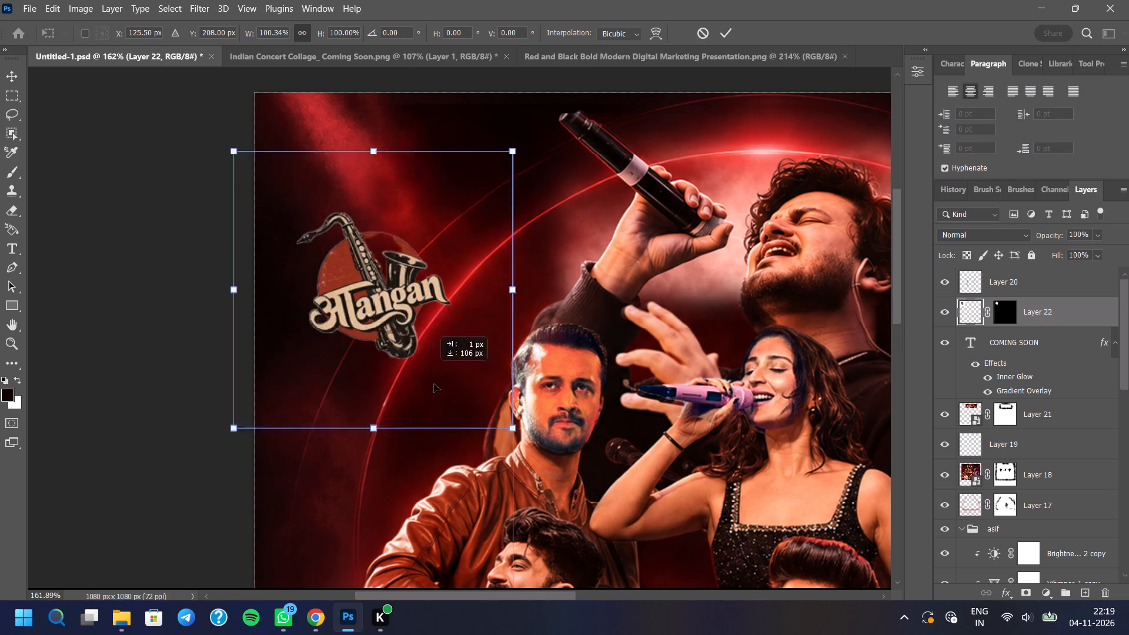
pyautogui.moveTo(434, 384); pyautogui.dragTo(370, 427)
pyautogui.scroll(8, 336, 320)
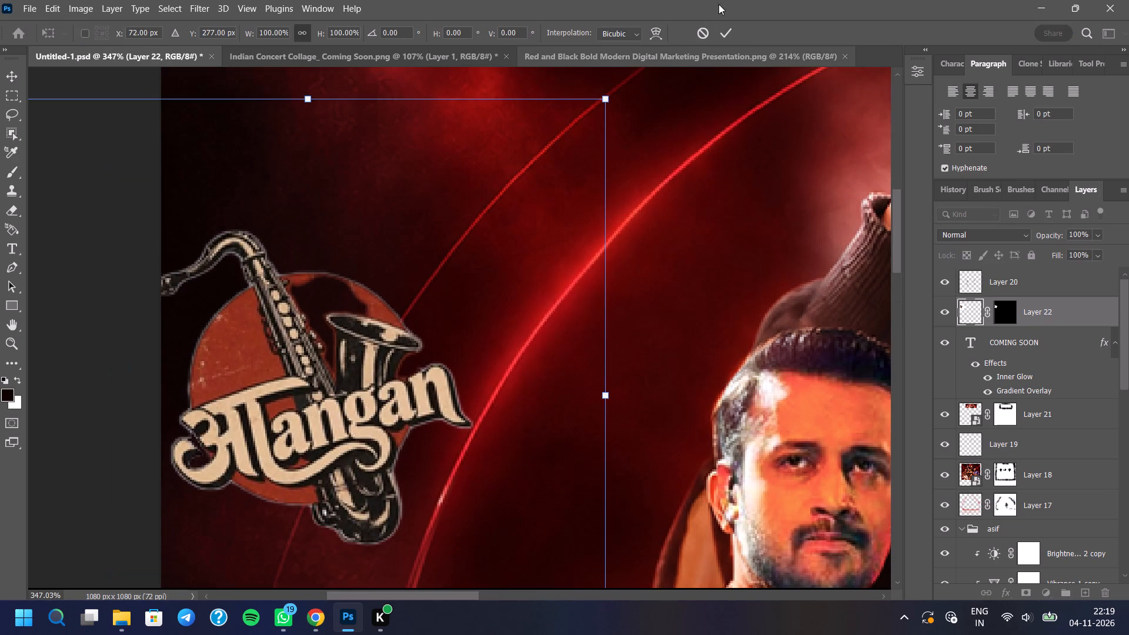
pyautogui.click(733, 32)
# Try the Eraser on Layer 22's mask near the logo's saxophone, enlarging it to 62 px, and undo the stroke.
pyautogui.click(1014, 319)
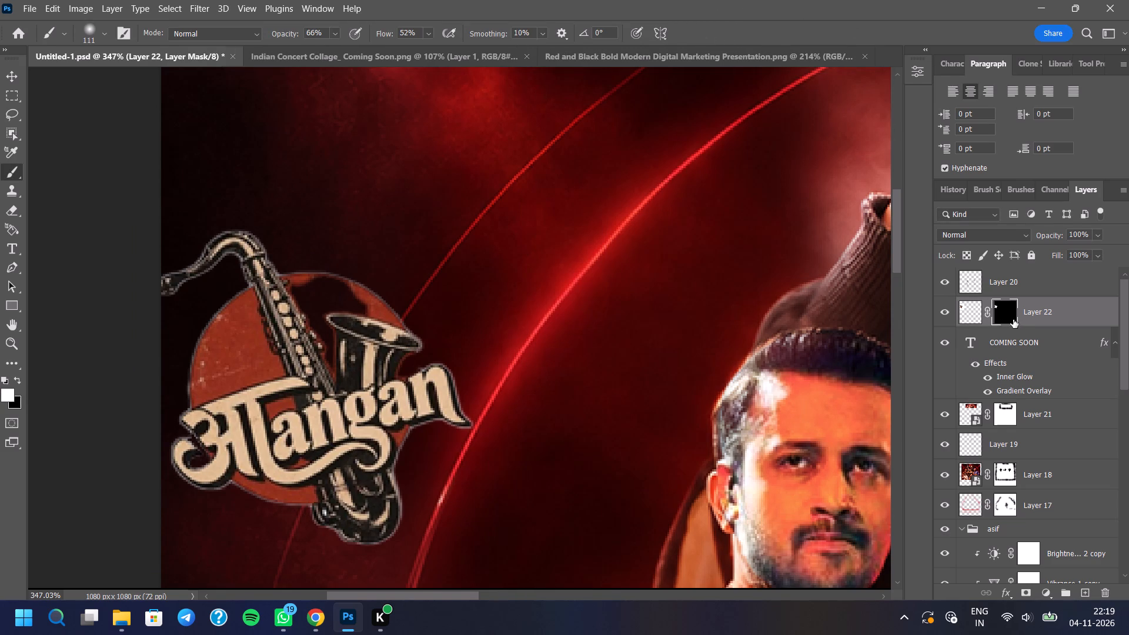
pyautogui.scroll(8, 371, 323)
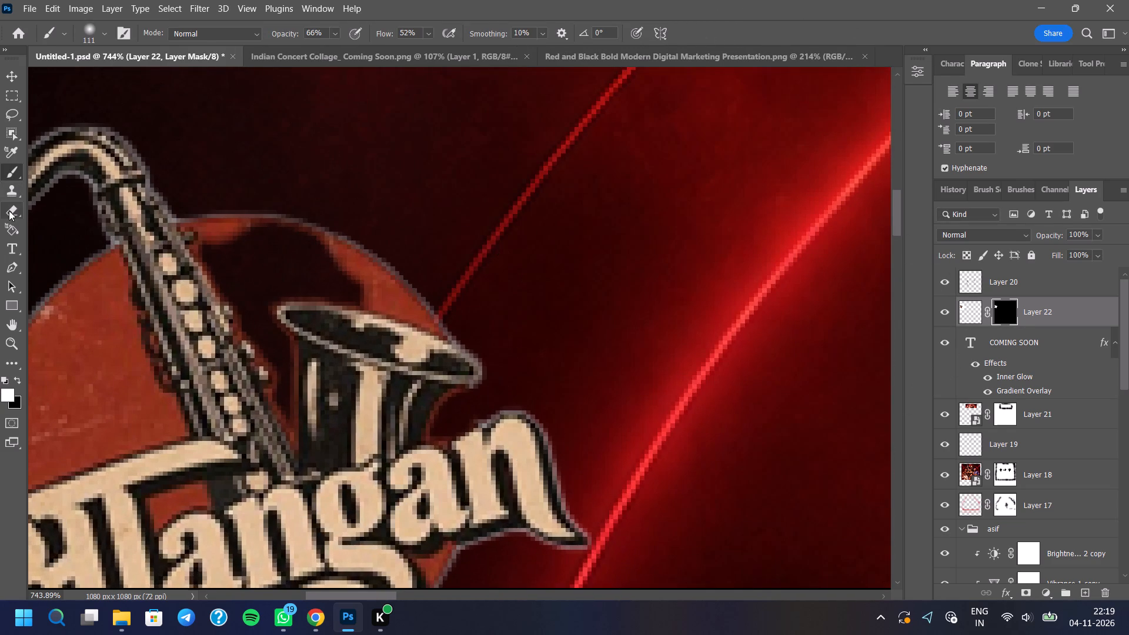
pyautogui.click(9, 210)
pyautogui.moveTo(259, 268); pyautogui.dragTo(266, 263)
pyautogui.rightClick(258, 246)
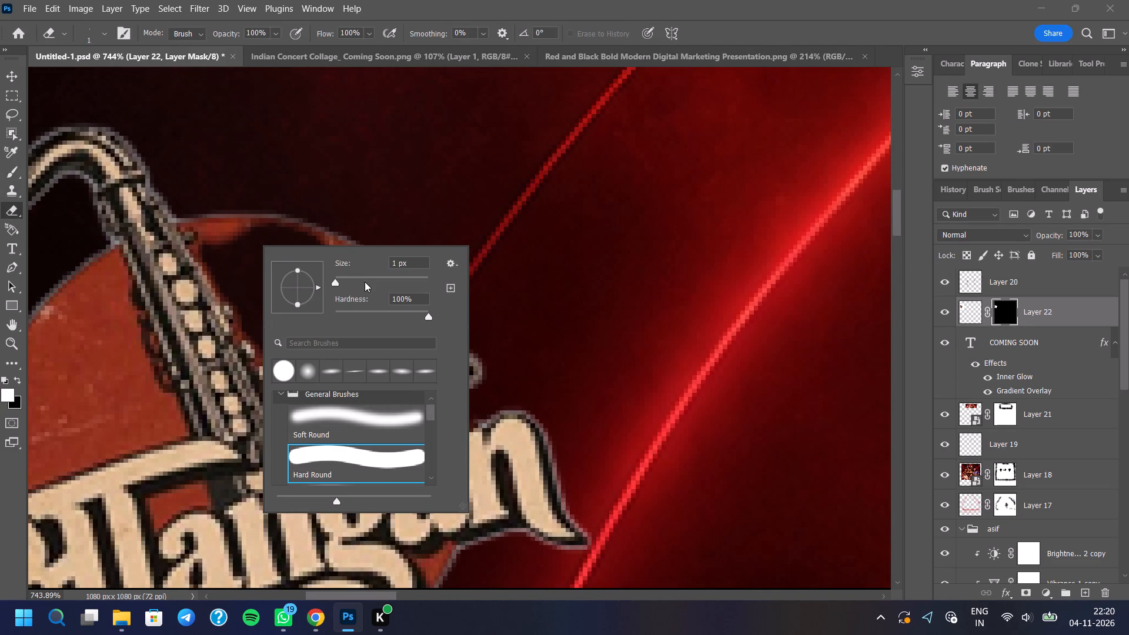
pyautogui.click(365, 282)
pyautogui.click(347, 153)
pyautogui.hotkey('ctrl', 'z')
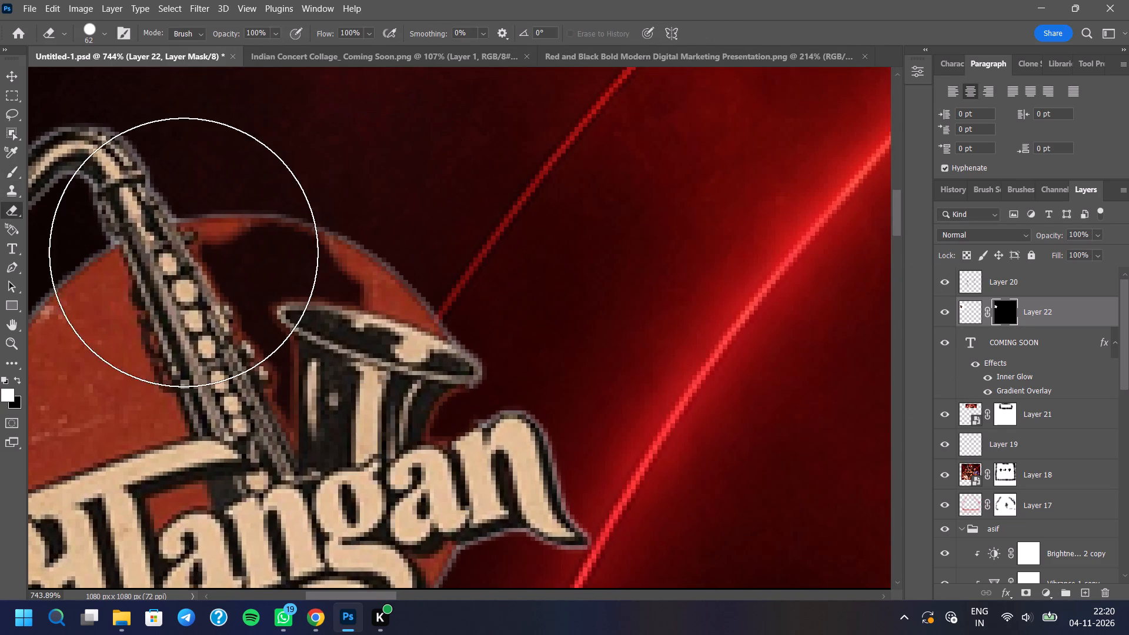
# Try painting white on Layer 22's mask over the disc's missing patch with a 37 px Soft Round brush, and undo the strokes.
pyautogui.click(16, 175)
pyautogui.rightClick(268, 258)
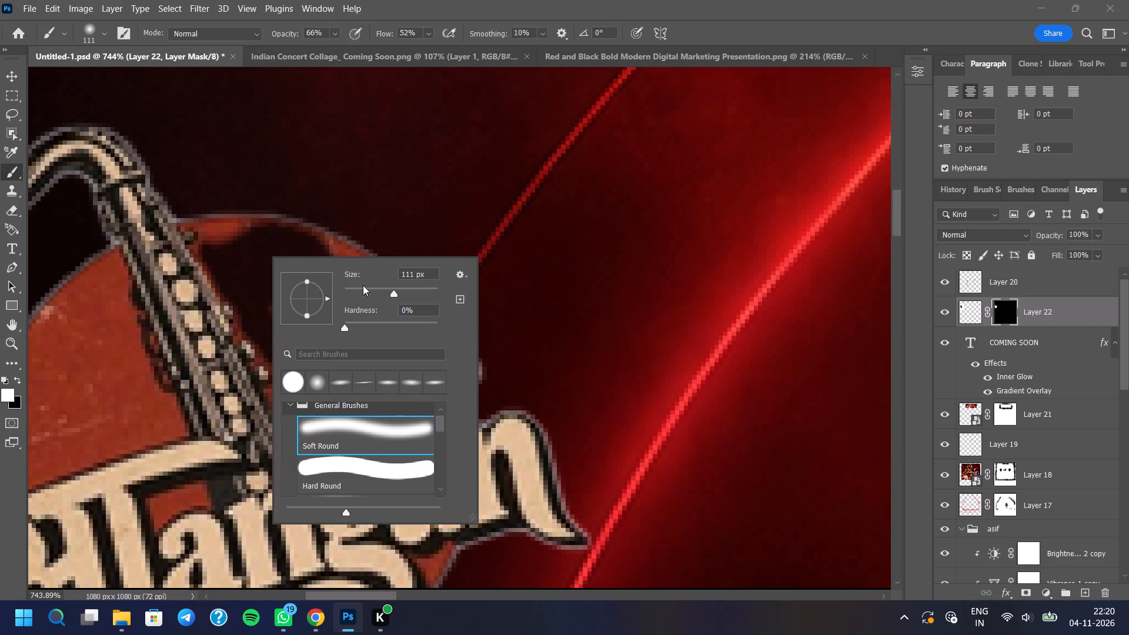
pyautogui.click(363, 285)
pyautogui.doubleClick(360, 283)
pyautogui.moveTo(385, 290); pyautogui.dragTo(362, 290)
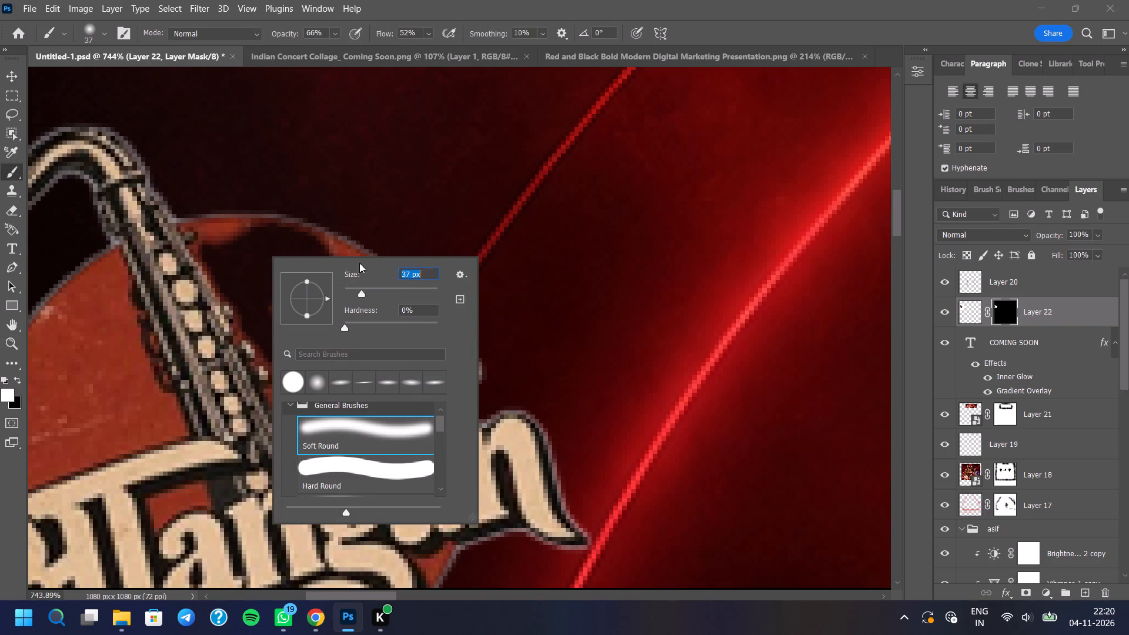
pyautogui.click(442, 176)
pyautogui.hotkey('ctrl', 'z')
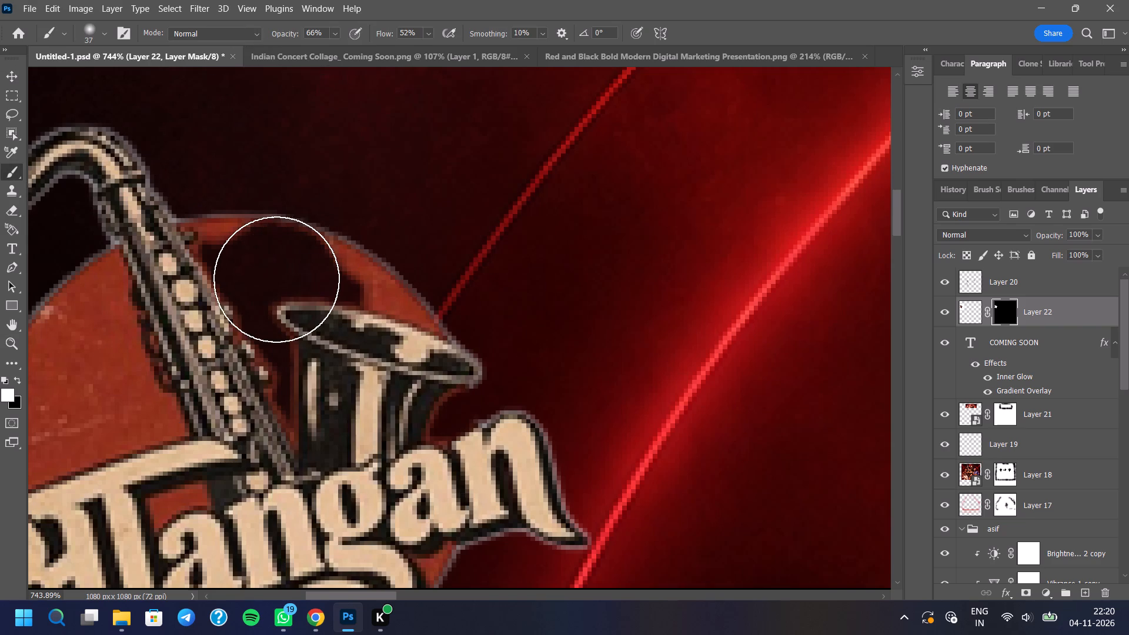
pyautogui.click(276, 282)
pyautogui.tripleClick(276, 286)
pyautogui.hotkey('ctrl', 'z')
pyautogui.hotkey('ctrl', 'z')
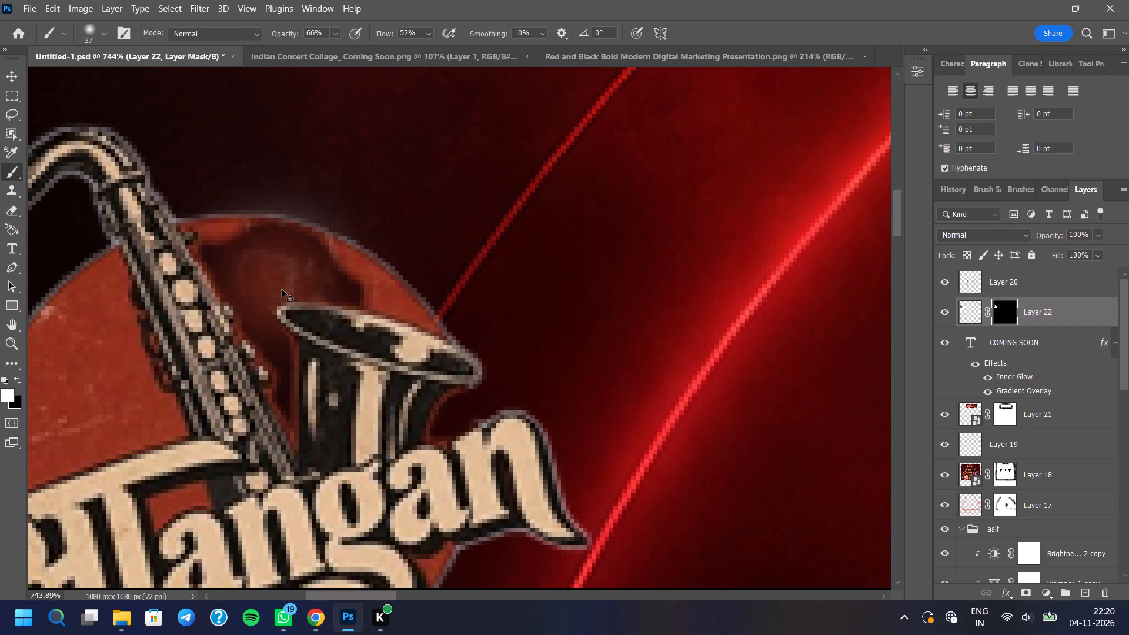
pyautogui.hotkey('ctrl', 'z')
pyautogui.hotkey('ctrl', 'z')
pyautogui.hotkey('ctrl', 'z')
# Restore the red disc's missing patch on Layer 22's mask in white, using an 18 px Hard Round brush at 100% opacity and flow.
pyautogui.rightClick(454, 162)
pyautogui.click(532, 372)
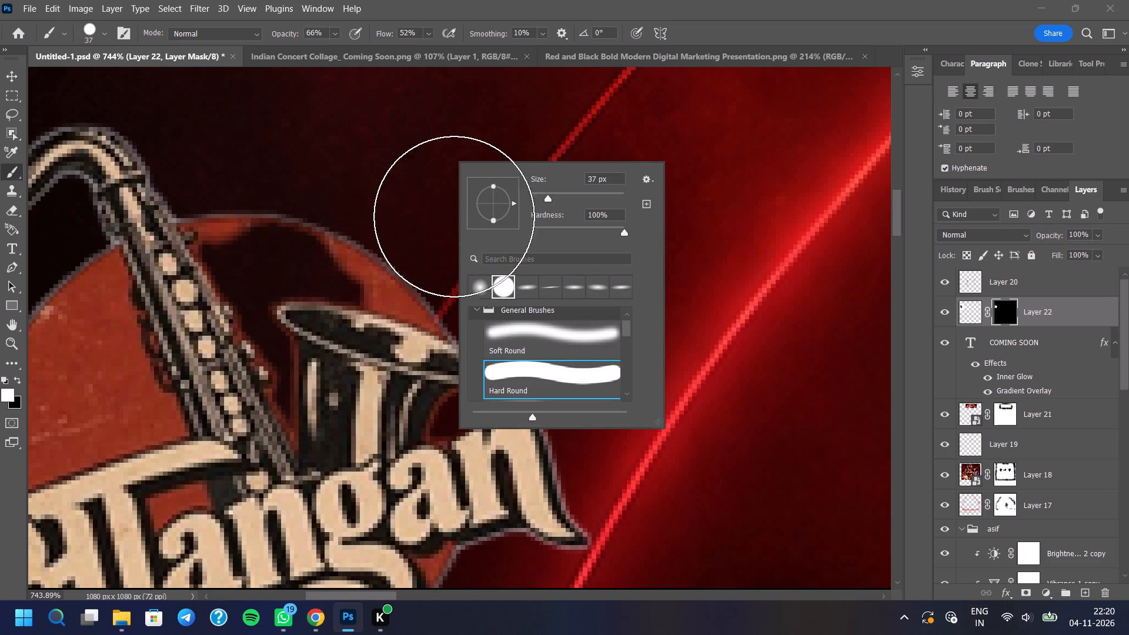
pyautogui.click(789, 228)
pyautogui.hotkey('ctrl', 'z')
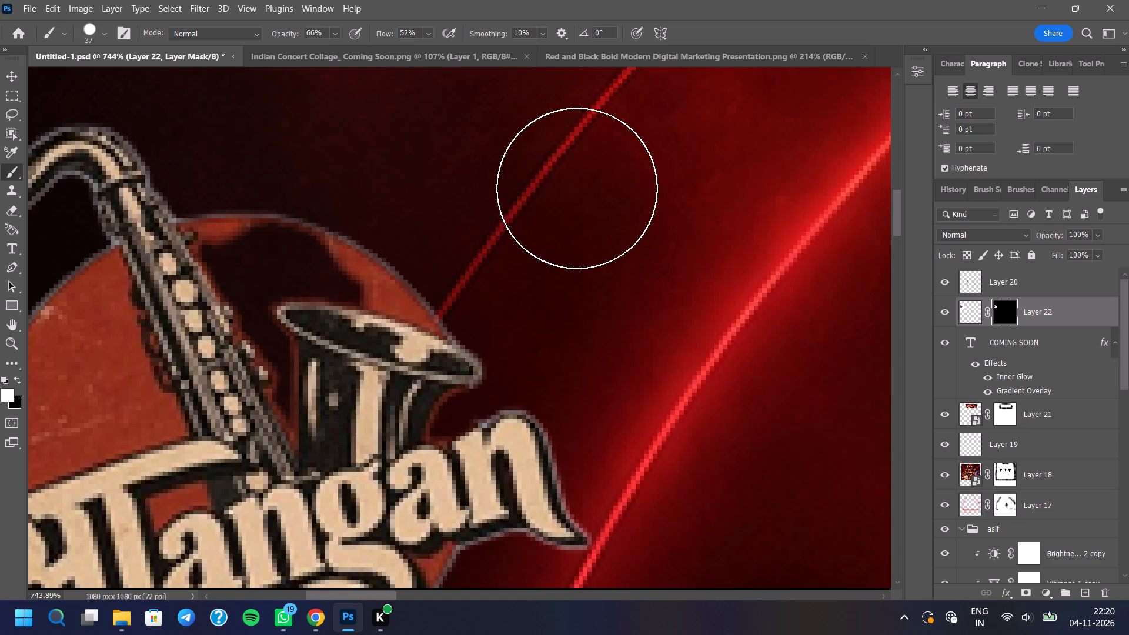
pyautogui.click(335, 32)
pyautogui.moveTo(352, 49); pyautogui.dragTo(372, 49)
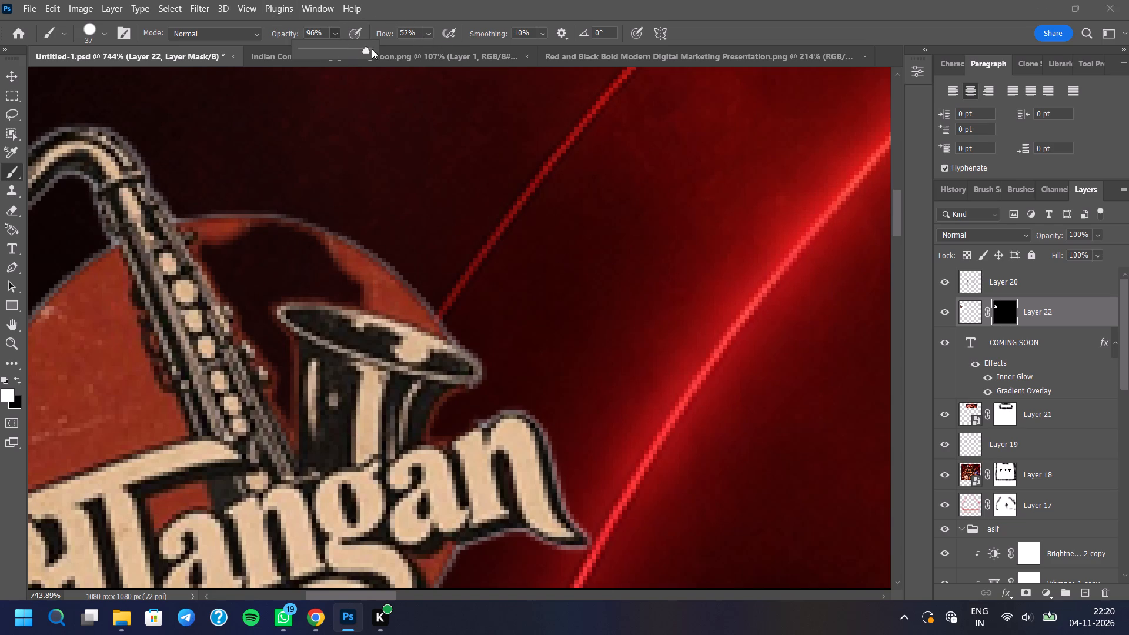
pyautogui.moveTo(372, 49); pyautogui.dragTo(379, 49)
pyautogui.click(427, 31)
pyautogui.moveTo(440, 49); pyautogui.dragTo(495, 54)
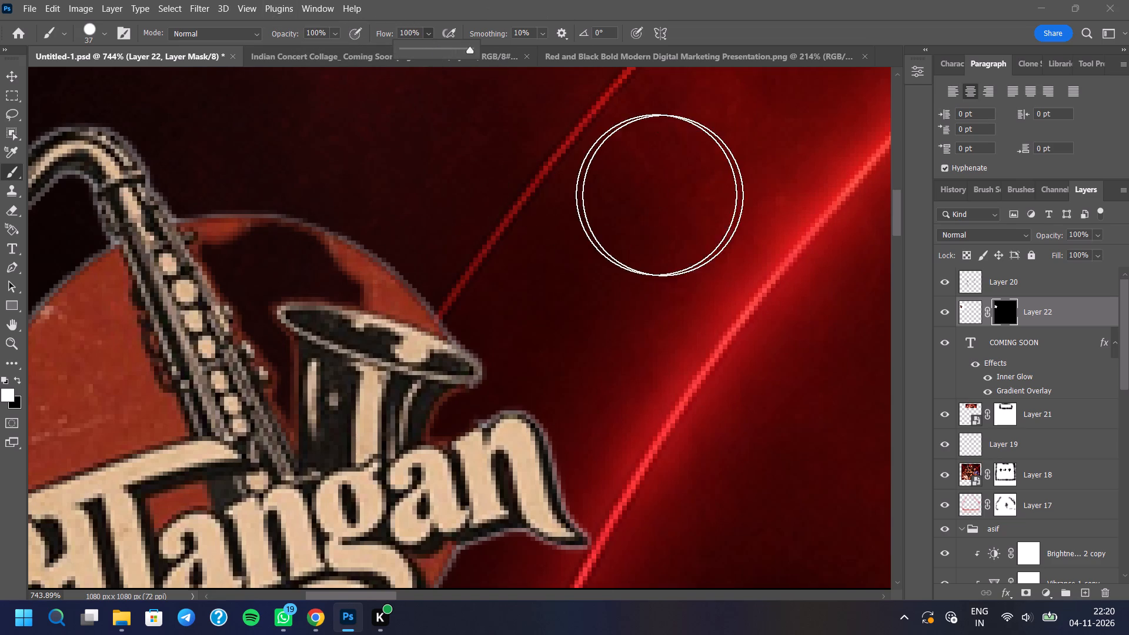
pyautogui.rightClick(663, 195)
pyautogui.click(747, 226)
pyautogui.click(288, 285)
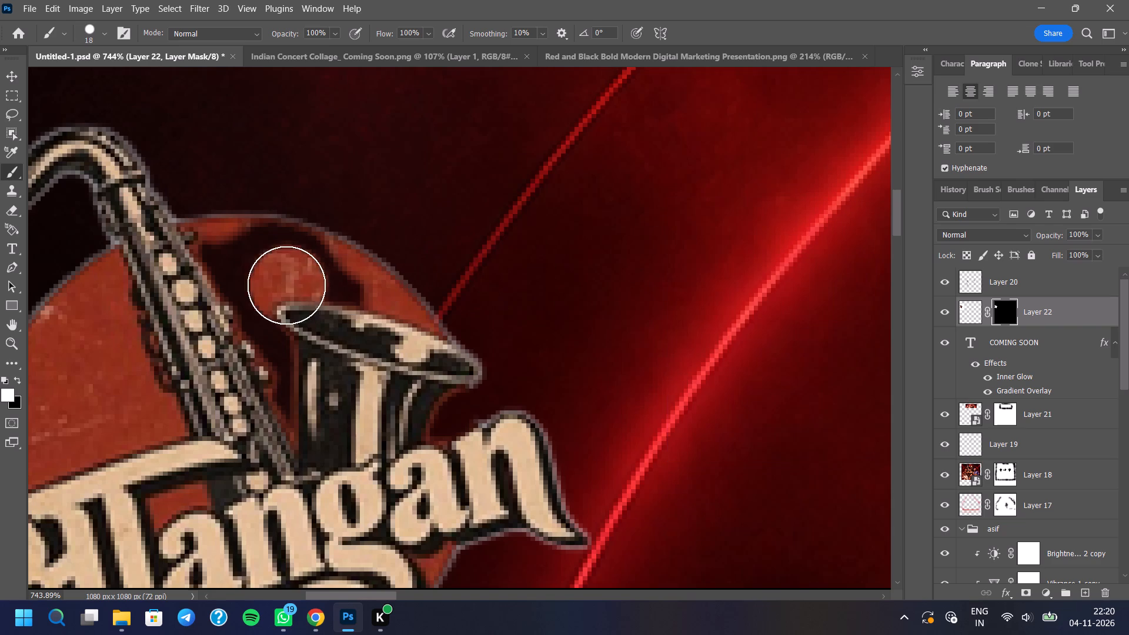
pyautogui.moveTo(278, 283); pyautogui.dragTo(313, 312)
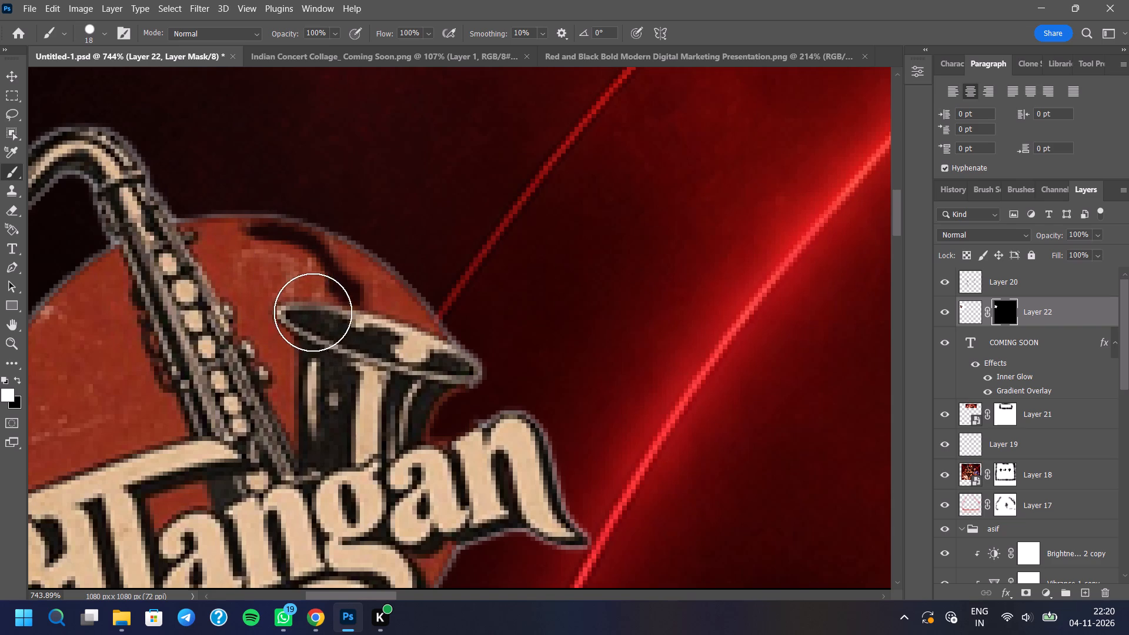
pyautogui.moveTo(313, 312); pyautogui.dragTo(243, 256)
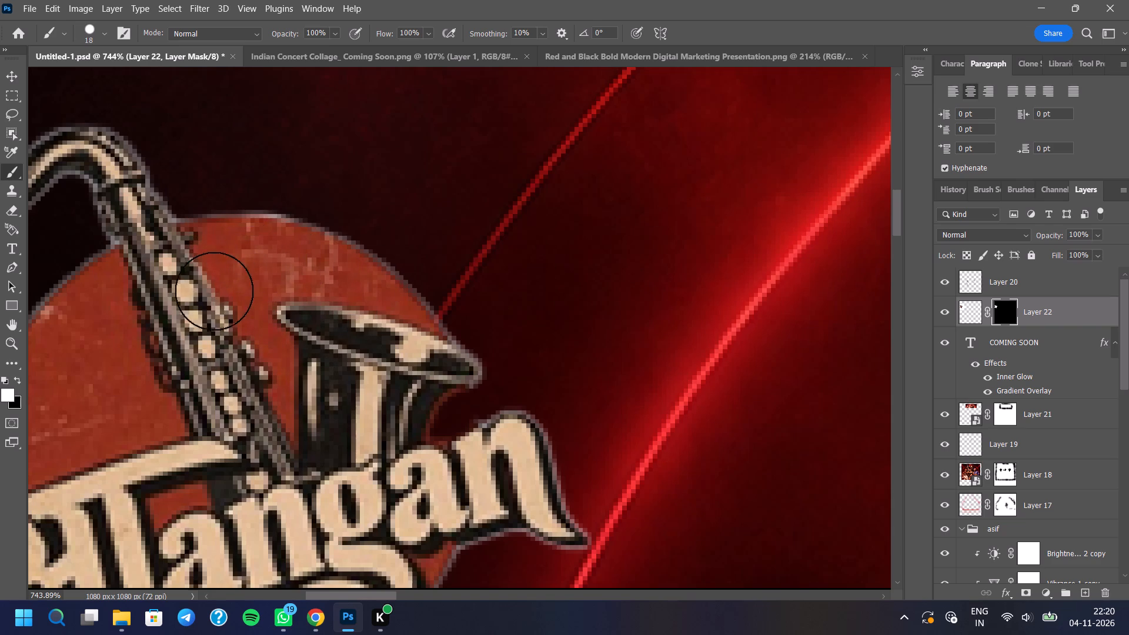
pyautogui.moveTo(225, 263); pyautogui.dragTo(317, 271)
pyautogui.click(303, 266)
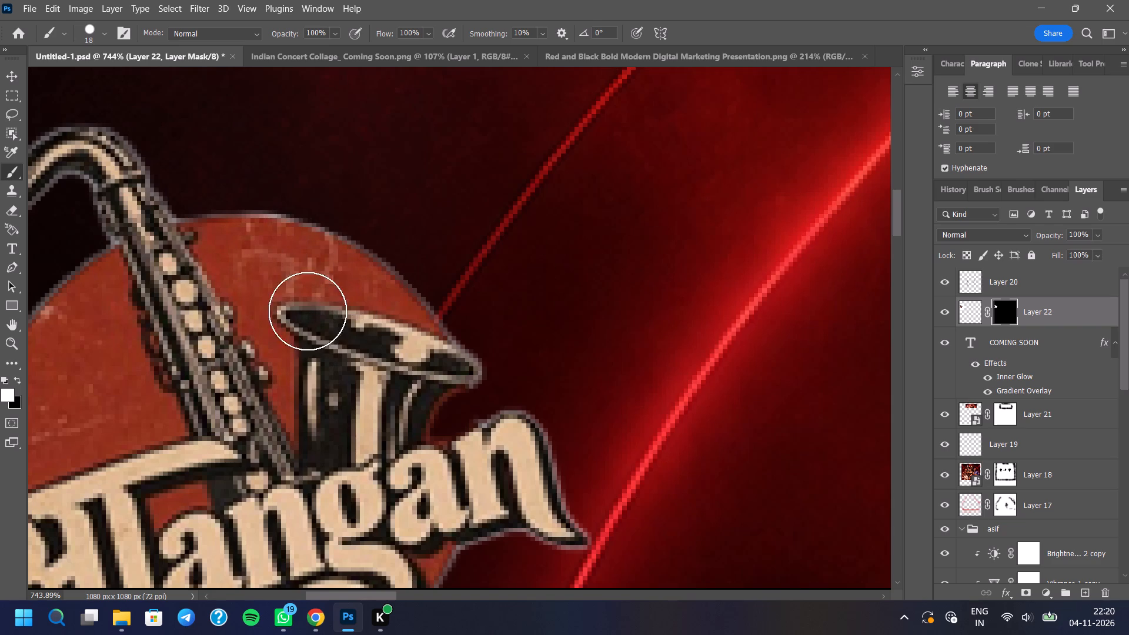
# Convert the masked logo on Layer 22 to a smart object and check its transform bounds without resizing it.
pyautogui.scroll(-10, 323, 302)
pyautogui.scroll(-3, 416, 248)
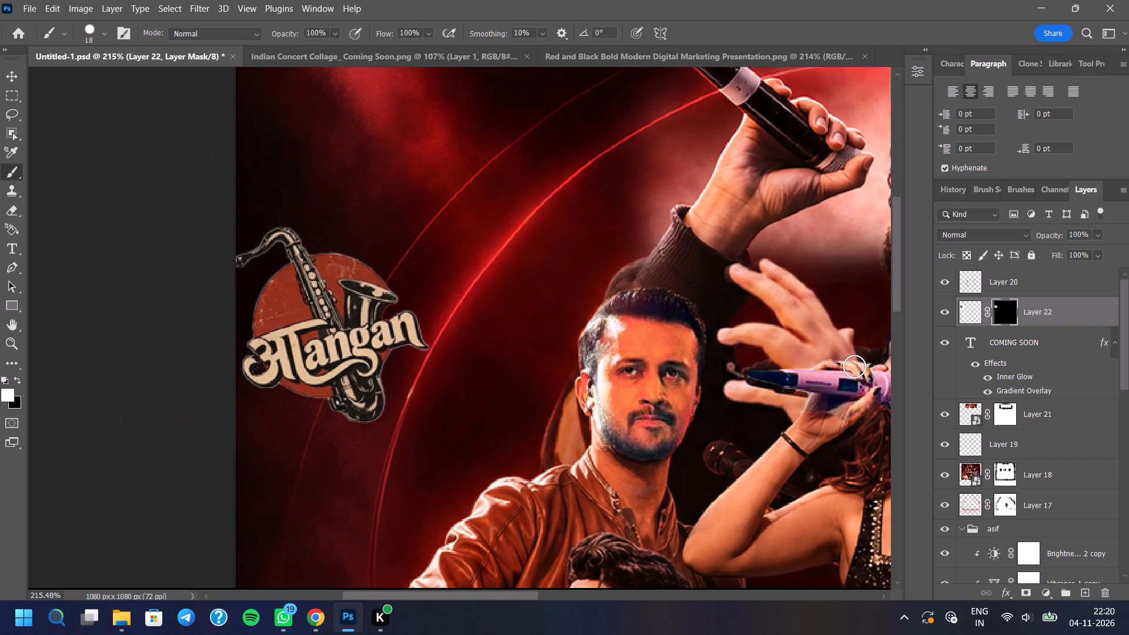
pyautogui.rightClick(1045, 306)
pyautogui.click(1003, 211)
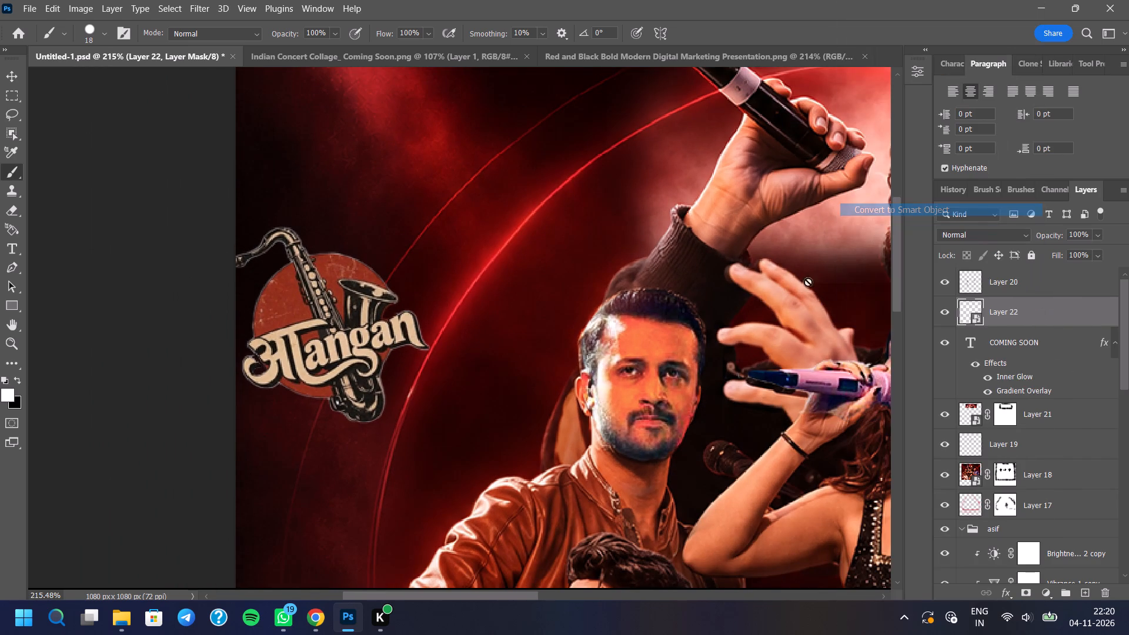
pyautogui.hotkey('ctrl', 't')
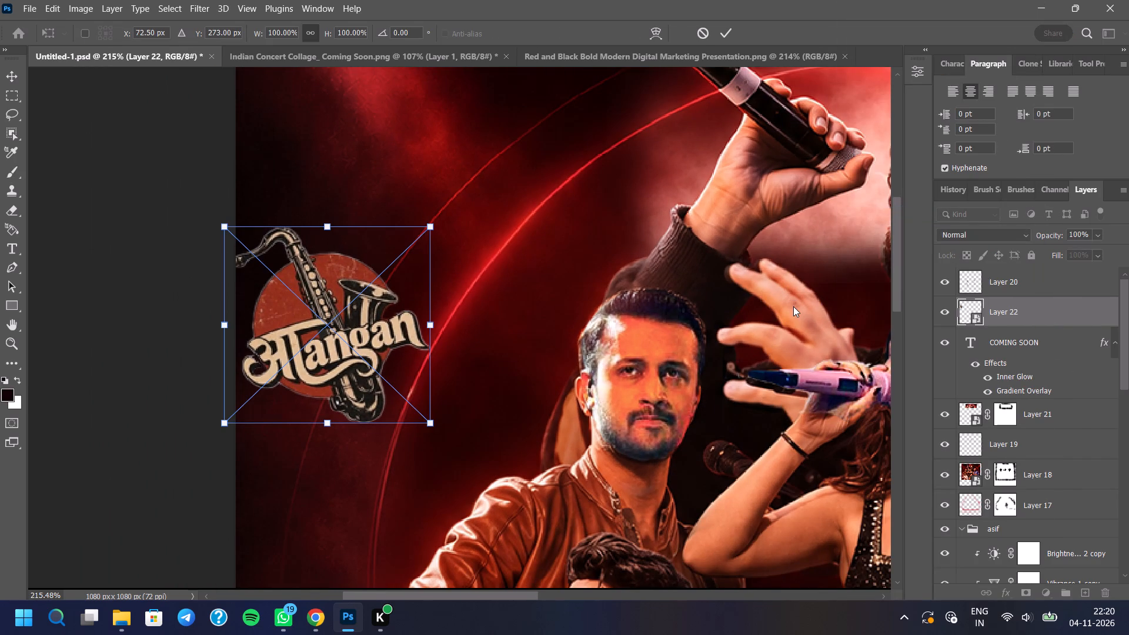
pyautogui.click(731, 28)
# Darken the poster's upper-left corner on a new layer with a black 77 px Soft Round brush at 66% opacity and 65% flow.
pyautogui.scroll(-4, 594, 236)
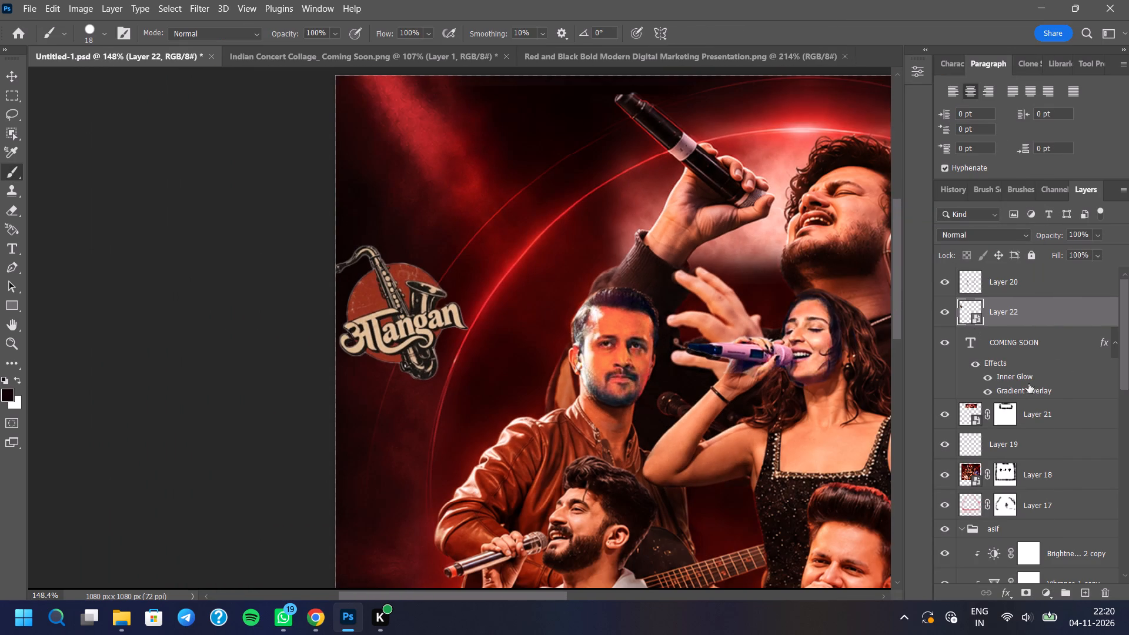
pyautogui.click(1087, 589)
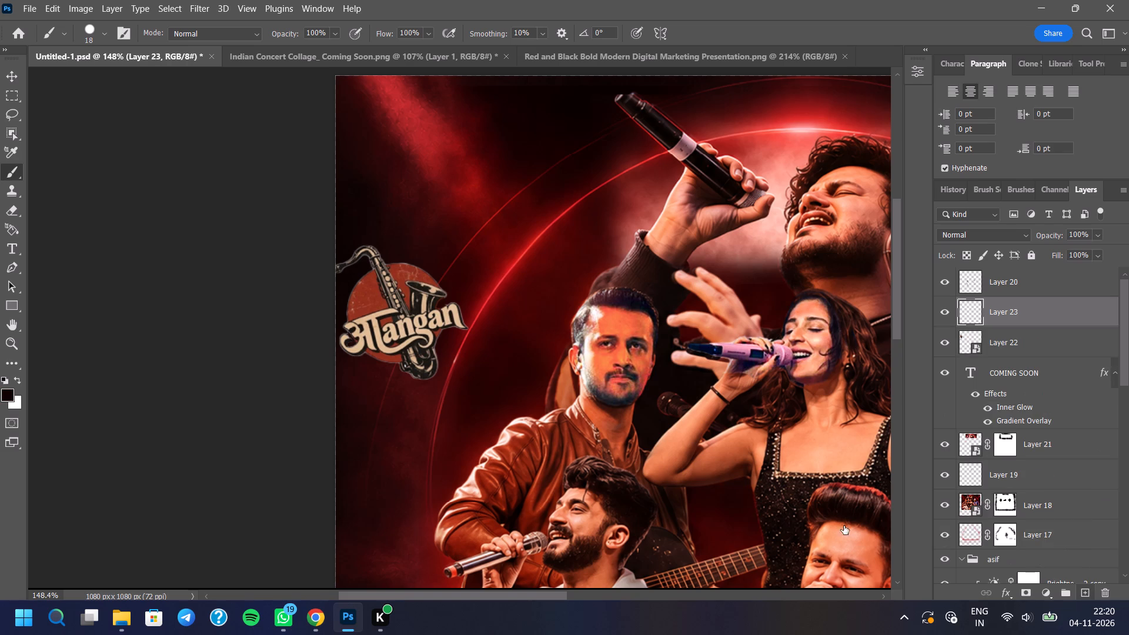
pyautogui.scroll(-4, 533, 296)
pyautogui.rightClick(506, 258)
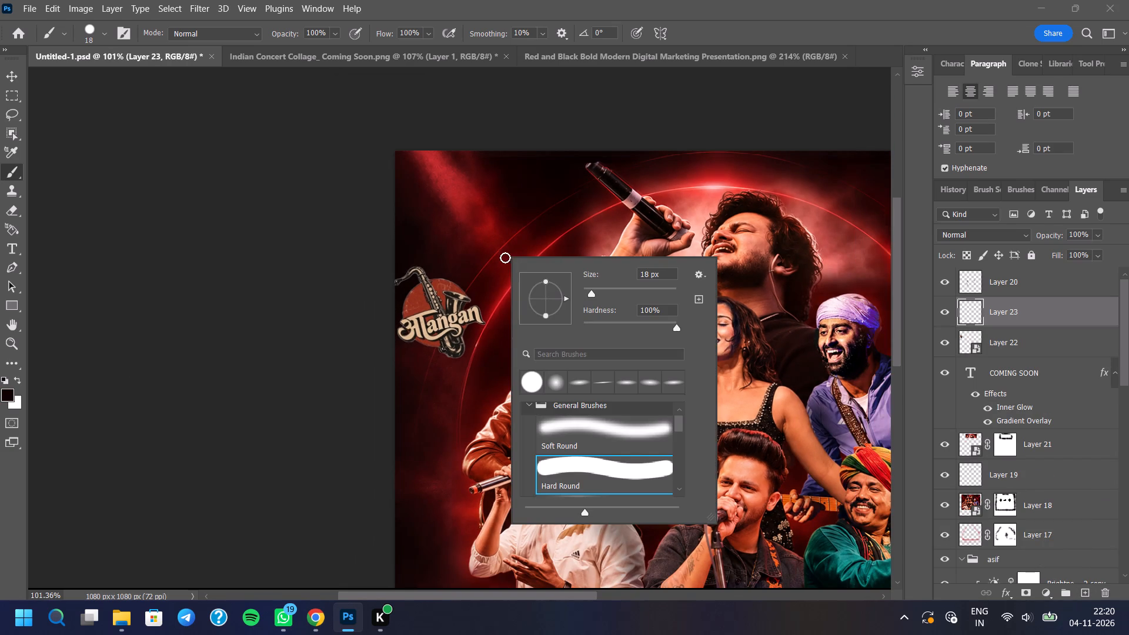
pyautogui.click(619, 427)
pyautogui.click(334, 151)
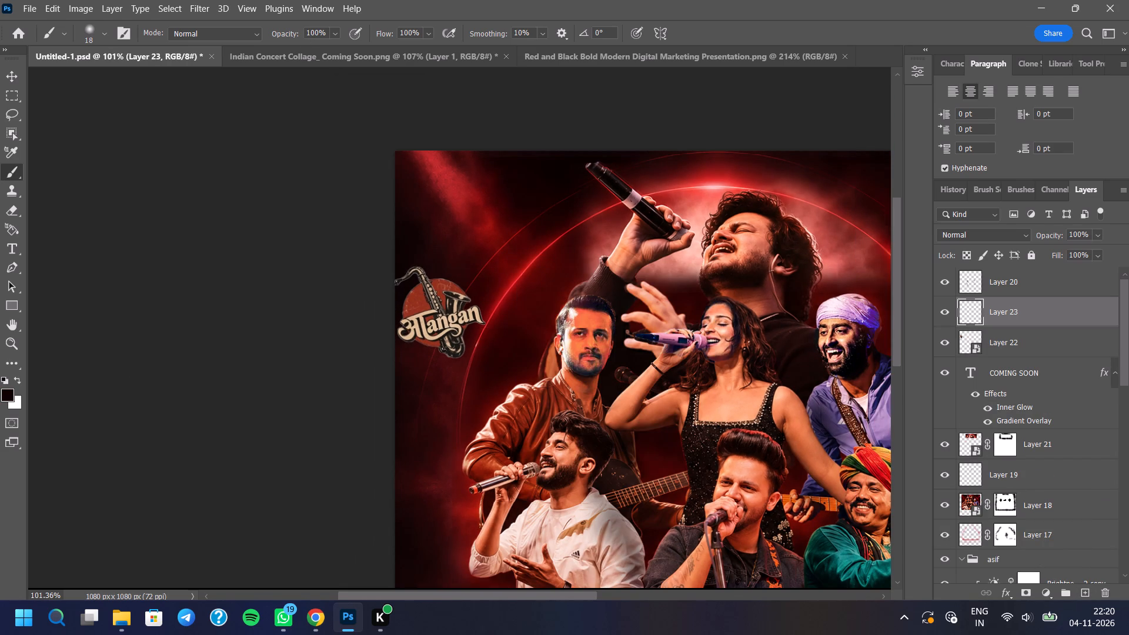
pyautogui.click(332, 31)
pyautogui.click(333, 48)
pyautogui.click(328, 48)
pyautogui.click(425, 33)
pyautogui.click(426, 46)
pyautogui.click(420, 49)
pyautogui.rightClick(334, 125)
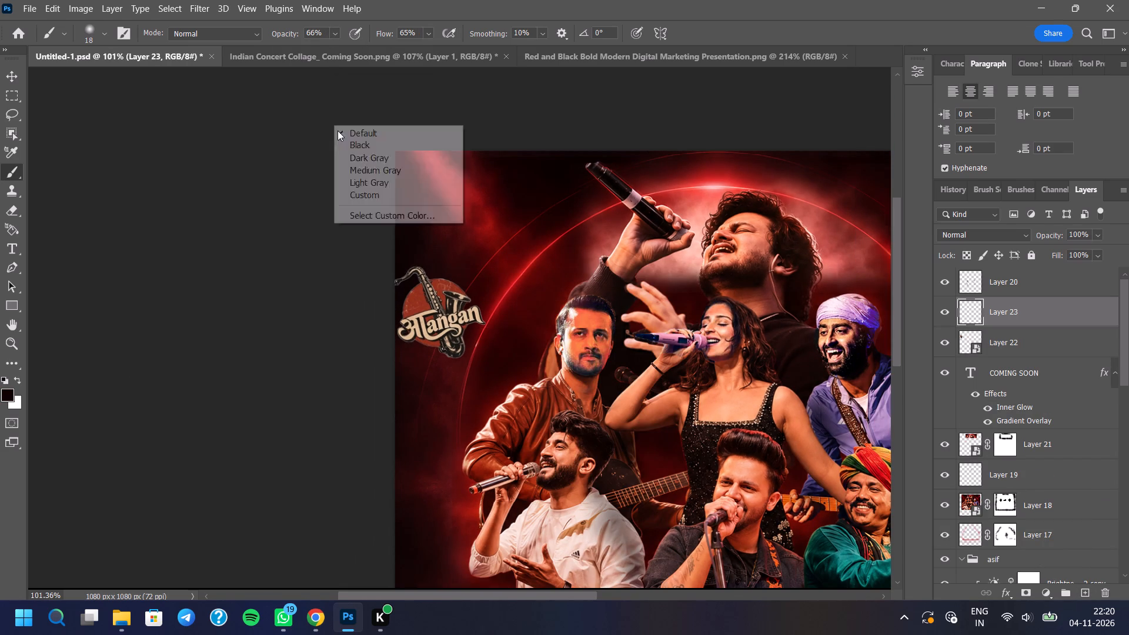
pyautogui.rightClick(514, 269)
pyautogui.click(627, 303)
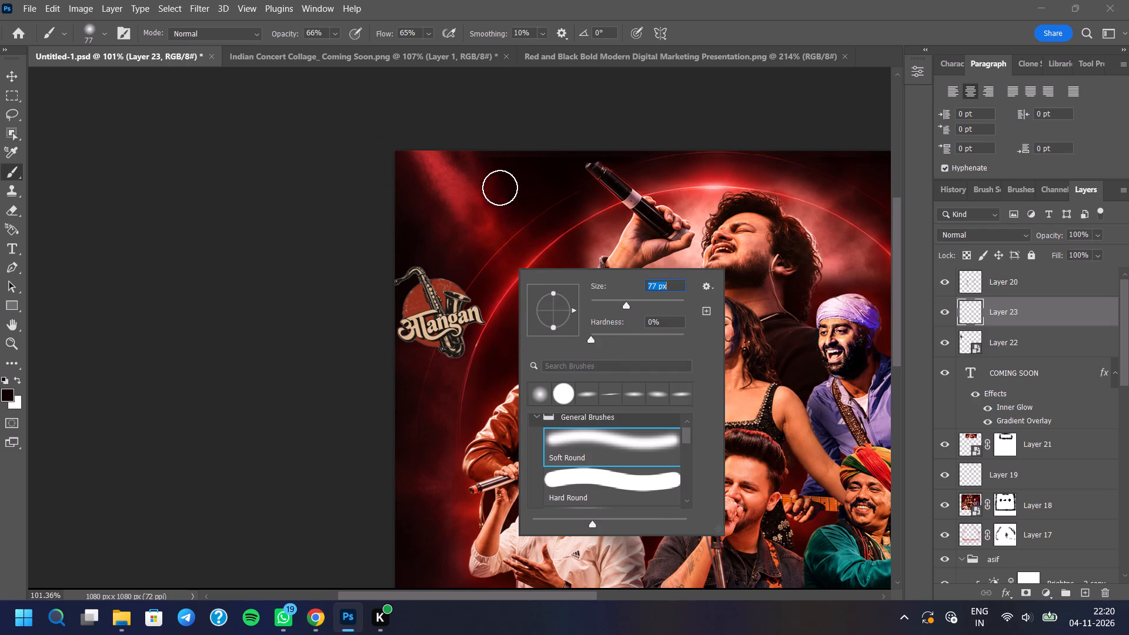
pyautogui.moveTo(500, 188); pyautogui.dragTo(489, 222)
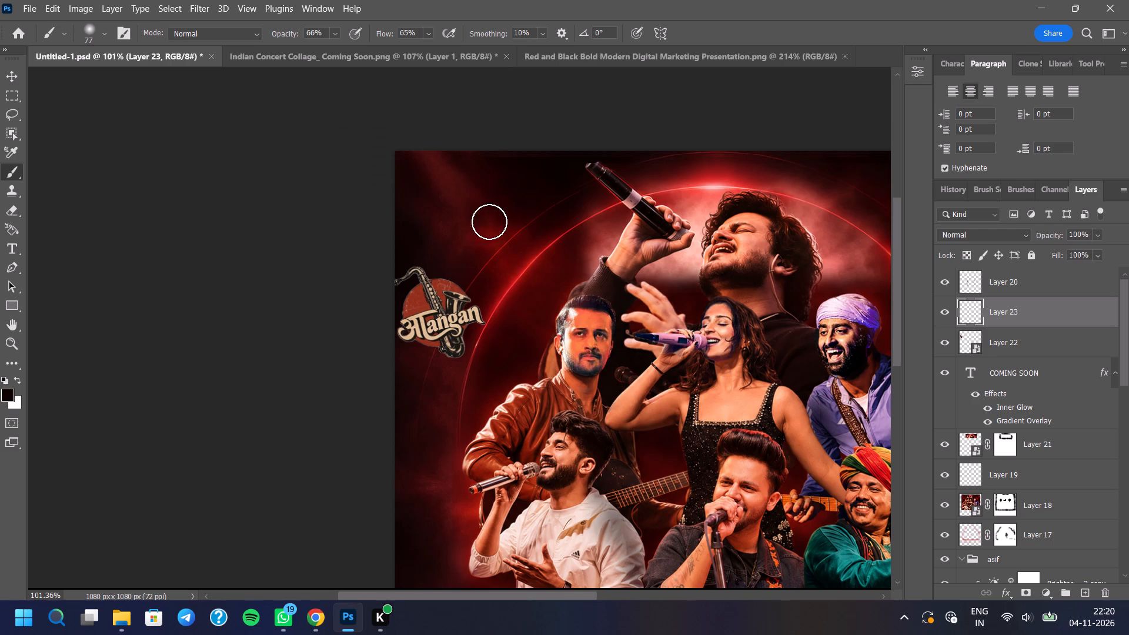
pyautogui.moveTo(489, 222); pyautogui.dragTo(463, 224)
# Darken the poster's upper-right corner on Layer 23 and deepen the upper-left corner with the same soft black brush.
pyautogui.scroll(-6, 380, 243)
pyautogui.scroll(4, 872, 262)
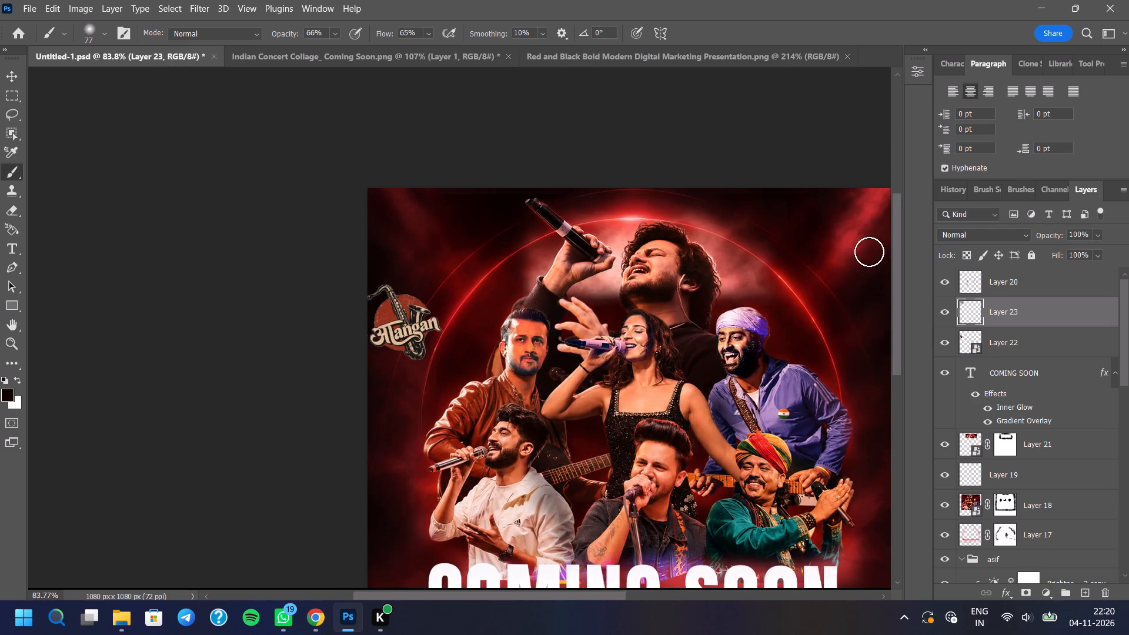
pyautogui.scroll(-4, 562, 281)
pyautogui.scroll(4, 697, 278)
pyautogui.moveTo(762, 240); pyautogui.dragTo(756, 207)
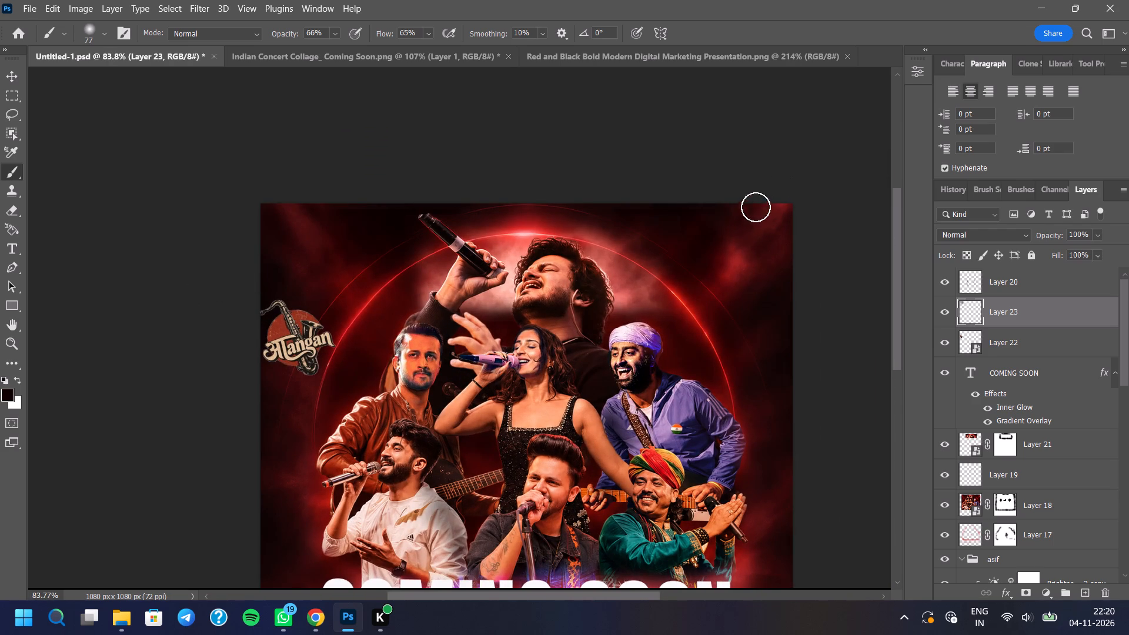
pyautogui.moveTo(756, 207); pyautogui.dragTo(787, 210)
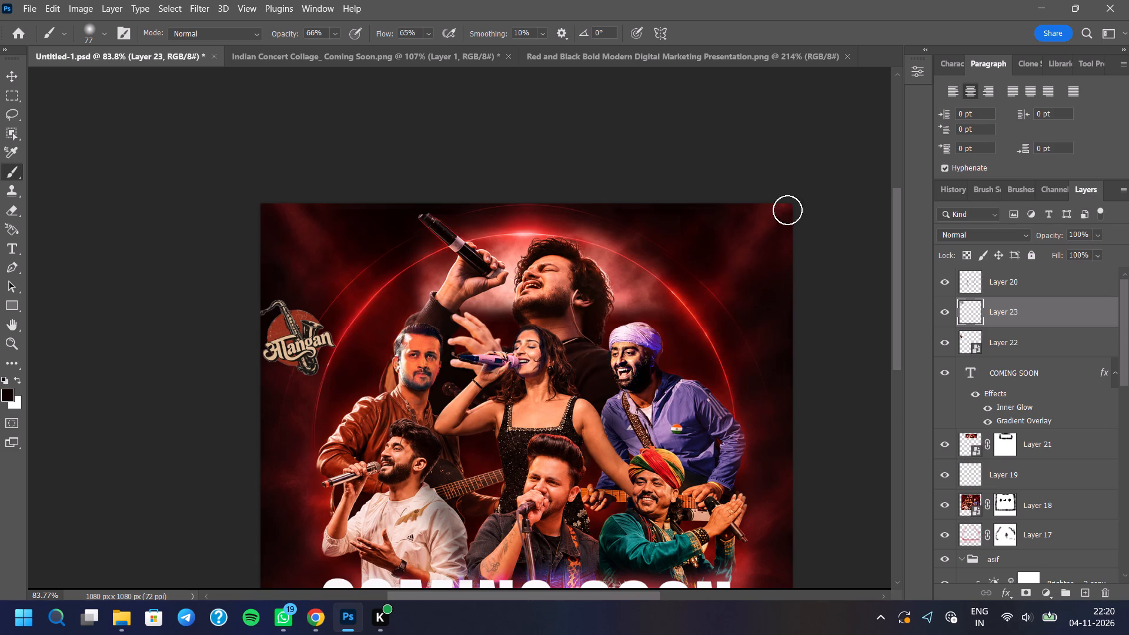
pyautogui.moveTo(787, 210); pyautogui.dragTo(743, 277)
pyautogui.moveTo(733, 280); pyautogui.dragTo(739, 282)
pyautogui.moveTo(295, 236); pyautogui.dragTo(262, 225)
pyautogui.moveTo(278, 215); pyautogui.dragTo(299, 210)
pyautogui.moveTo(299, 210); pyautogui.dragTo(311, 263)
pyautogui.moveTo(742, 234); pyautogui.dragTo(753, 227)
pyautogui.moveTo(747, 223); pyautogui.dragTo(770, 264)
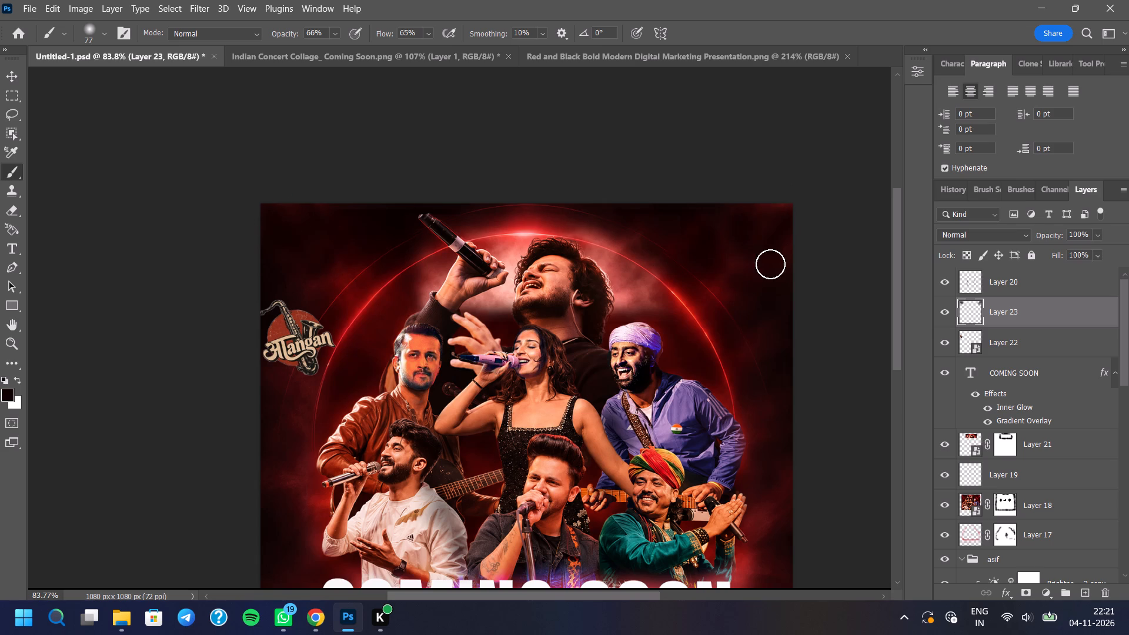
pyautogui.moveTo(770, 264); pyautogui.dragTo(760, 260)
pyautogui.scroll(-2, 761, 213)
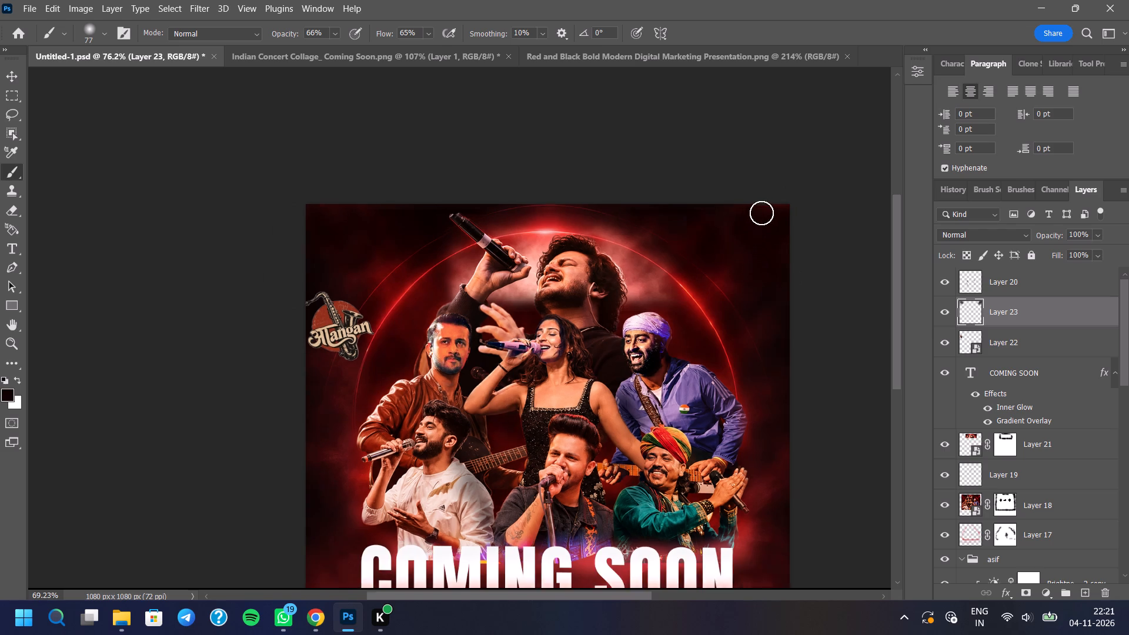
# Move the Aangan logo on Layer 22 into the poster's upper-left corner at about X 81.5, Y 75 px, and place the layer above Layer 23.
pyautogui.click(994, 346)
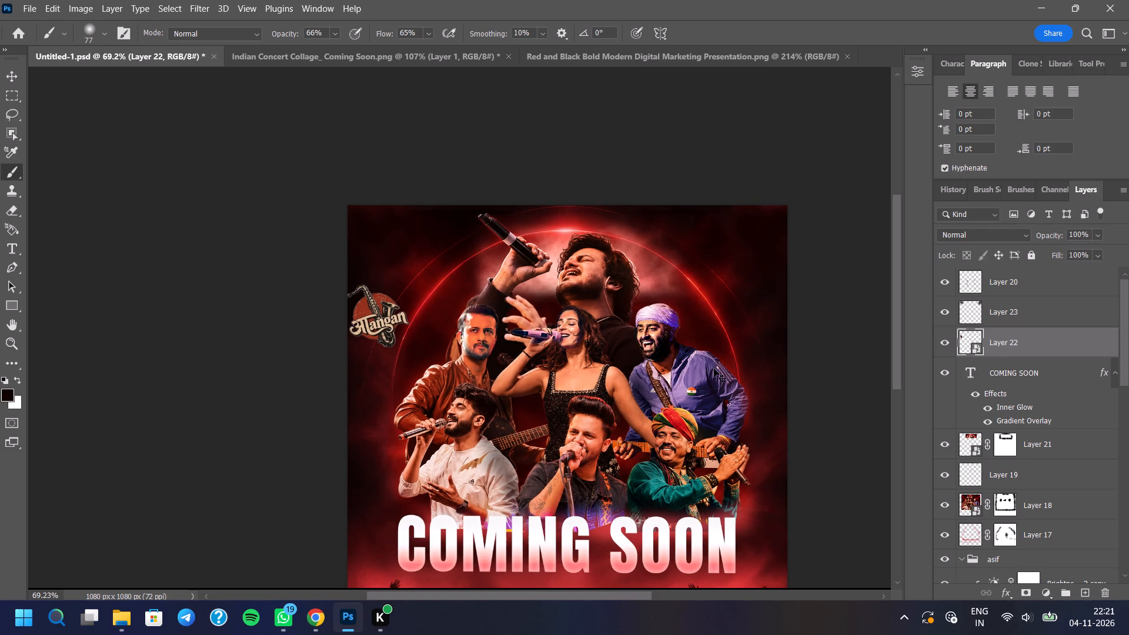
pyautogui.hotkey('ctrl', 't')
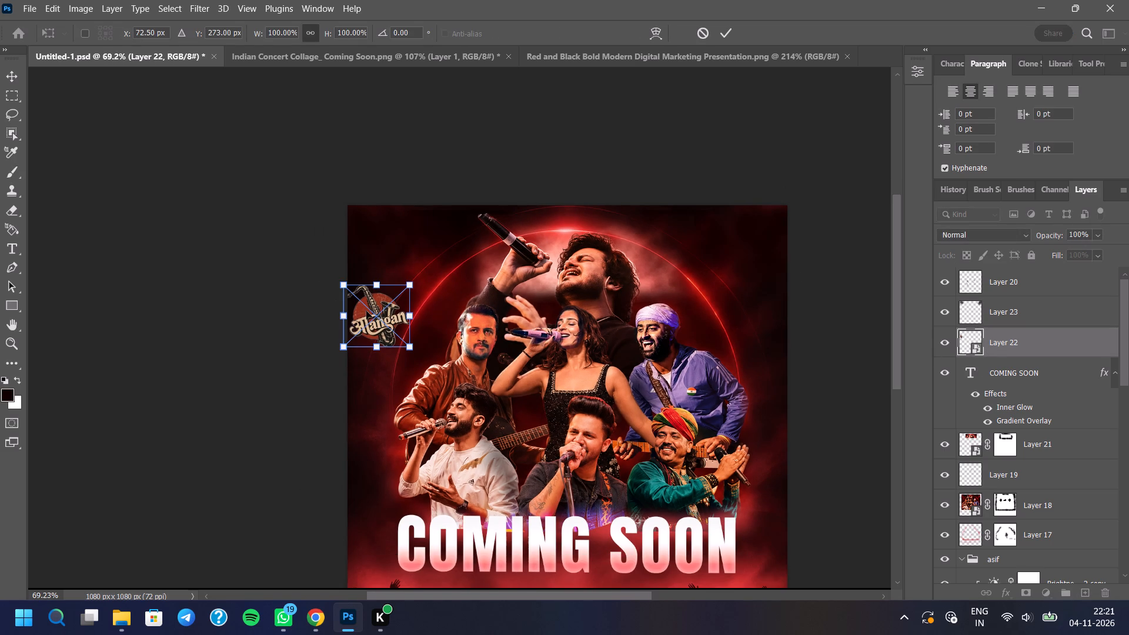
pyautogui.moveTo(366, 311); pyautogui.dragTo(370, 230)
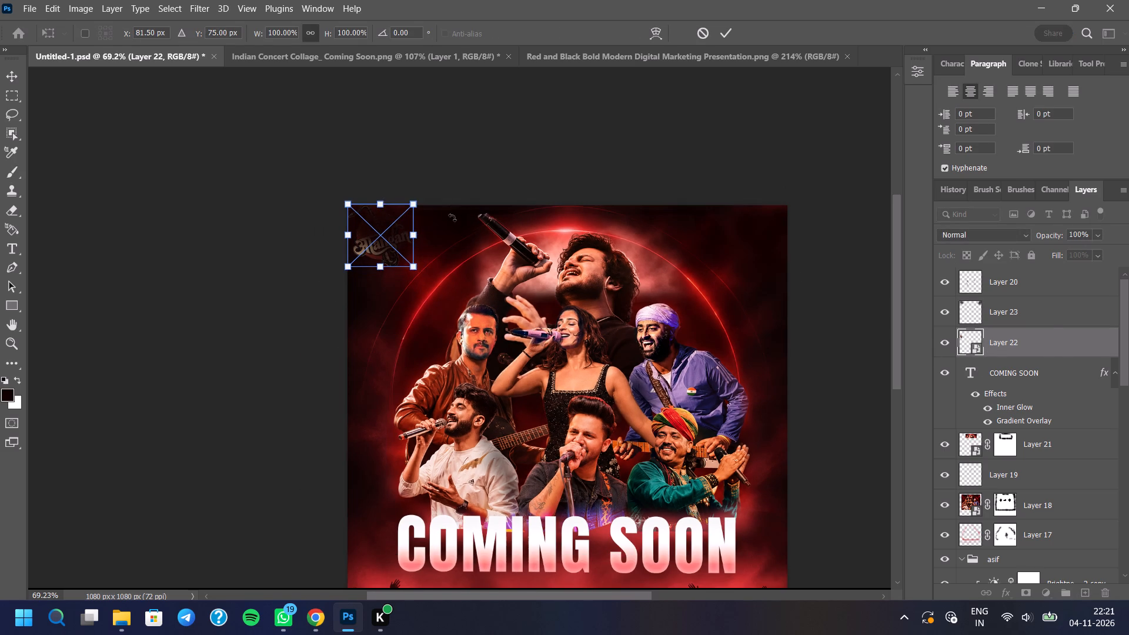
pyautogui.moveTo(1050, 343); pyautogui.dragTo(1050, 295)
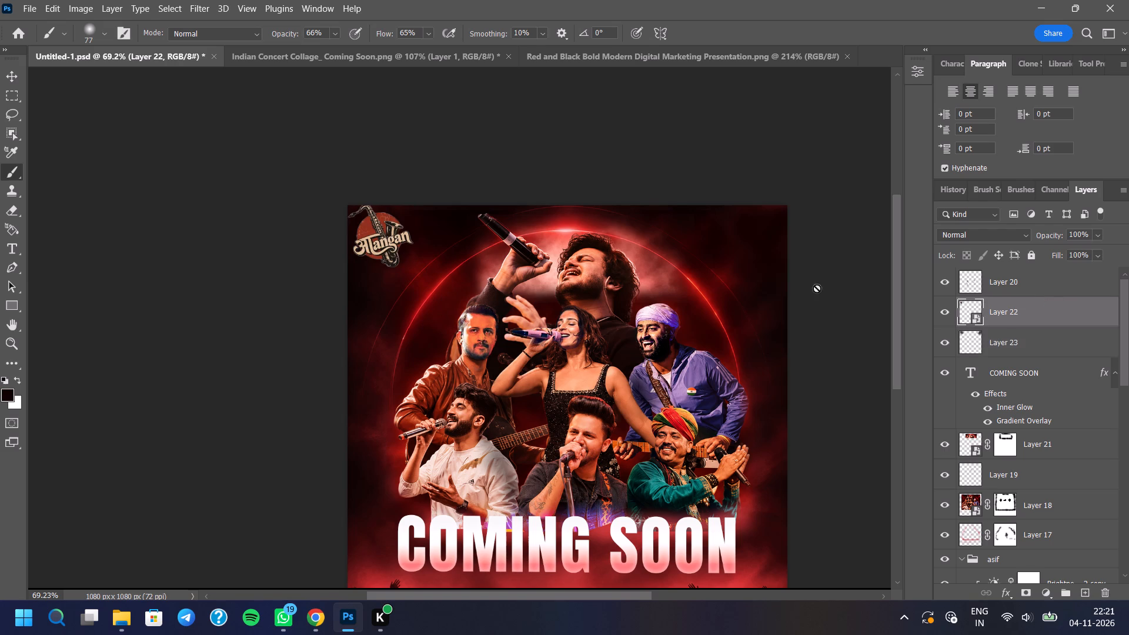
# Examine the logo placement close up and the overall poster composition.
pyautogui.scroll(-3, 507, 154)
pyautogui.scroll(3, 519, 278)
pyautogui.scroll(4, 426, 269)
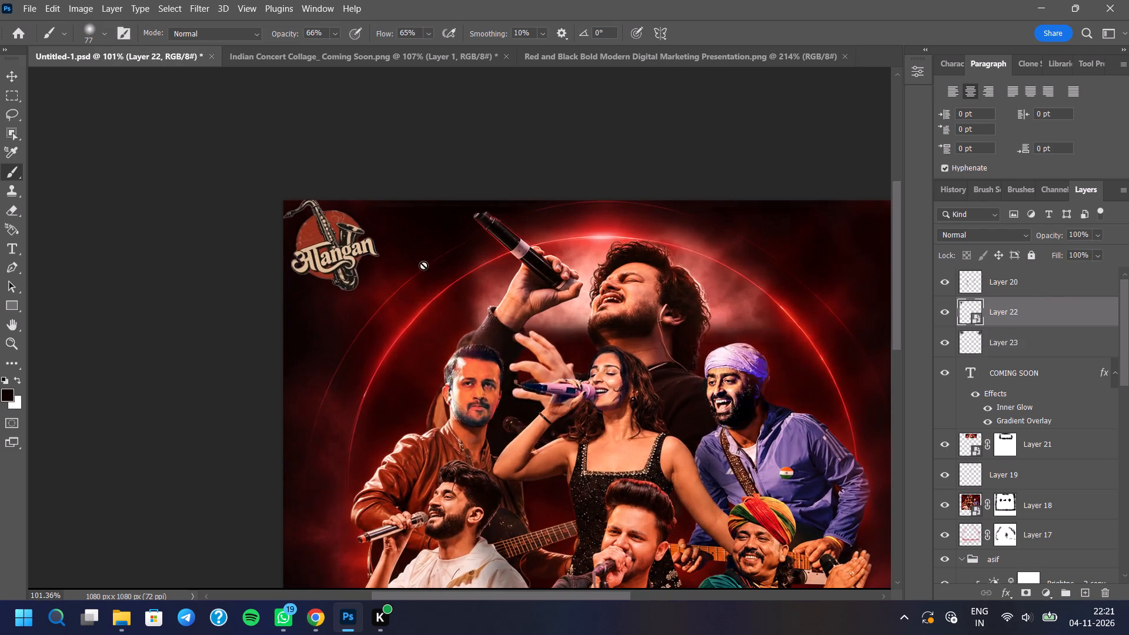
pyautogui.scroll(-8, 412, 229)
pyautogui.scroll(4, 452, 435)
pyautogui.scroll(-3, 447, 201)
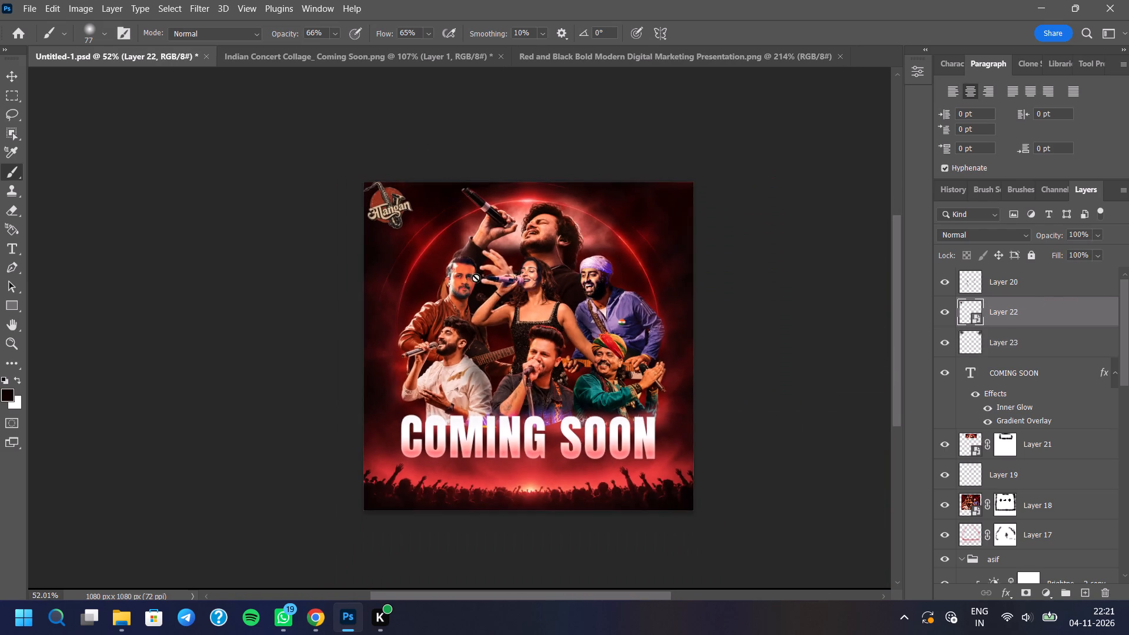
pyautogui.scroll(3, 516, 369)
pyautogui.scroll(3, 569, 290)
pyautogui.scroll(-1, 562, 299)
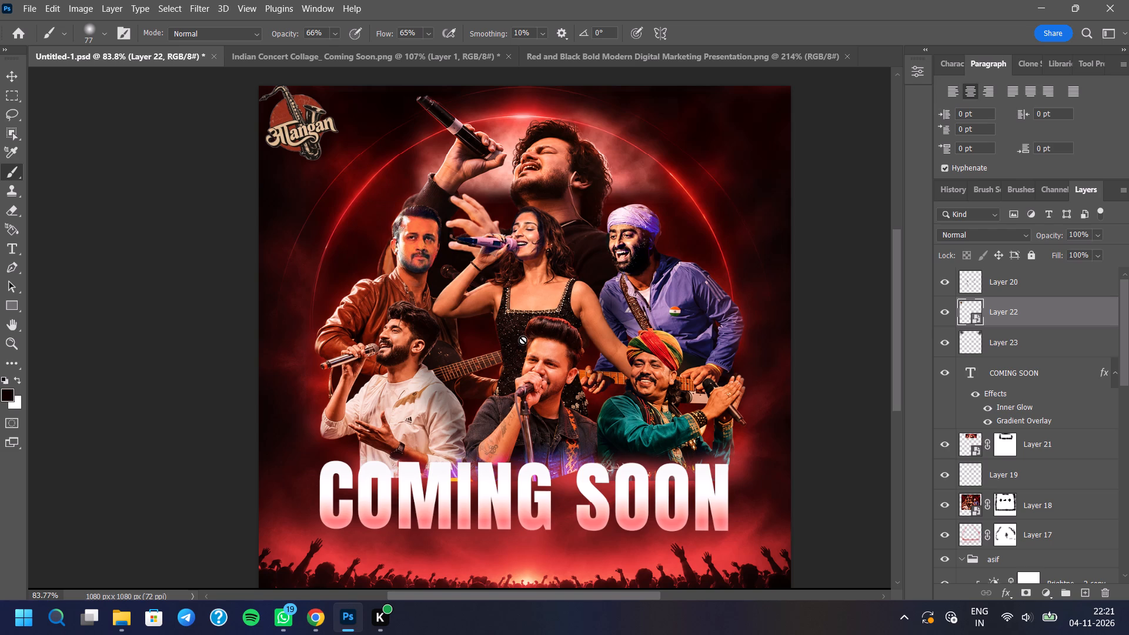
pyautogui.scroll(-2, 538, 352)
pyautogui.scroll(-1, 577, 383)
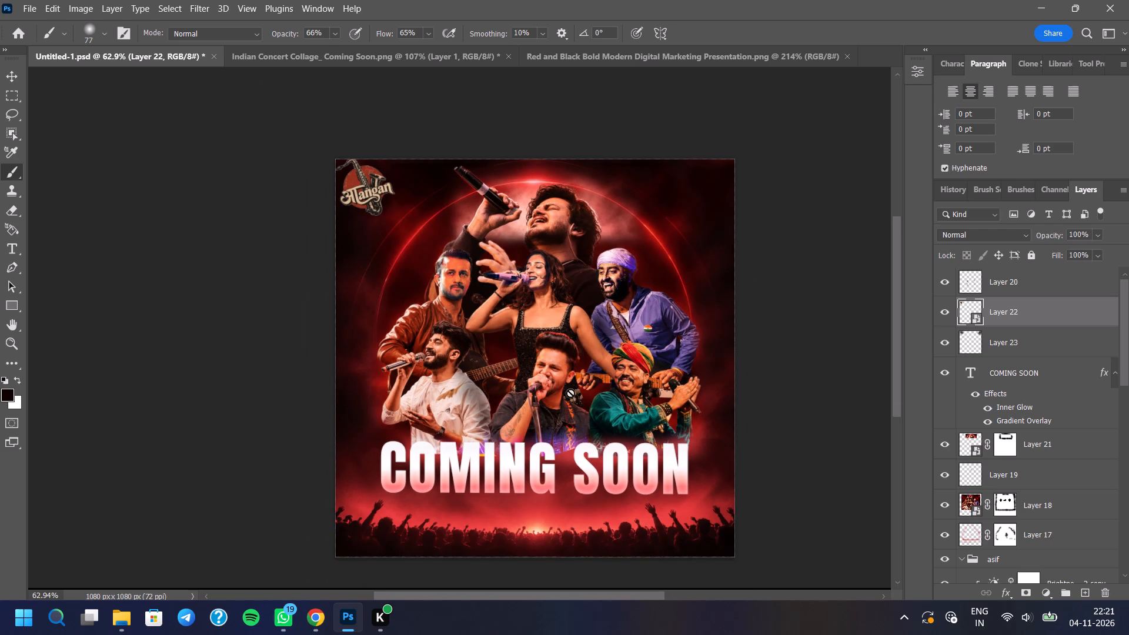
# Switch to the Canva presentation in Chrome and check which options the first page's footer bar and phone number offer.
pyautogui.click(325, 622)
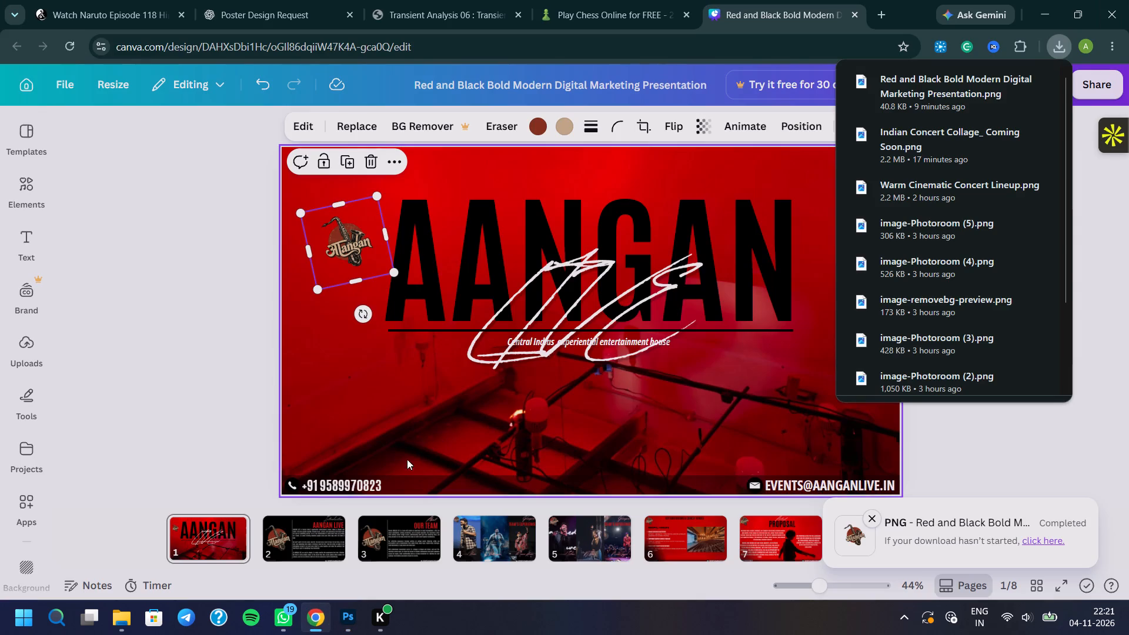
pyautogui.click(396, 486)
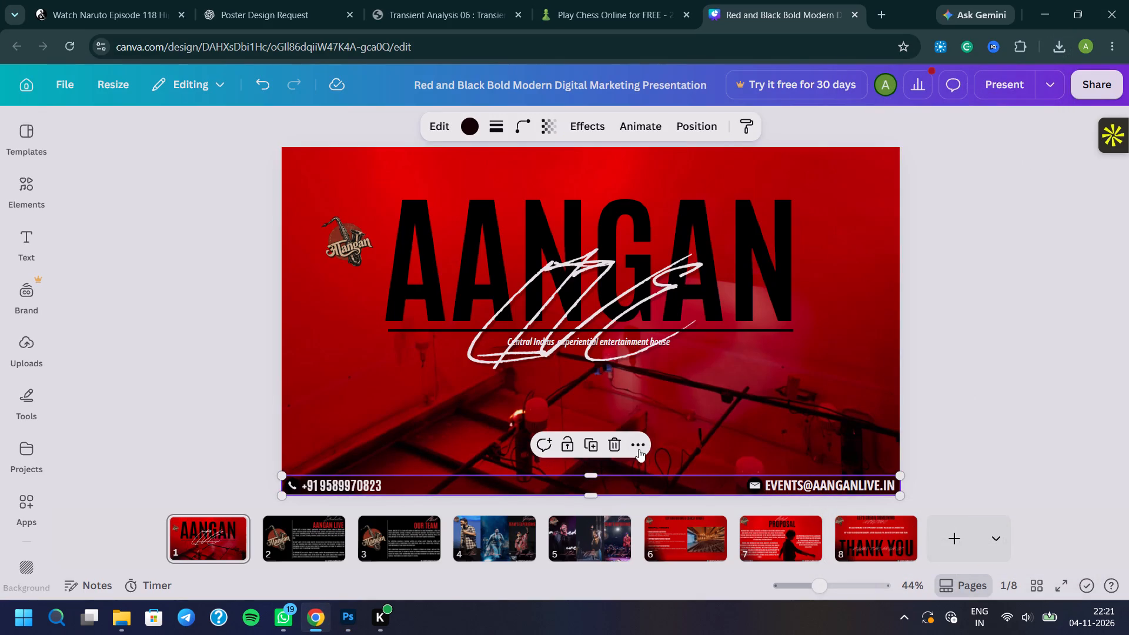
pyautogui.click(636, 443)
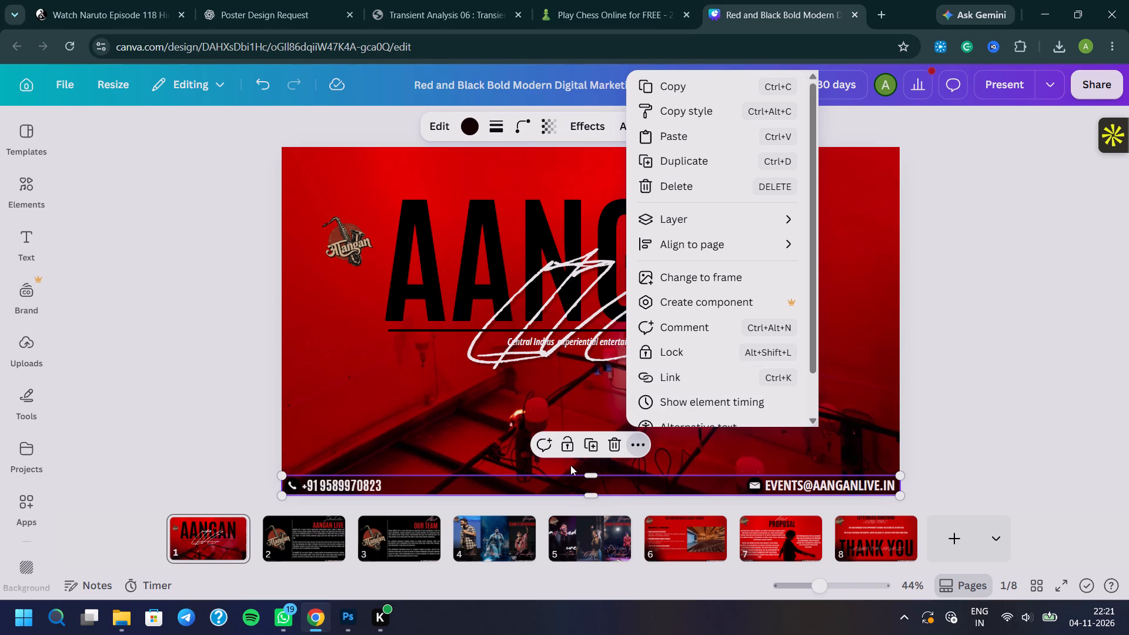
pyautogui.click(394, 485)
pyautogui.moveTo(387, 485); pyautogui.dragTo(300, 483)
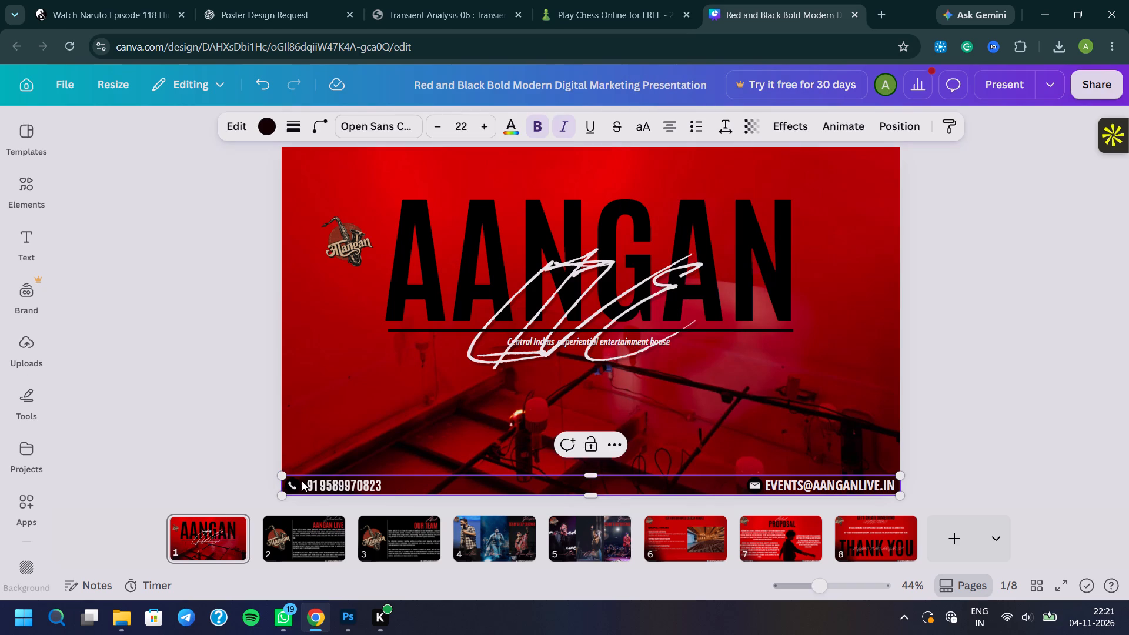
pyautogui.doubleClick(372, 490)
pyautogui.doubleClick(375, 487)
pyautogui.click(385, 478)
pyautogui.rightClick(411, 487)
pyautogui.click(393, 486)
pyautogui.click(610, 444)
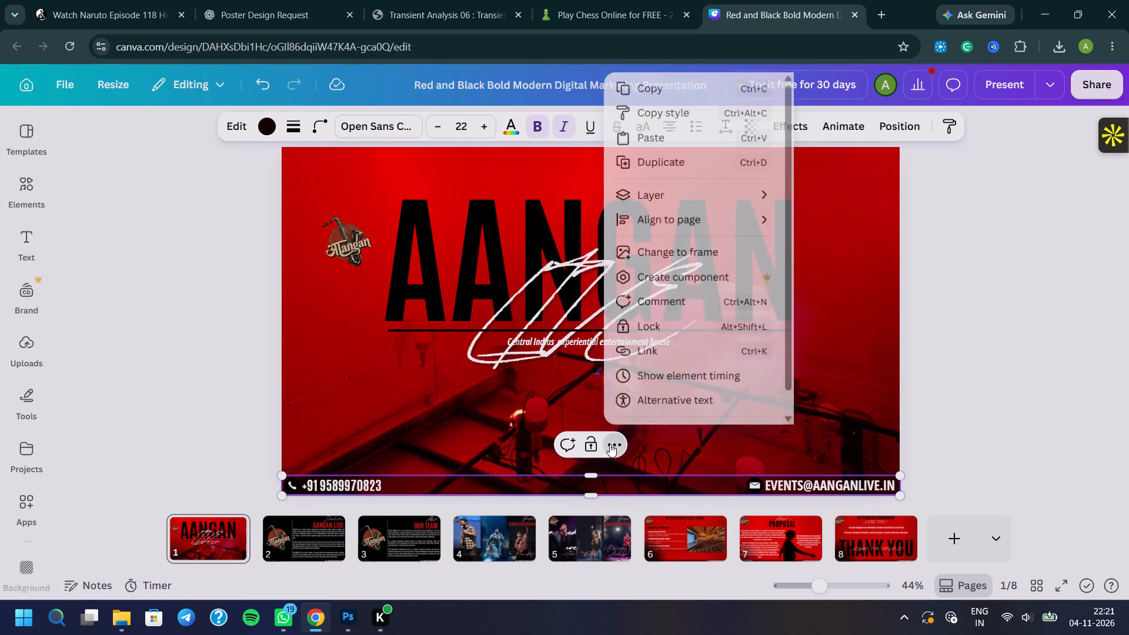
pyautogui.click(480, 488)
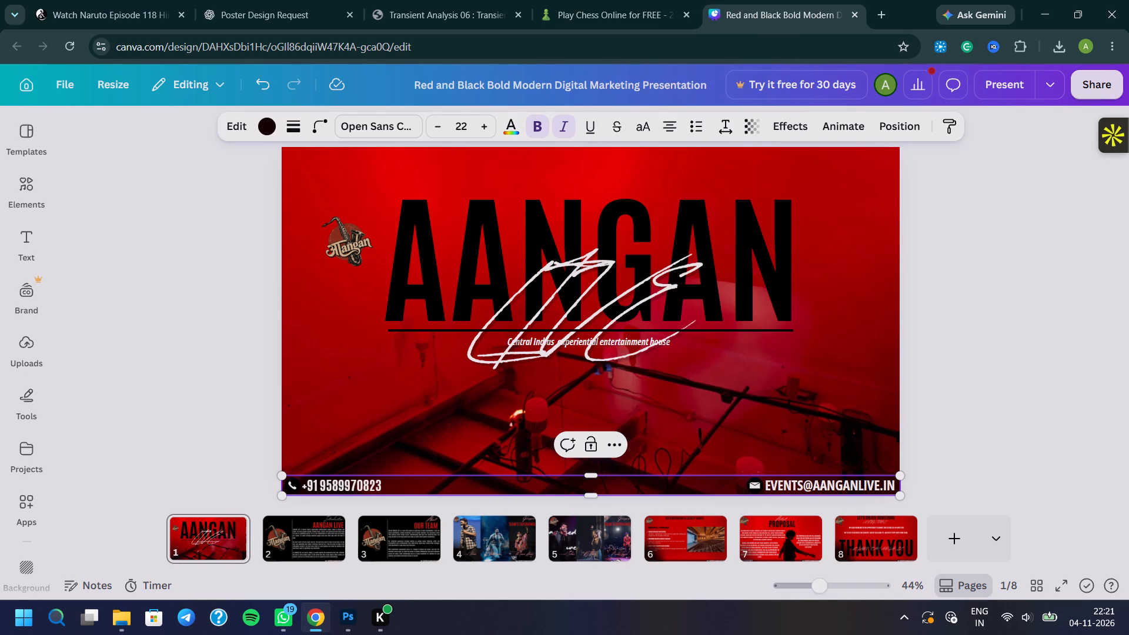
# Resize the dark footer bar from its upper-left corner and move it up, clear of the phone number.
pyautogui.moveTo(525, 452); pyautogui.dragTo(526, 437)
pyautogui.moveTo(526, 437); pyautogui.dragTo(527, 434)
pyautogui.click(618, 477)
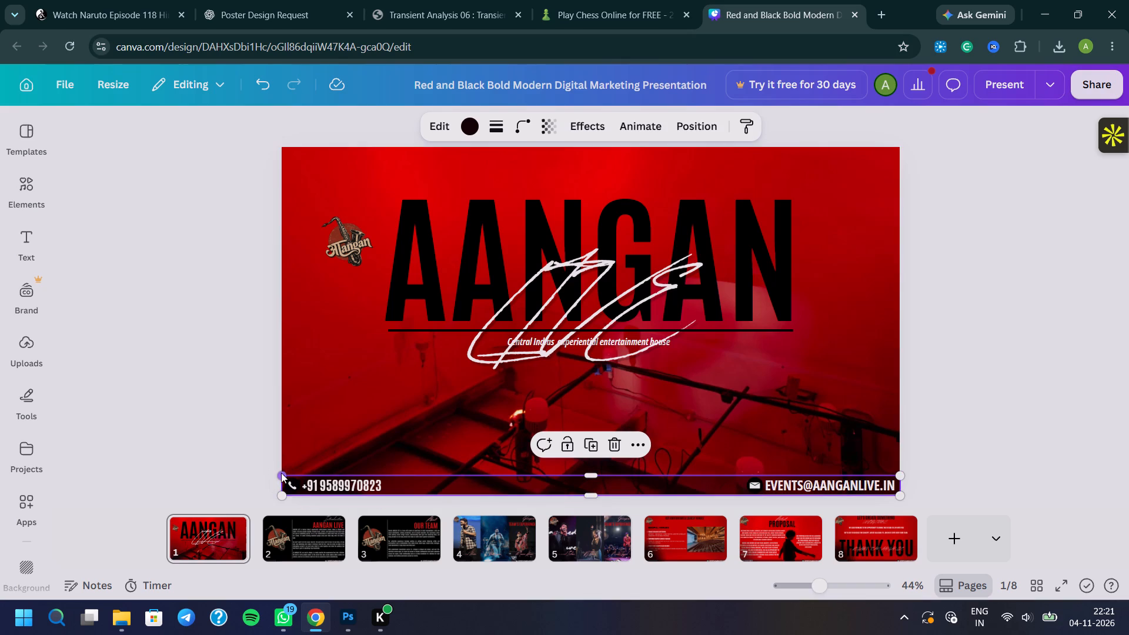
pyautogui.moveTo(281, 473); pyautogui.dragTo(432, 409)
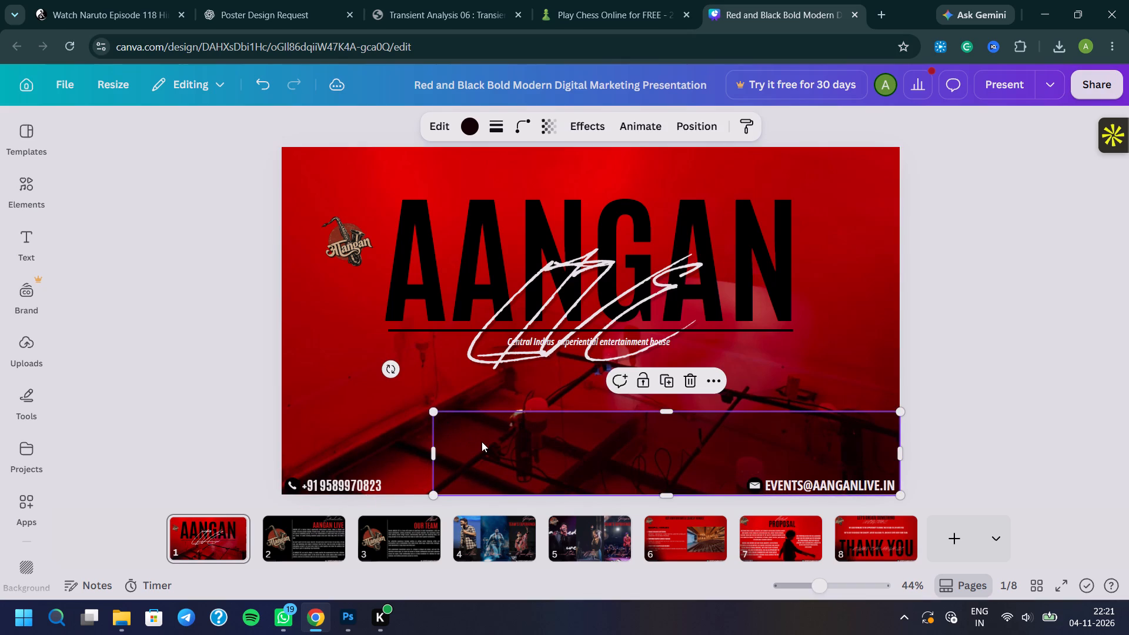
pyautogui.moveTo(482, 442); pyautogui.dragTo(568, 313)
# Move the phone number text slightly up and to the right, away from the phone icon.
pyautogui.click(386, 487)
pyautogui.click(369, 486)
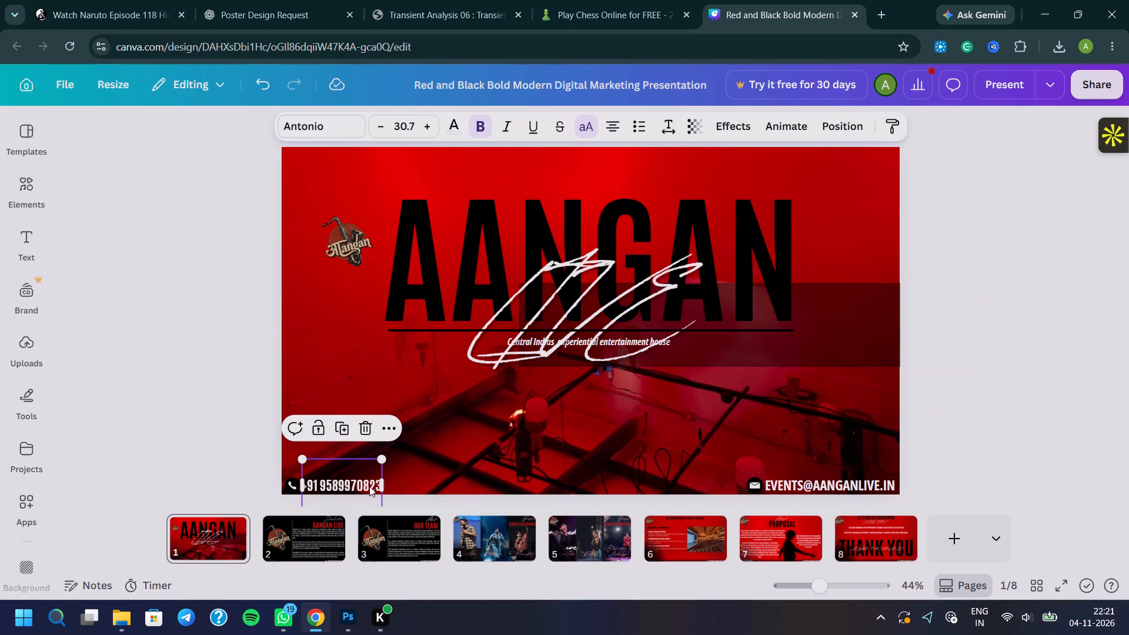
pyautogui.moveTo(369, 482); pyautogui.dragTo(375, 474)
pyautogui.click(366, 480)
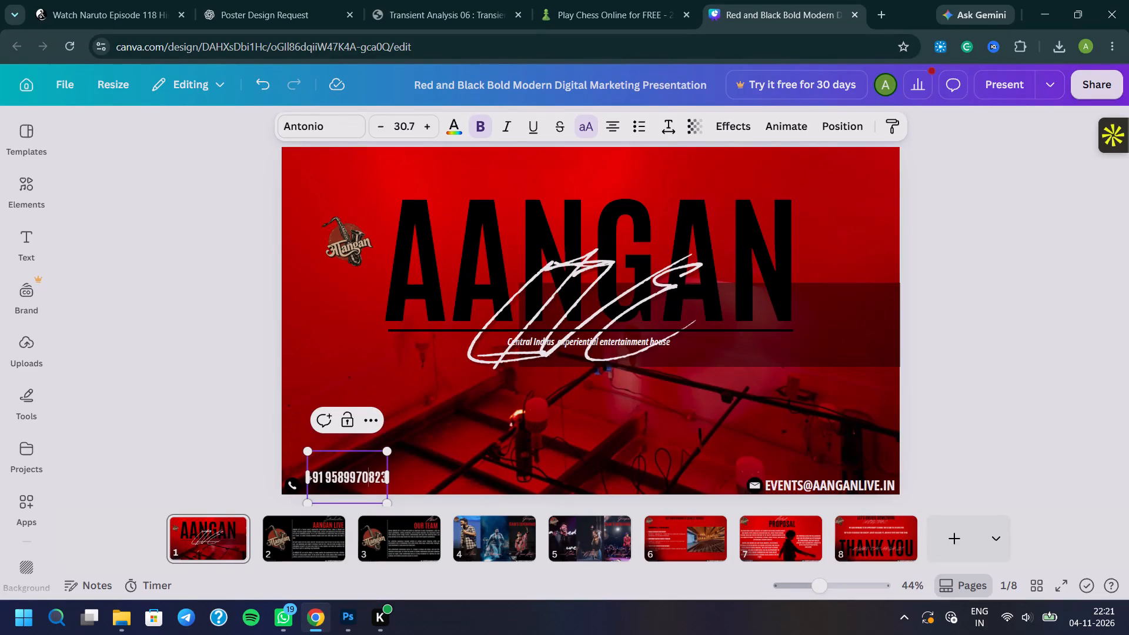
pyautogui.click(369, 475)
pyautogui.click(395, 470)
pyautogui.click(338, 484)
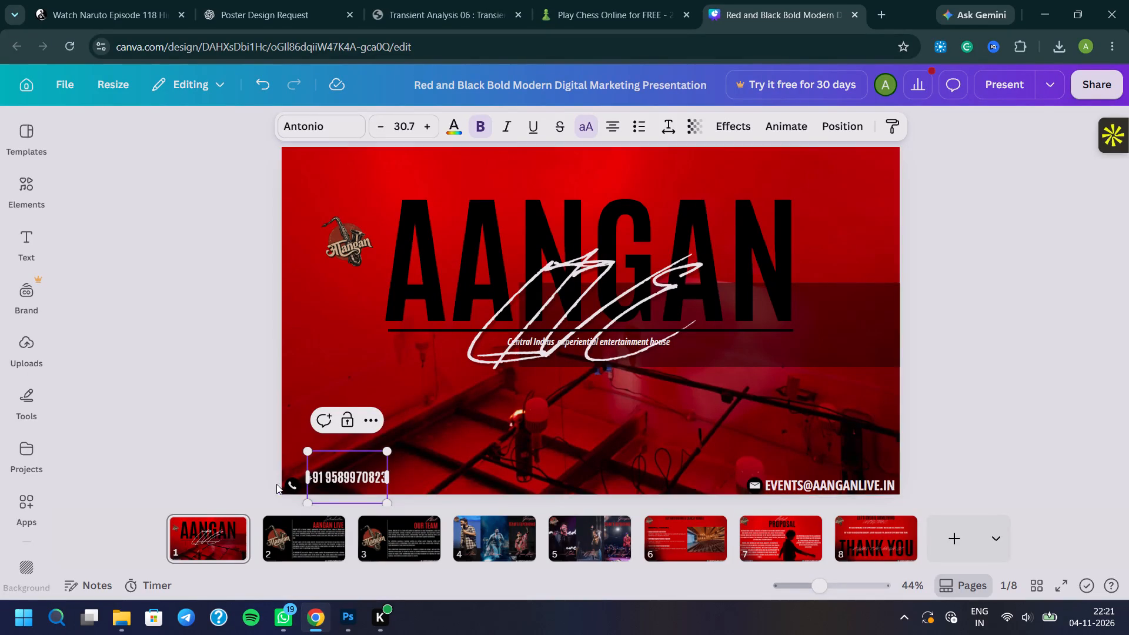
# Enlarge the phone icon beside the phone number slightly.
pyautogui.click(288, 480)
pyautogui.moveTo(288, 480); pyautogui.dragTo(317, 442)
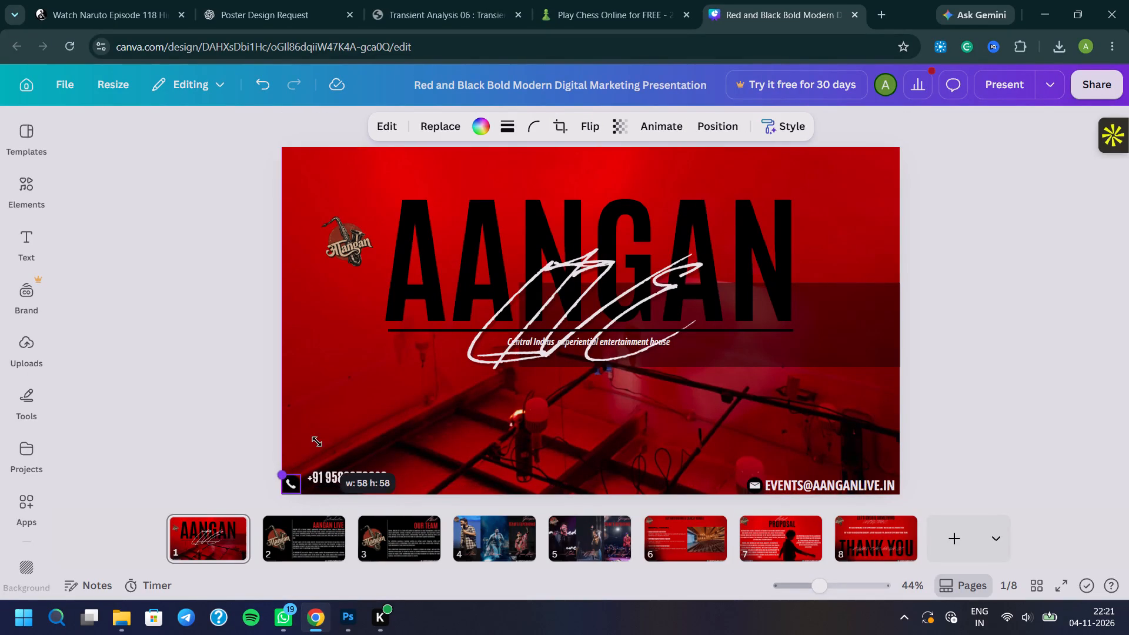
pyautogui.moveTo(317, 442); pyautogui.dragTo(330, 425)
pyautogui.click(380, 445)
# Group the phone icon and the phone number text together.
pyautogui.moveTo(402, 453); pyautogui.dragTo(329, 486)
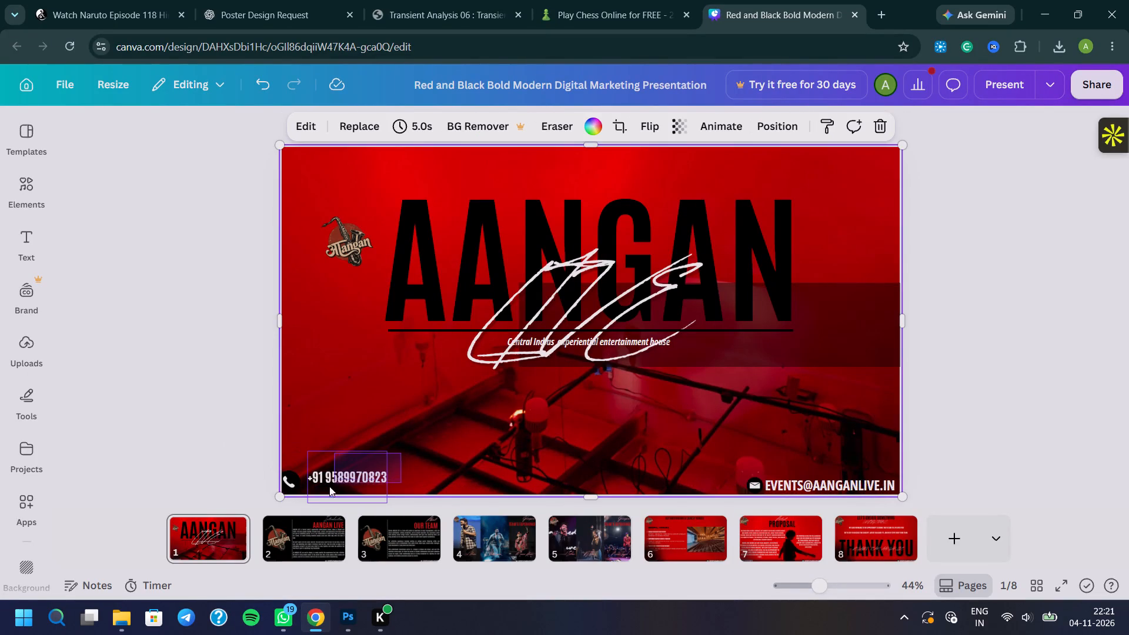
pyautogui.moveTo(329, 486); pyautogui.dragTo(275, 489)
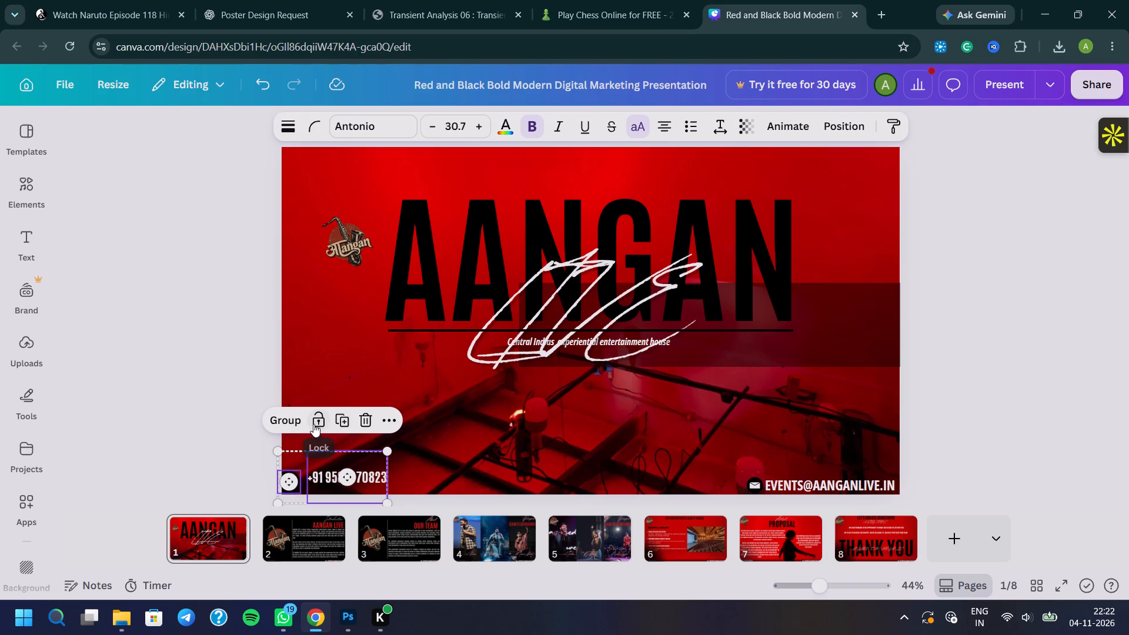
pyautogui.click(302, 423)
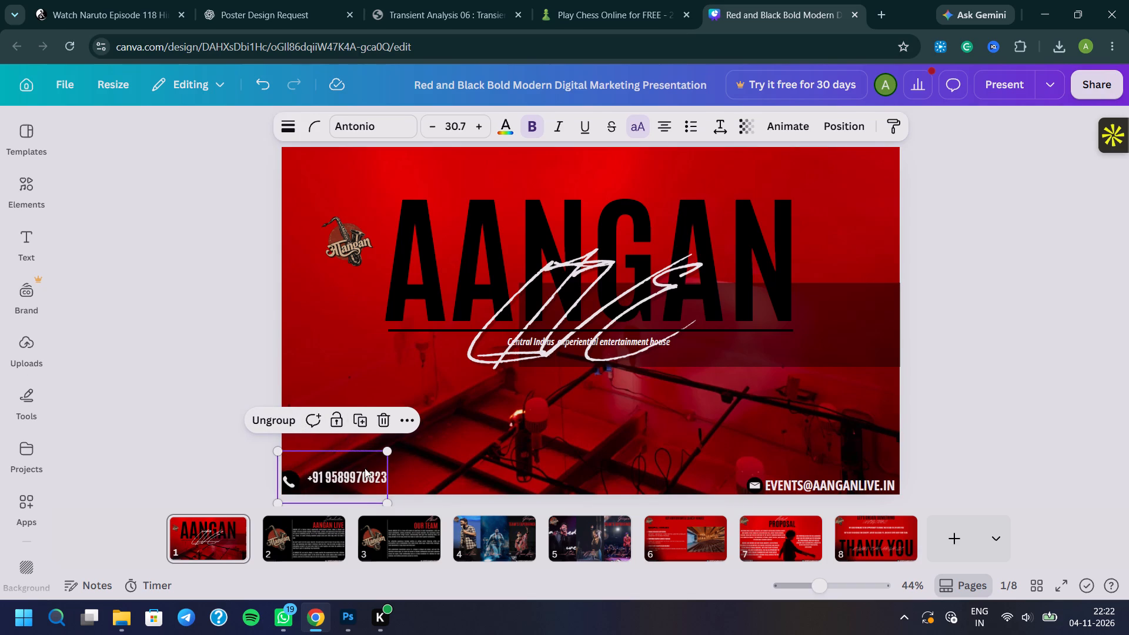
# Download only the grouped phone icon and number as a high-quality PNG and save the file.
pyautogui.rightClick(355, 463)
pyautogui.click(326, 482)
pyautogui.doubleClick(363, 470)
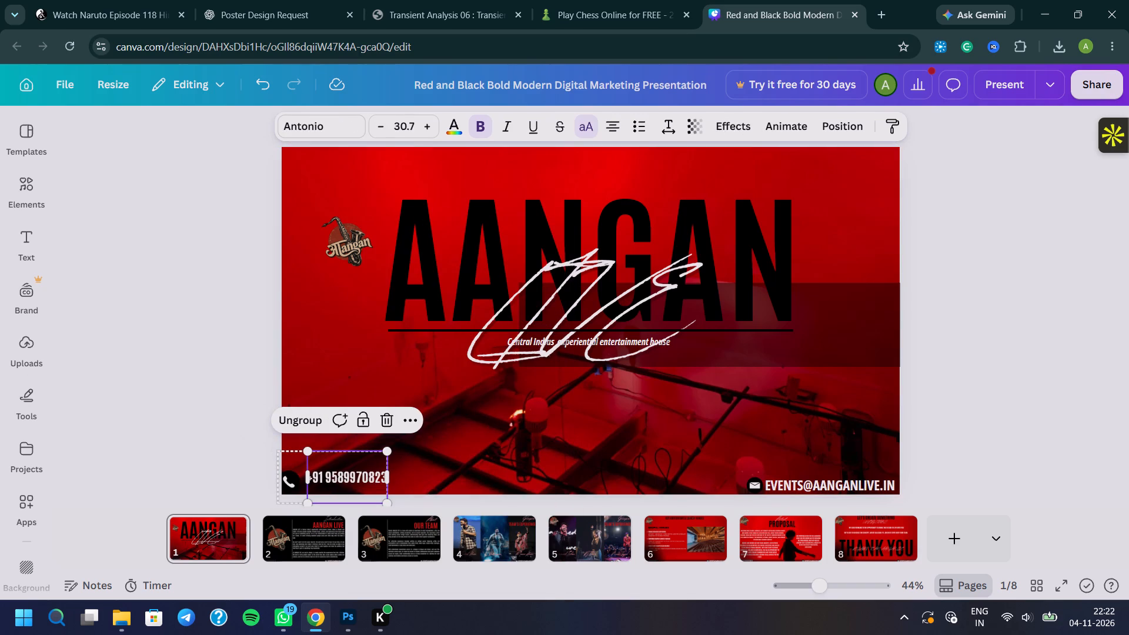
pyautogui.click(417, 447)
pyautogui.click(316, 462)
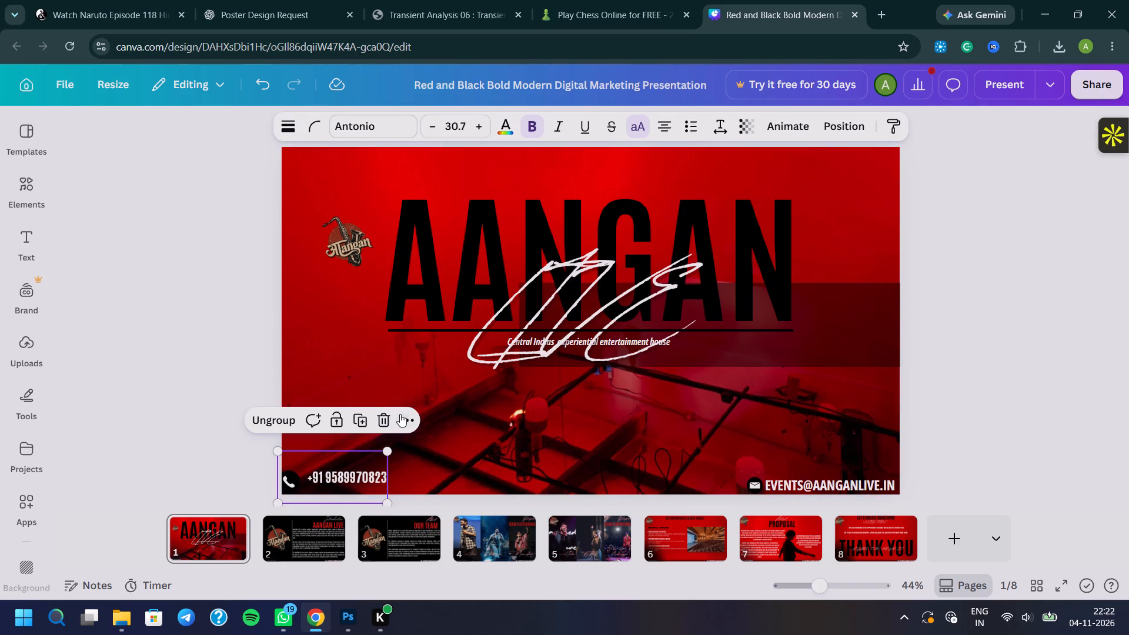
pyautogui.click(400, 414)
pyautogui.scroll(-4, 466, 322)
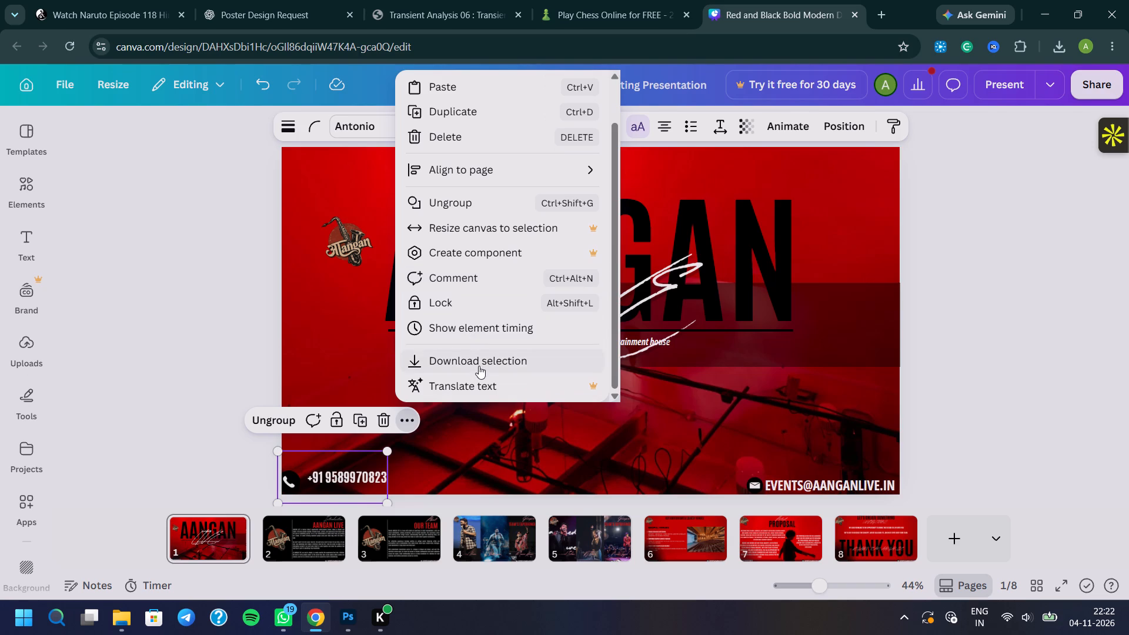
pyautogui.click(479, 366)
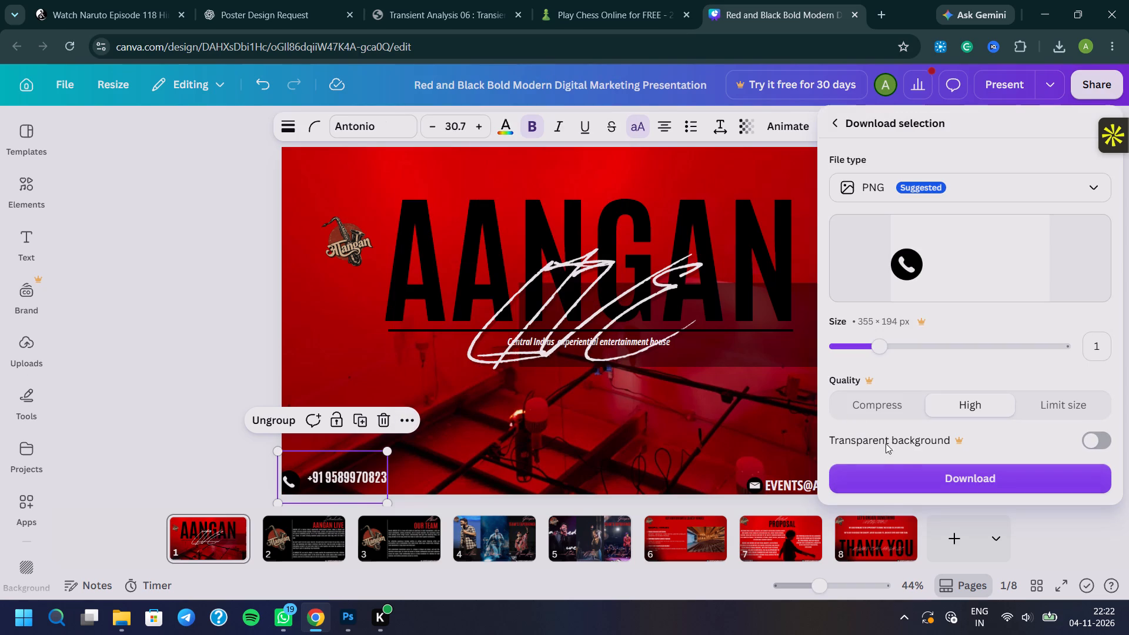
pyautogui.click(905, 477)
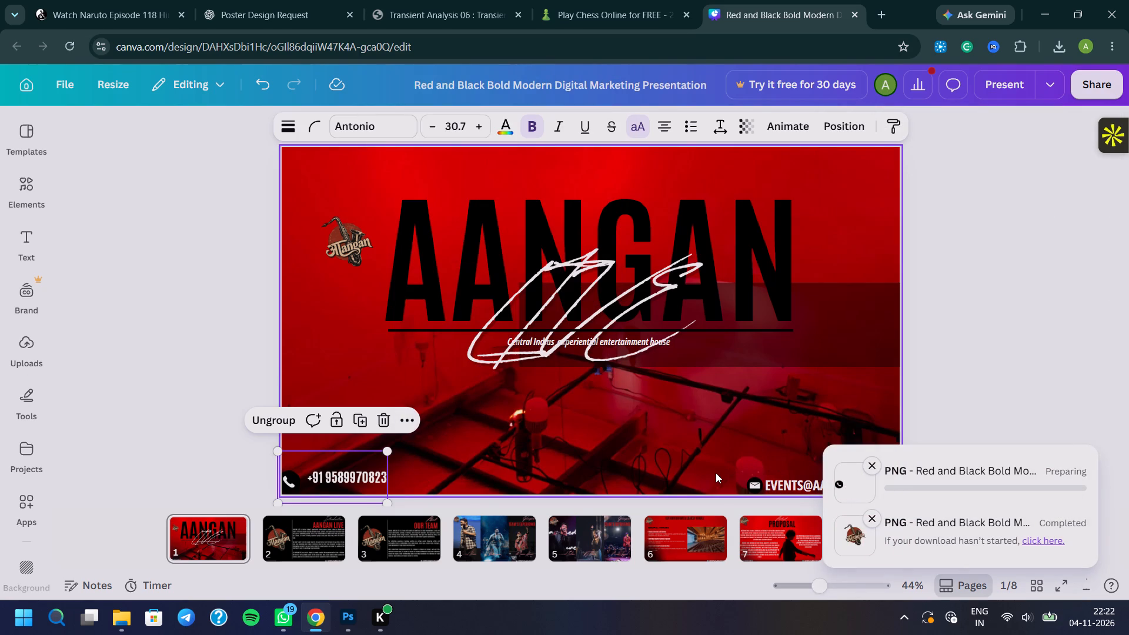
pyautogui.click(344, 608)
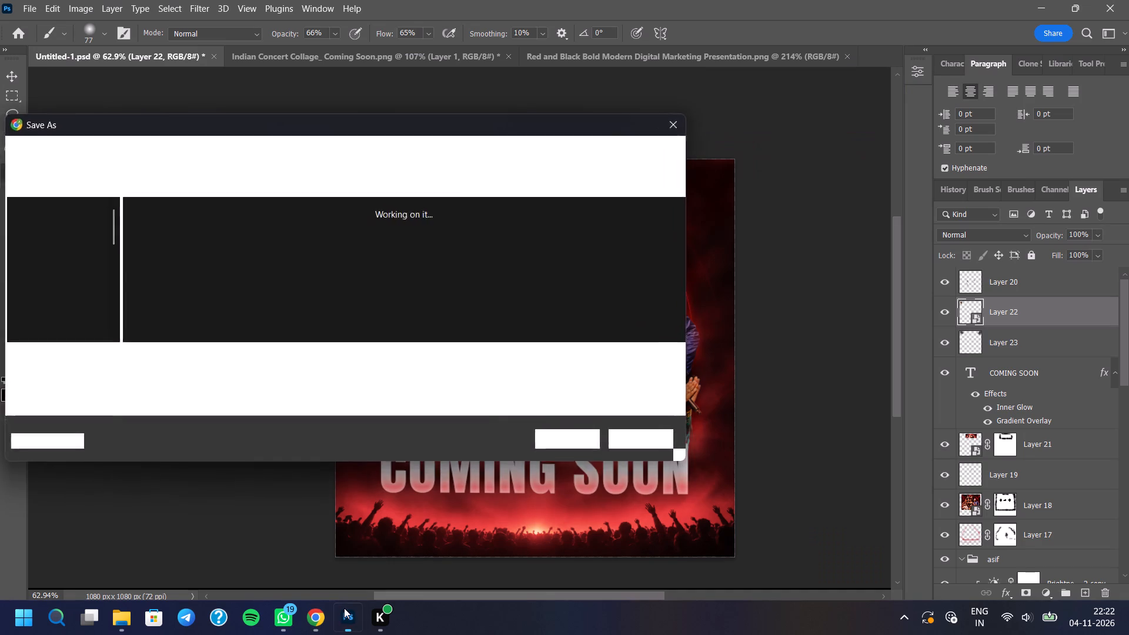
pyautogui.click(344, 608)
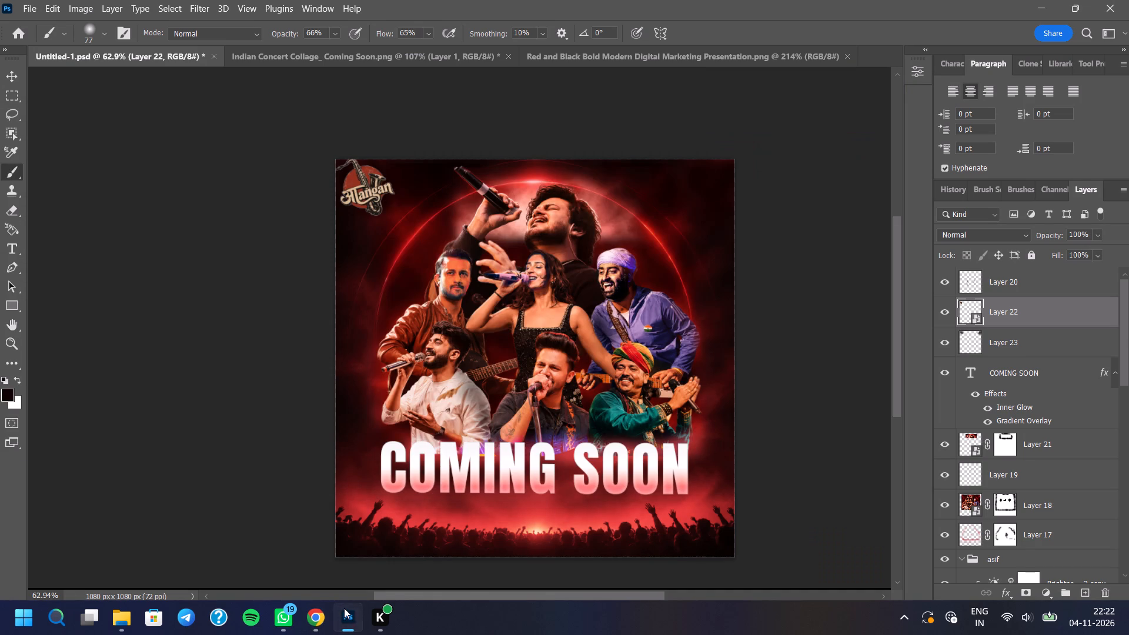
pyautogui.click(542, 440)
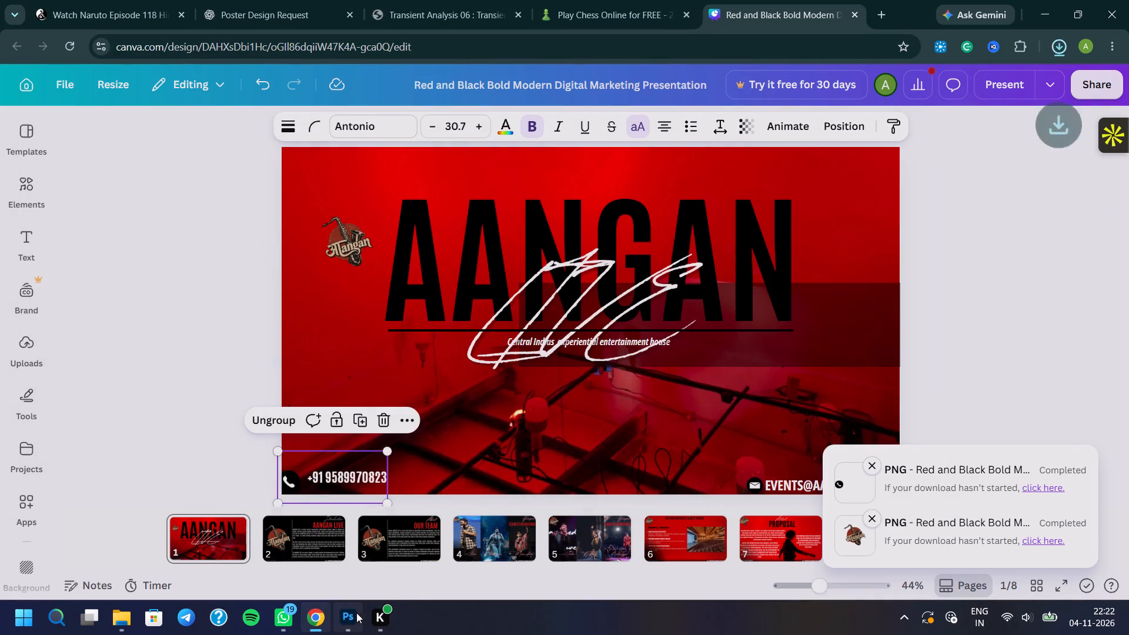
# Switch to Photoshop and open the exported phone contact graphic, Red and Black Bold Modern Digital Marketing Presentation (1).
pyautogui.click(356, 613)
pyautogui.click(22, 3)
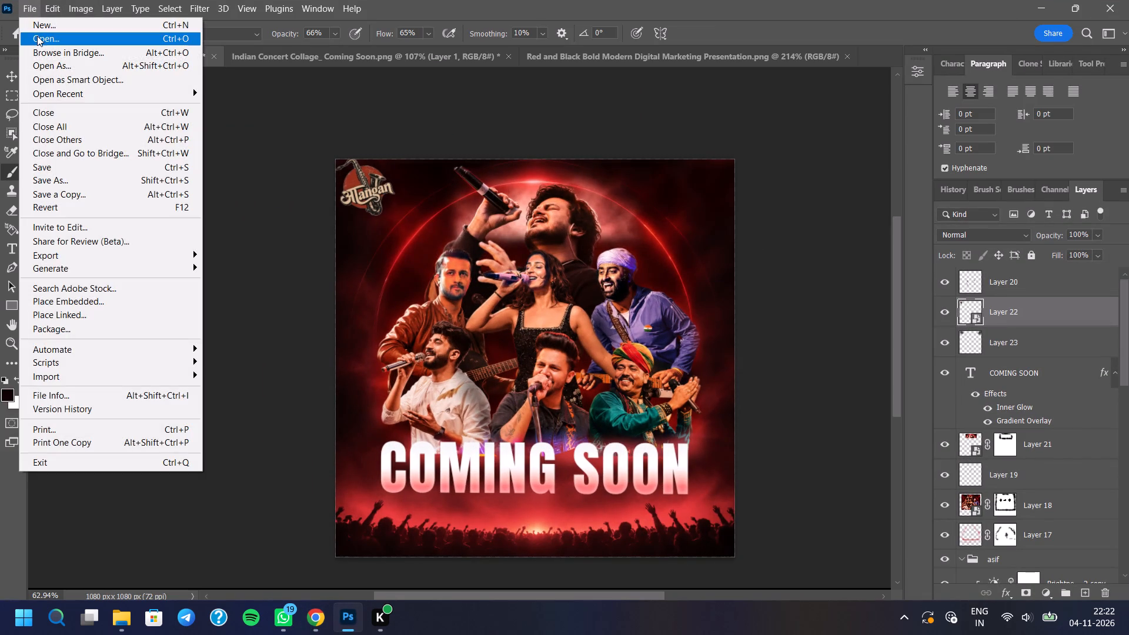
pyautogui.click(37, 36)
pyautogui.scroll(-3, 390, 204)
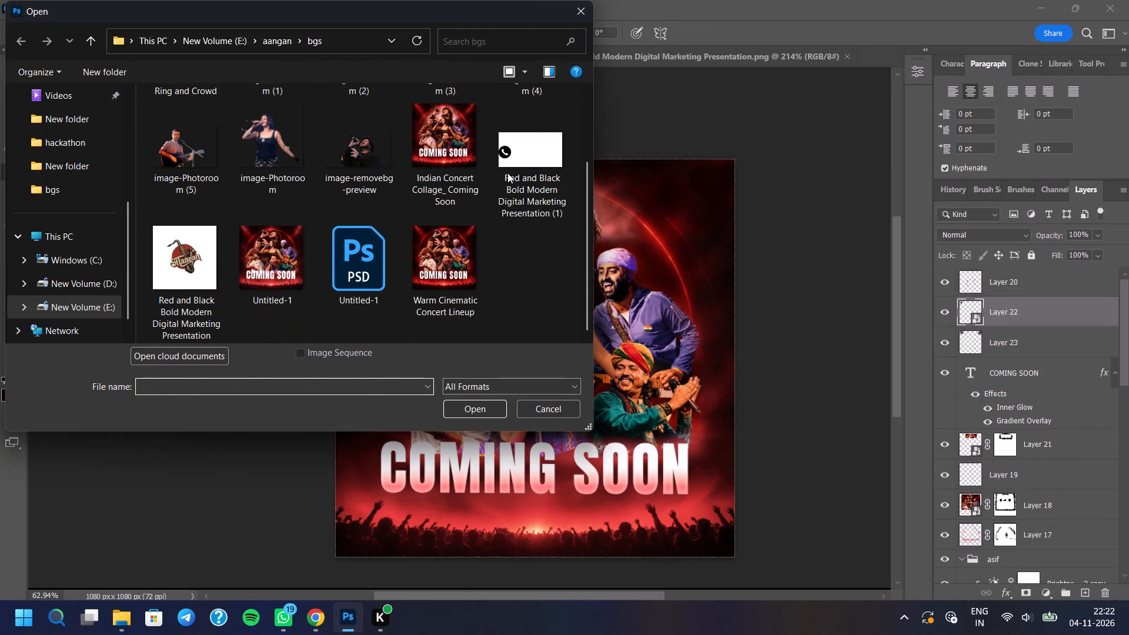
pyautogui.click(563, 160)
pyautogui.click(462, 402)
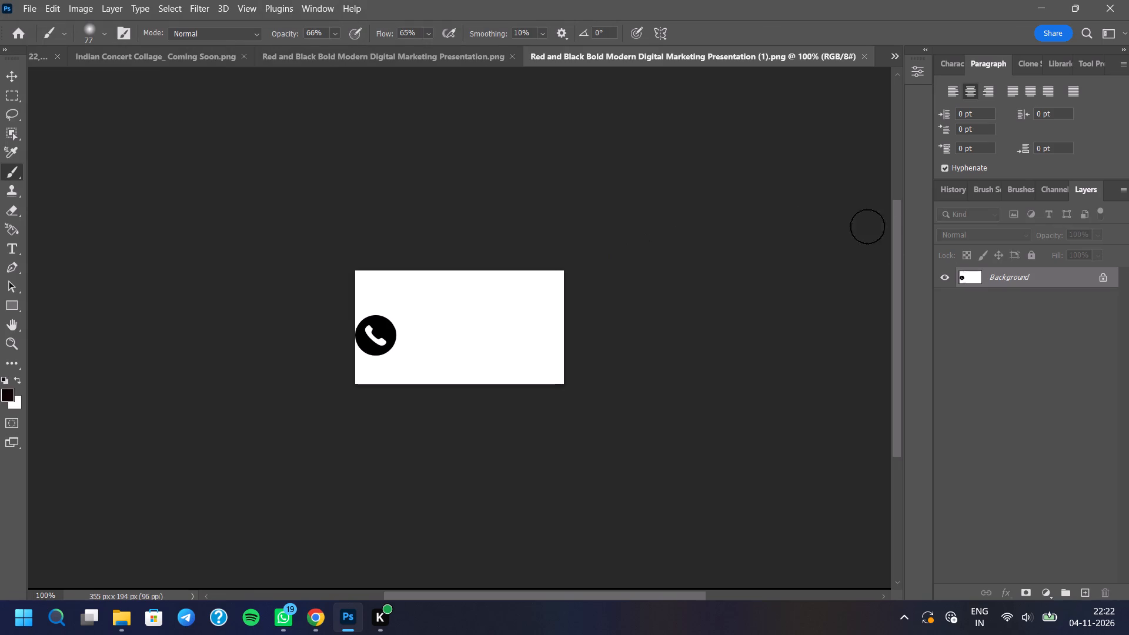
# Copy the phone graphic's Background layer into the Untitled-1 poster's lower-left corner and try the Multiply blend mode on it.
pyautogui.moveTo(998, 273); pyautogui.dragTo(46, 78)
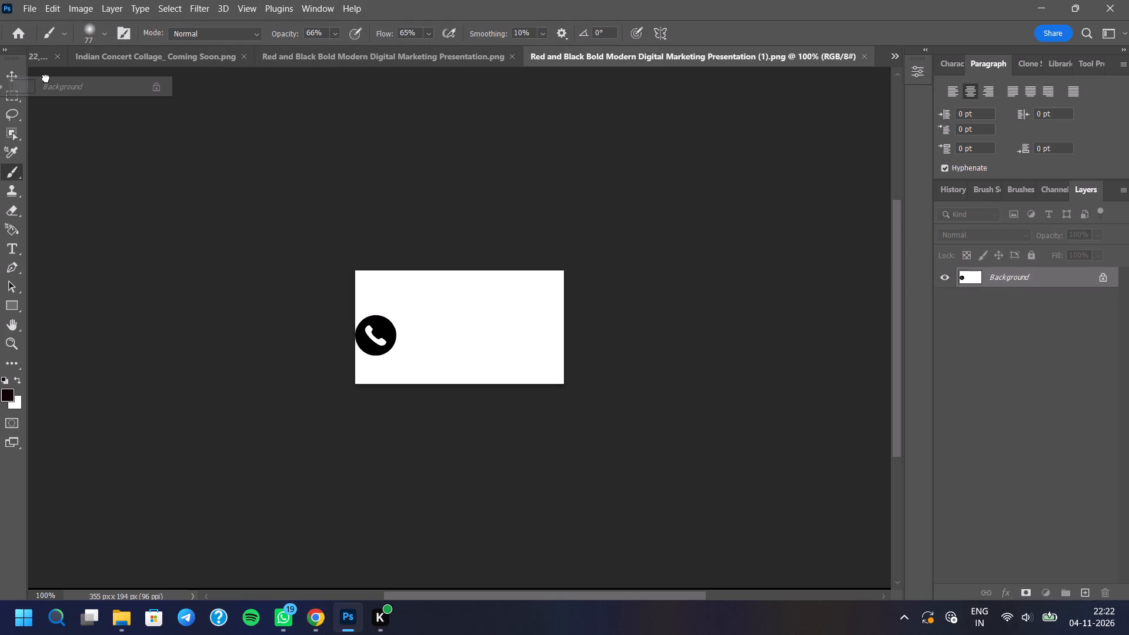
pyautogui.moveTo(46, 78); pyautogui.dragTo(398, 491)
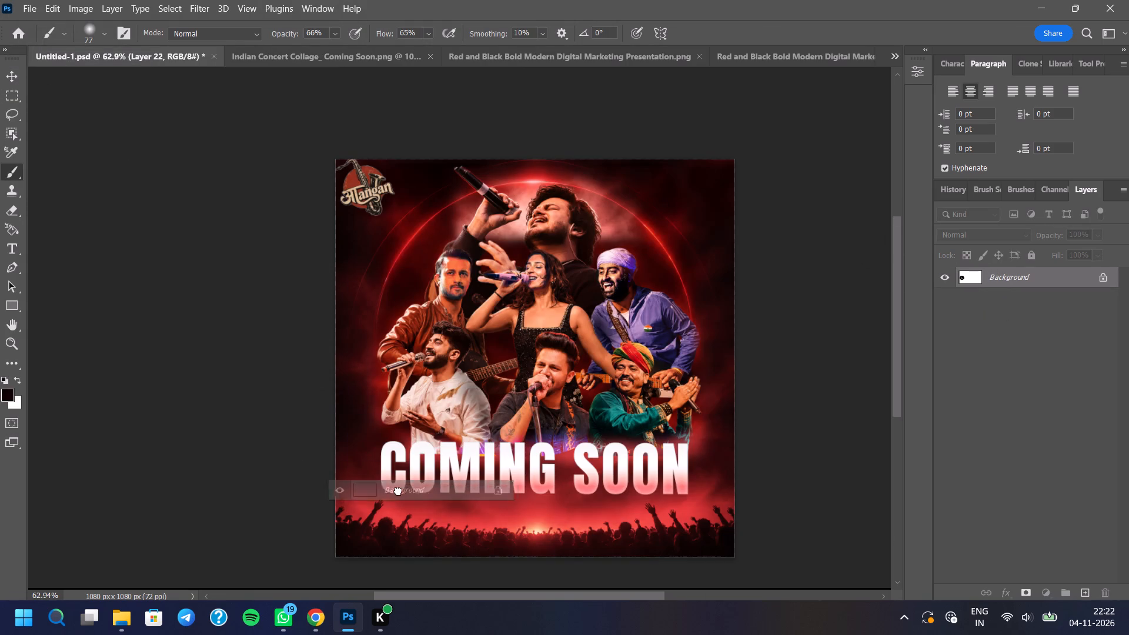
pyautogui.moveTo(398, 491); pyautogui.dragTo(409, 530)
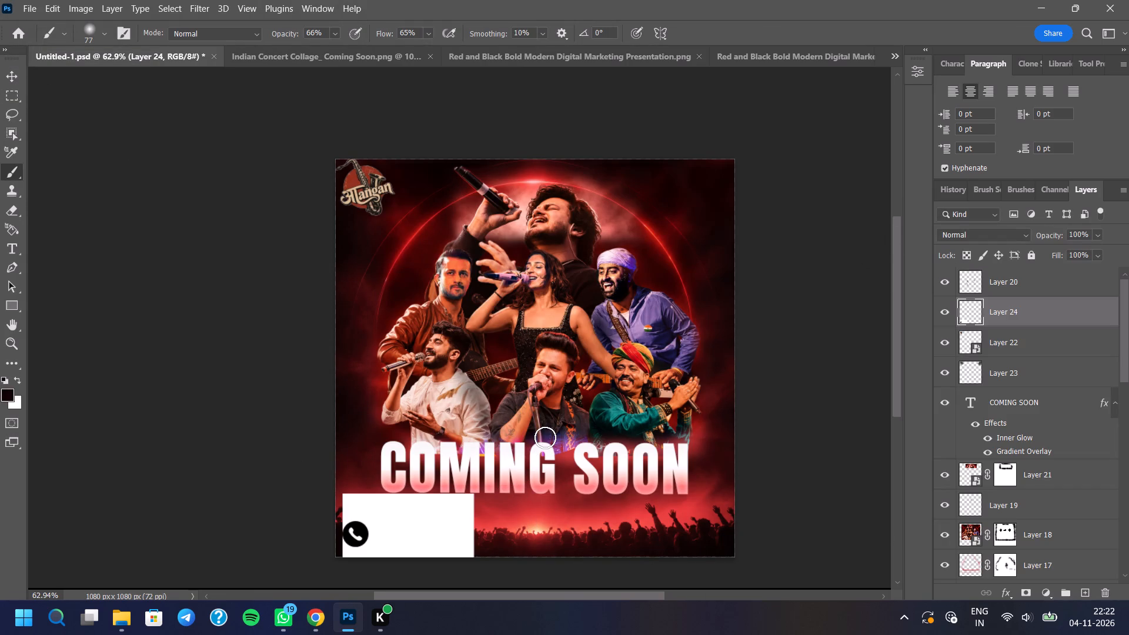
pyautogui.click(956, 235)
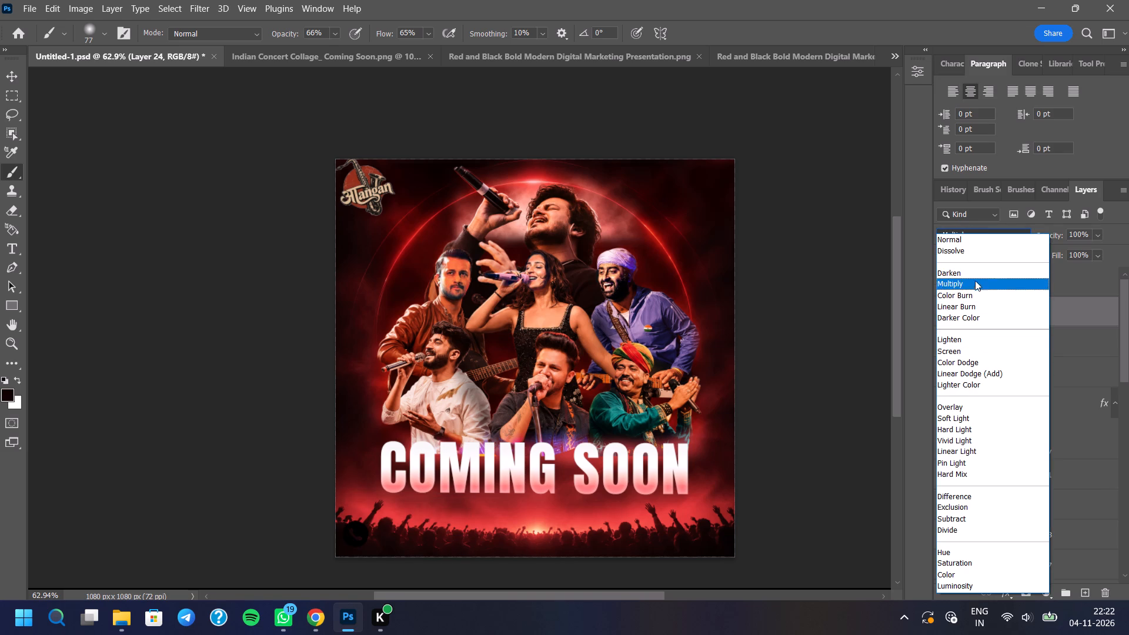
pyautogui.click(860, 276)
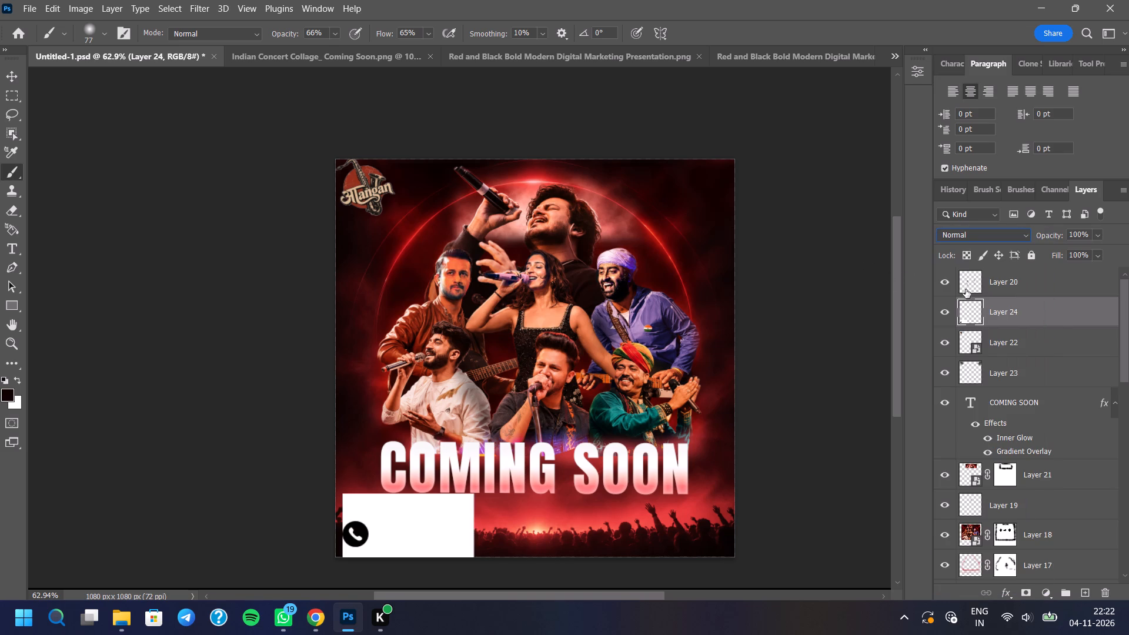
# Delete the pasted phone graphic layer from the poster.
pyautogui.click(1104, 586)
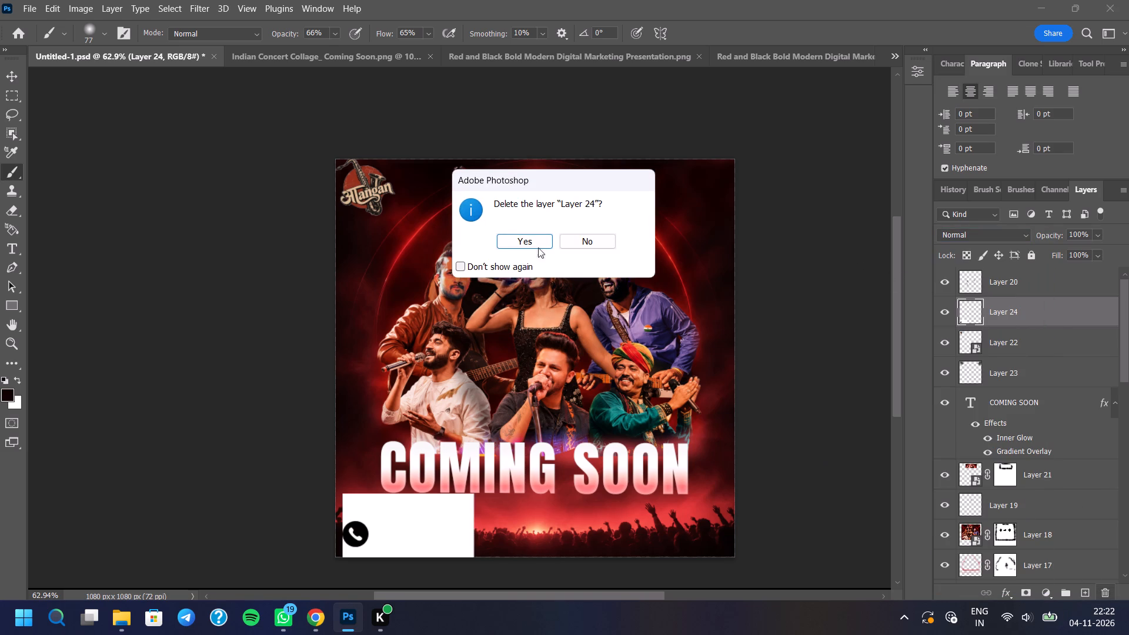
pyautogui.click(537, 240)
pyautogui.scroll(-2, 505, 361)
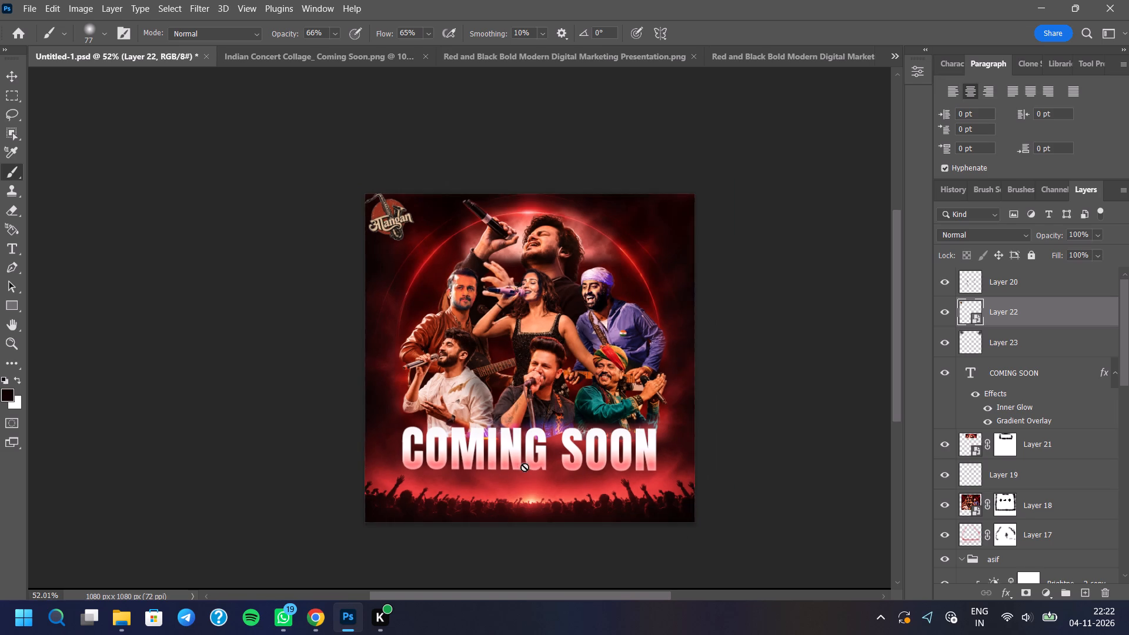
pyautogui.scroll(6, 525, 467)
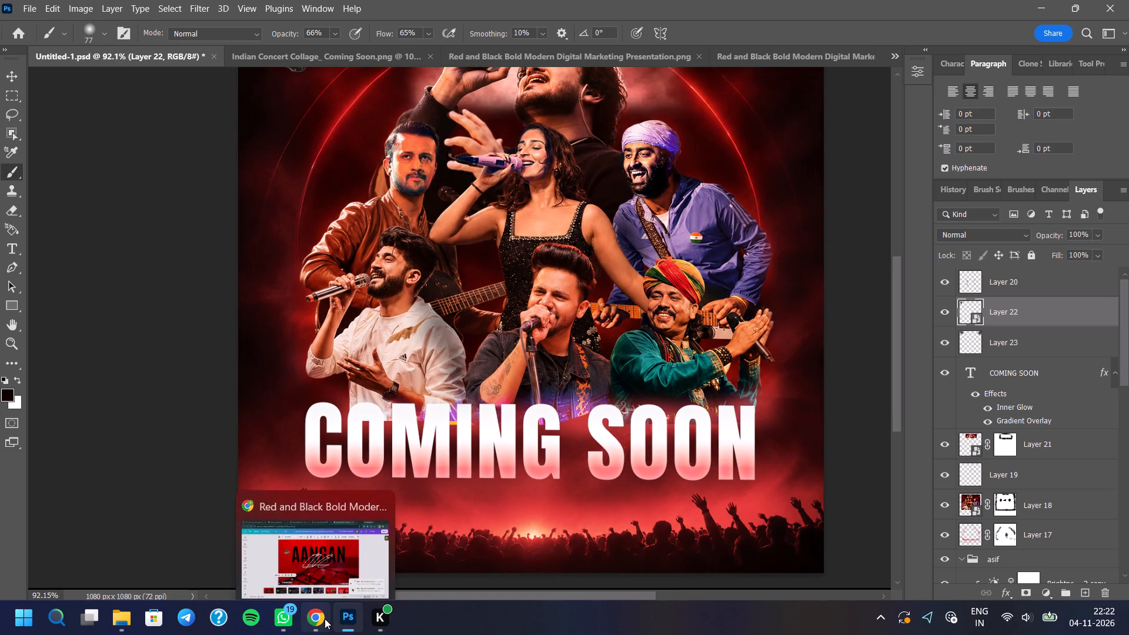
# Switch to the Canva design in Chrome and ungroup the phone icon and number.
pyautogui.click(325, 619)
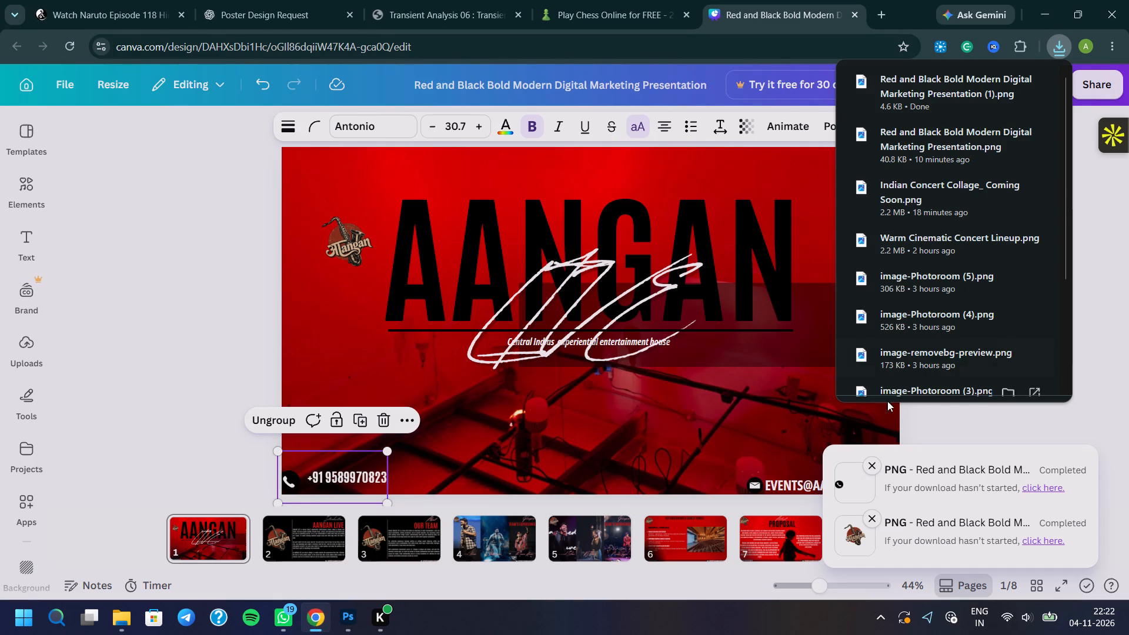
pyautogui.click(1088, 331)
pyautogui.click(328, 464)
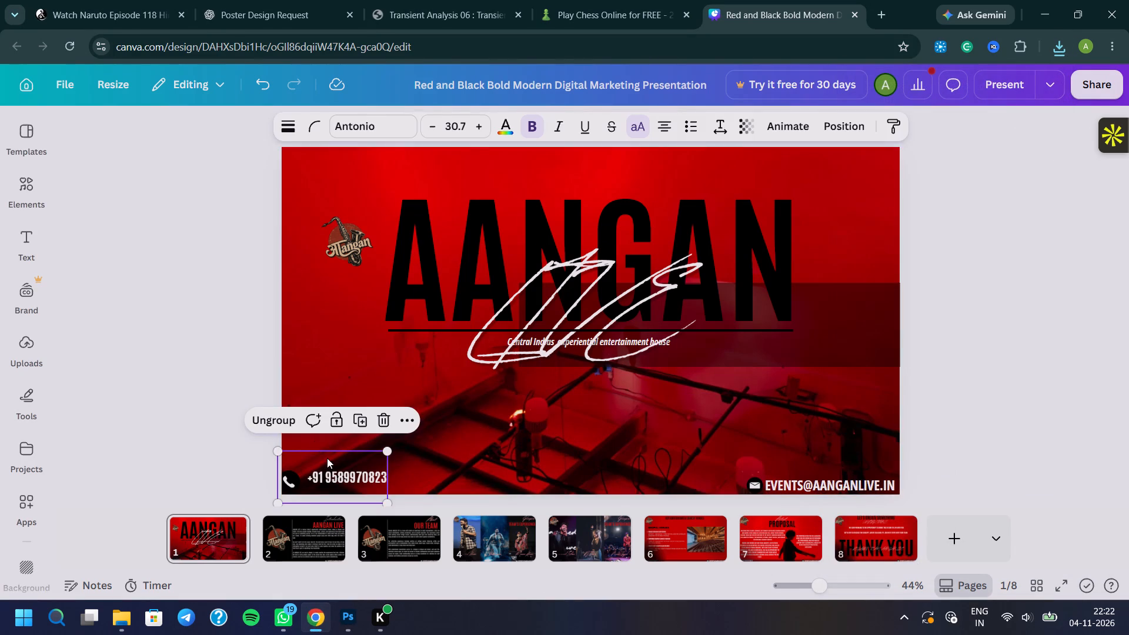
pyautogui.click(292, 418)
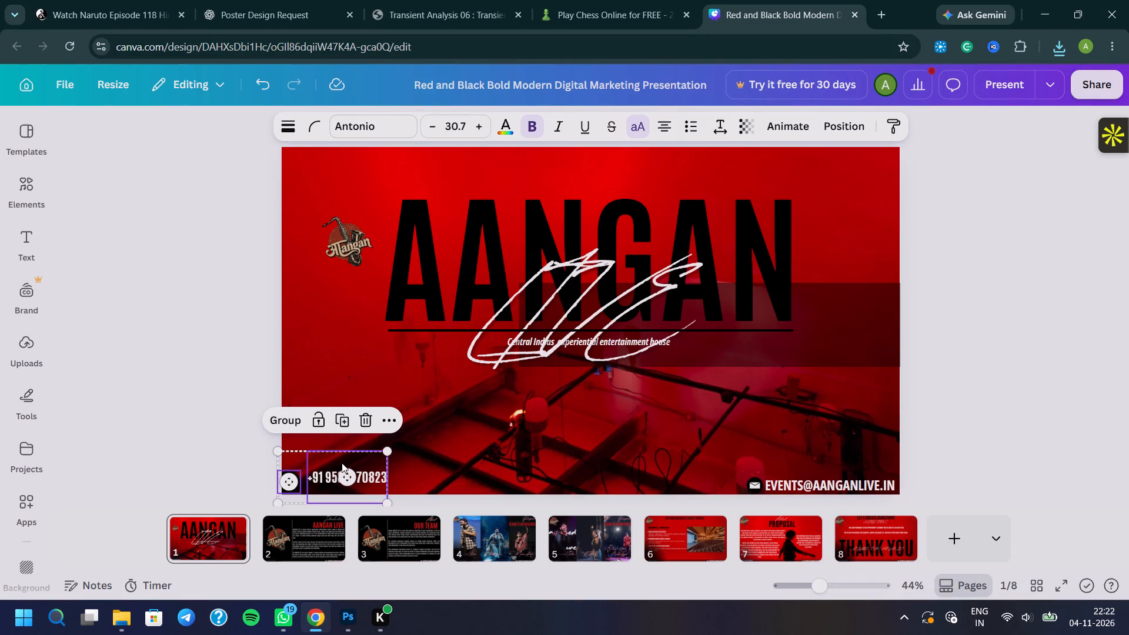
# Move the phone icon and number together up and inward, away from the slide's lower-left corner.
pyautogui.moveTo(342, 463); pyautogui.dragTo(396, 453)
pyautogui.click(342, 466)
pyautogui.moveTo(342, 473); pyautogui.dragTo(321, 442)
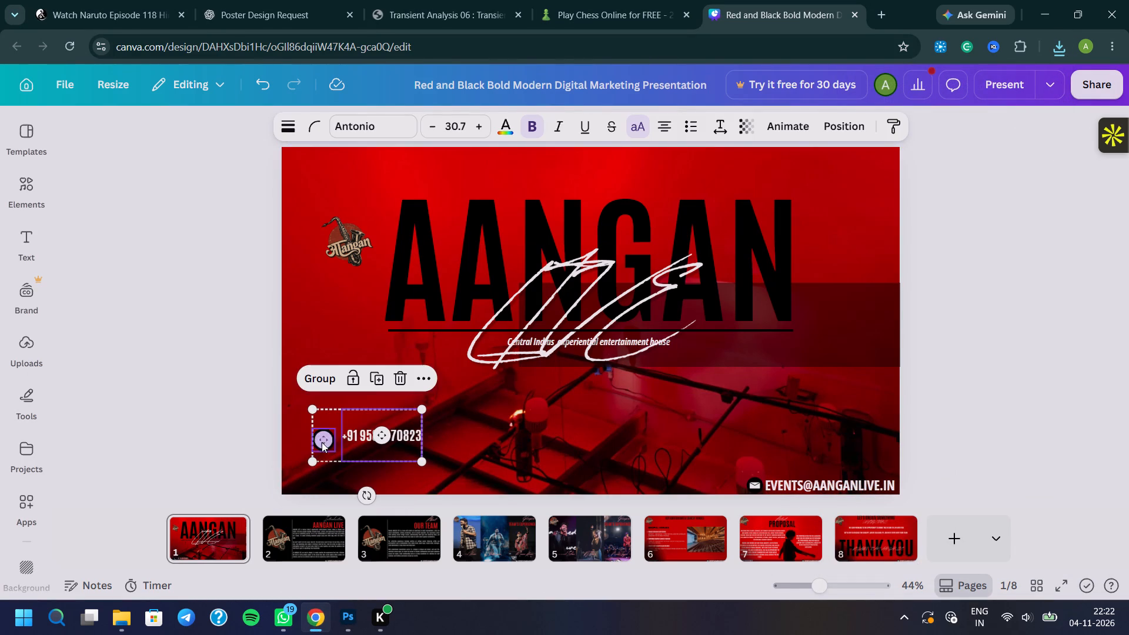
pyautogui.scroll(8, 326, 429)
# Download only the phone icon as a high-quality PNG and save it in the bgs folder.
pyautogui.click(472, 409)
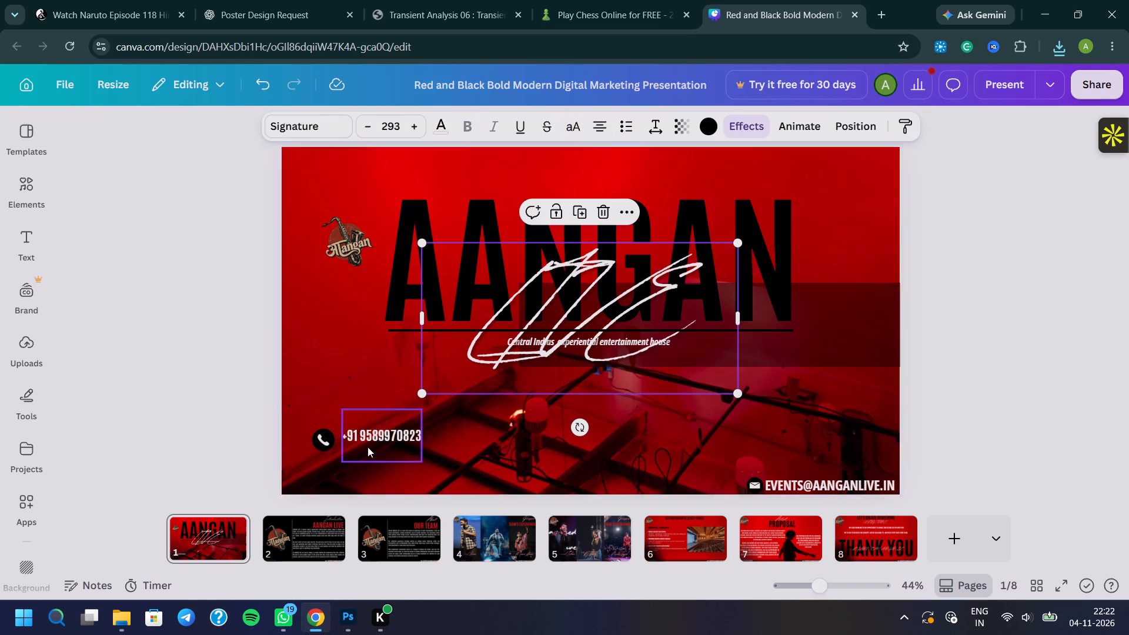
pyautogui.click(310, 434)
pyautogui.click(326, 435)
pyautogui.click(368, 399)
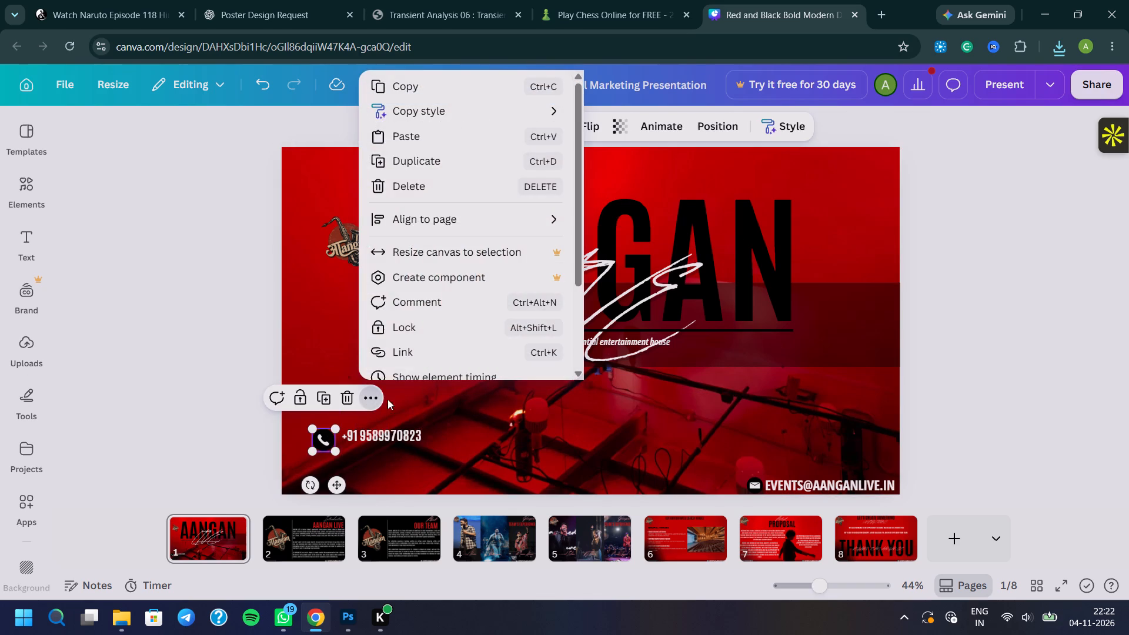
pyautogui.scroll(-4, 407, 359)
pyautogui.click(442, 315)
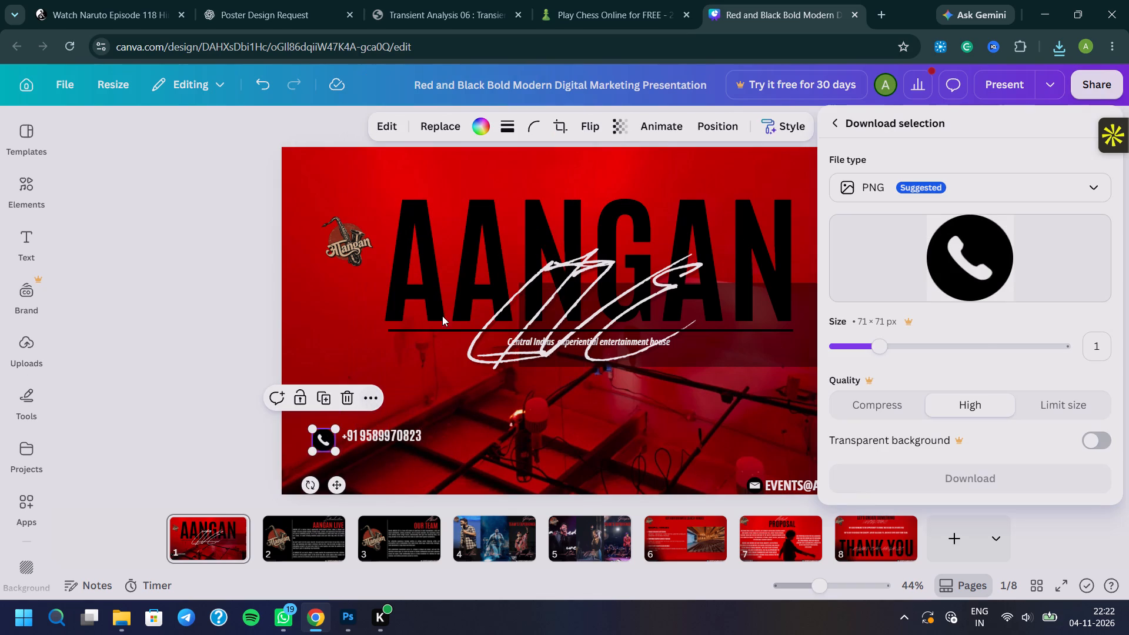
pyautogui.click(913, 477)
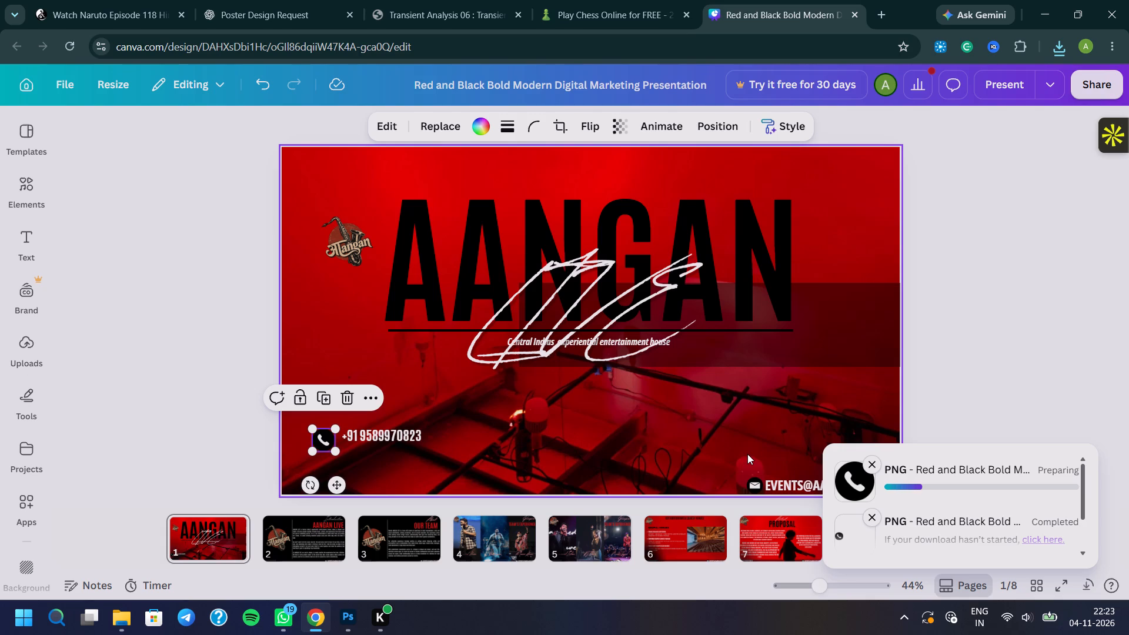
pyautogui.click(595, 435)
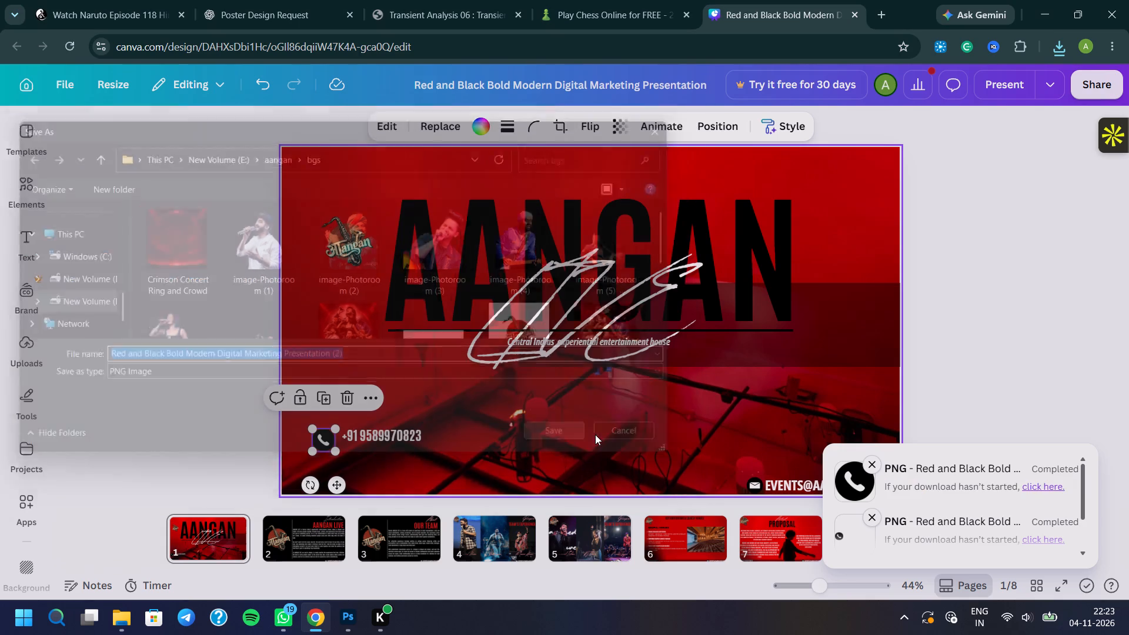
# Place the downloaded phone icon in the Photoshop poster's lower-left corner, scaled to about 78%.
pyautogui.moveTo(944, 85); pyautogui.dragTo(341, 614)
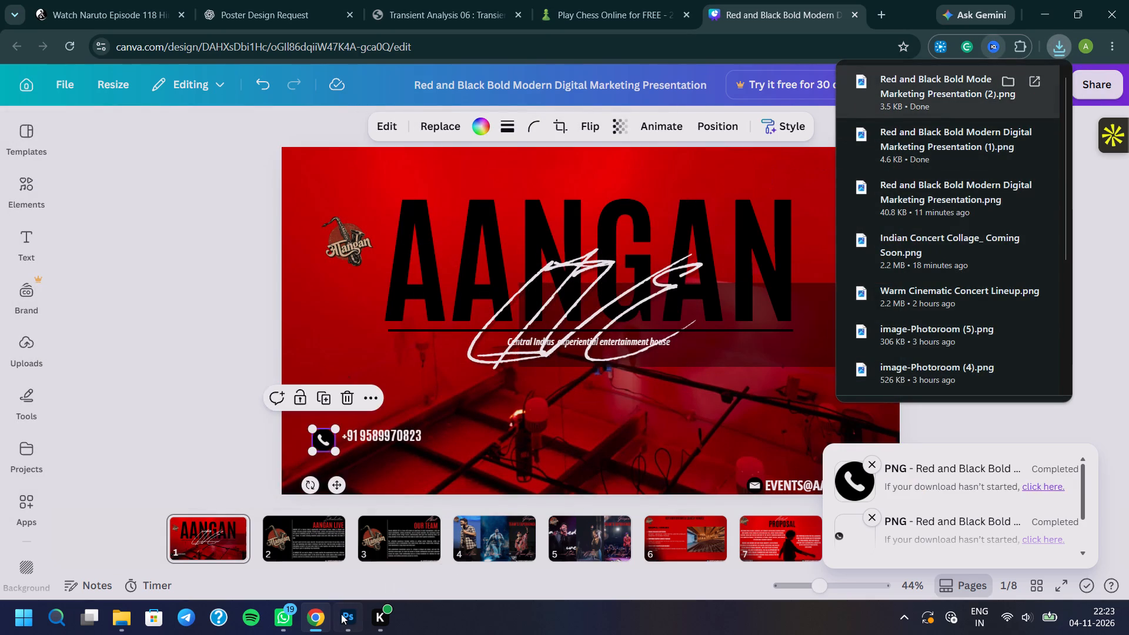
pyautogui.moveTo(341, 614); pyautogui.dragTo(312, 542)
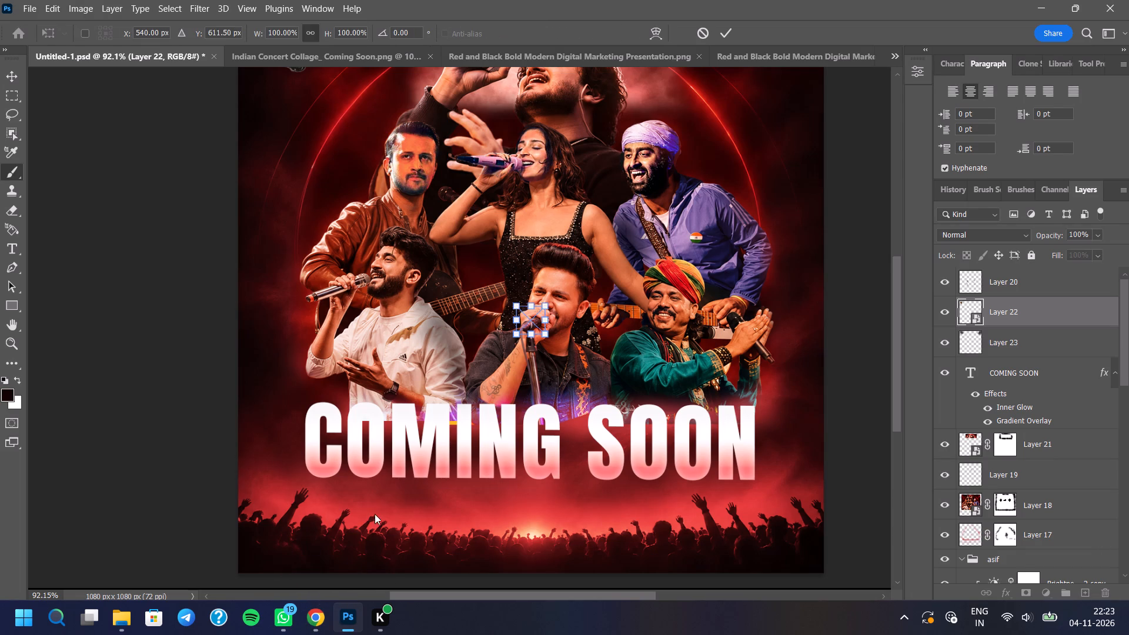
pyautogui.moveTo(533, 320); pyautogui.dragTo(304, 509)
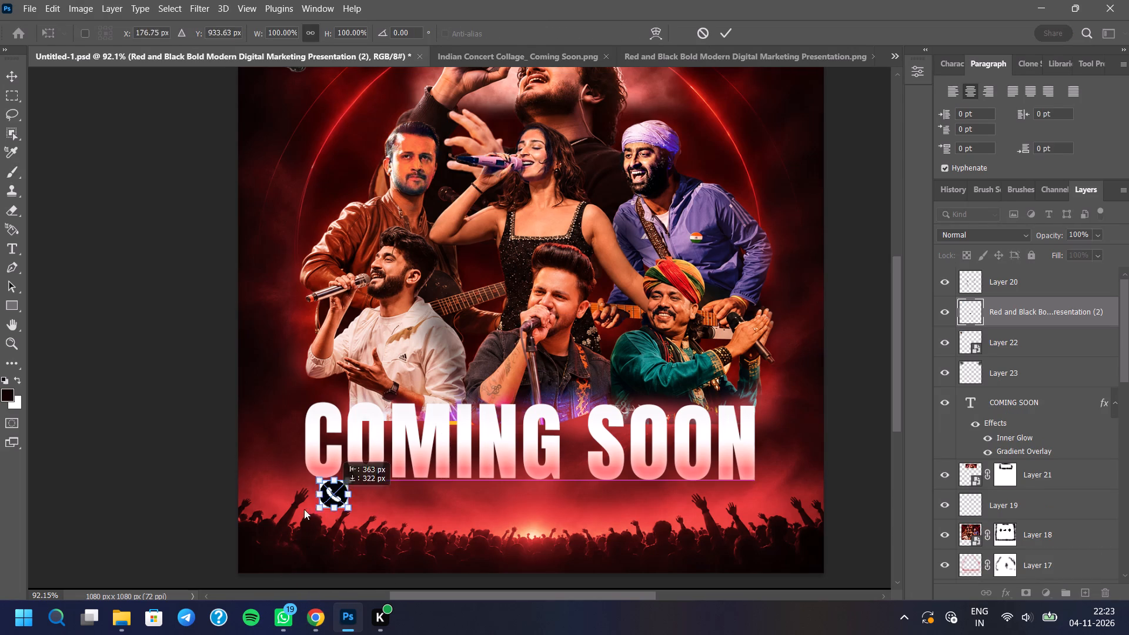
pyautogui.moveTo(304, 509); pyautogui.dragTo(274, 548)
pyautogui.moveTo(278, 534); pyautogui.dragTo(276, 540)
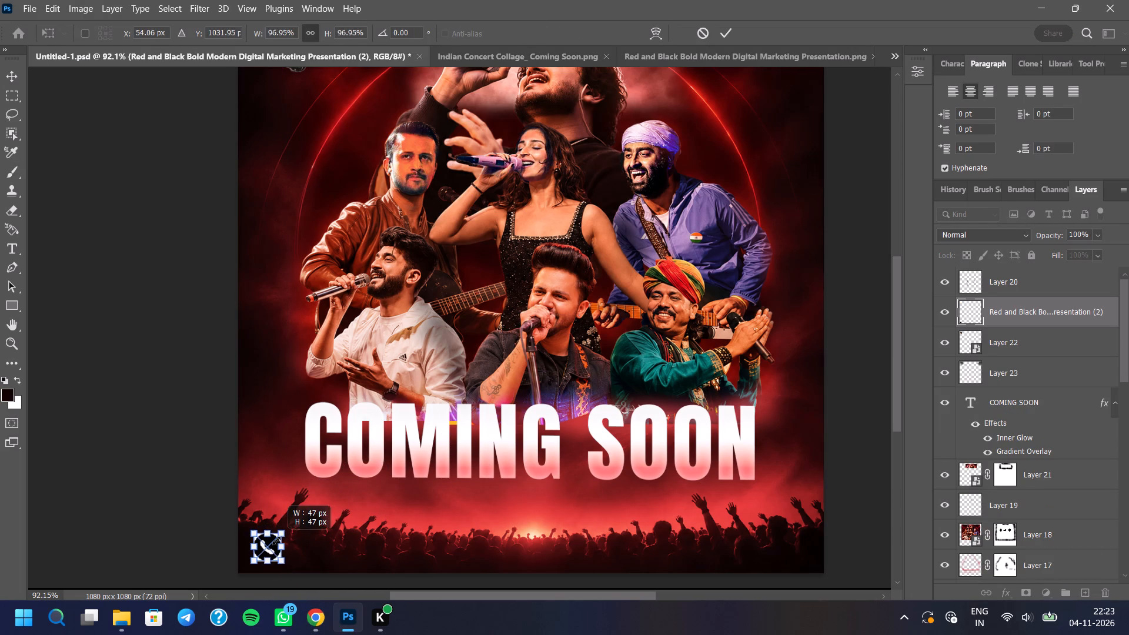
pyautogui.moveTo(276, 540); pyautogui.dragTo(273, 543)
pyautogui.click(733, 42)
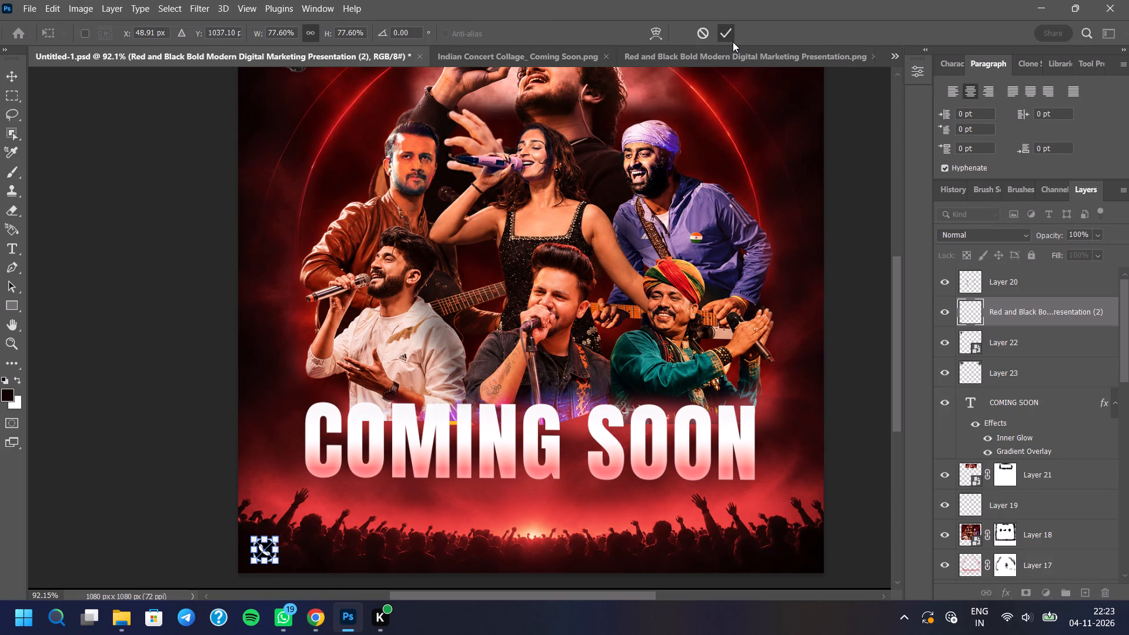
# Add a layer mask to the placed phone icon layer.
pyautogui.scroll(4, 320, 549)
pyautogui.scroll(-3, 284, 353)
pyautogui.scroll(4, 287, 433)
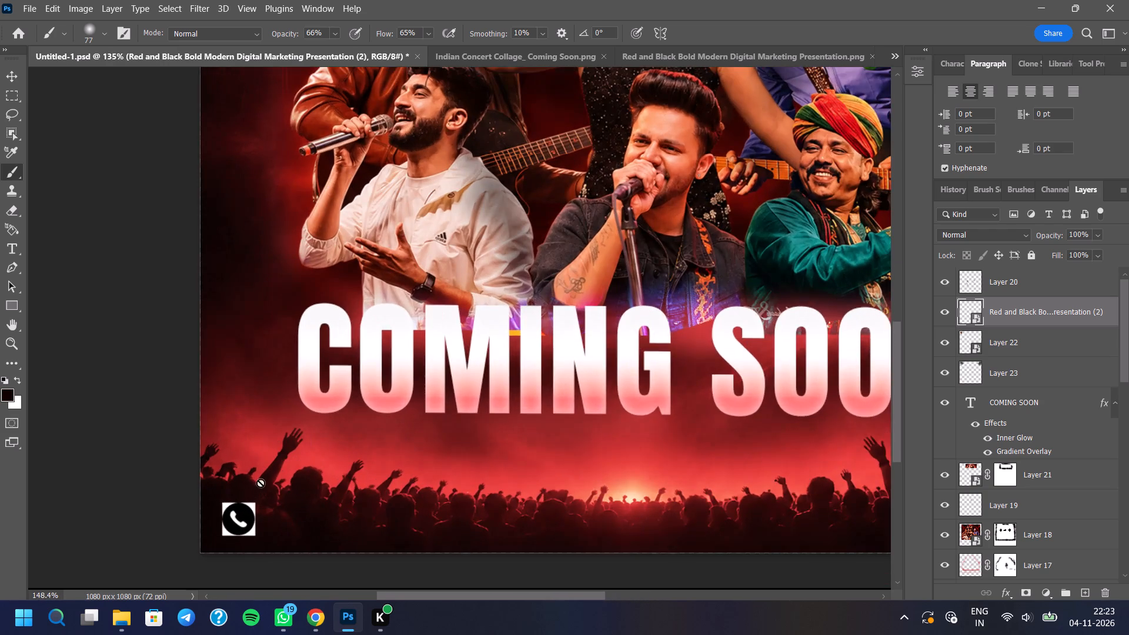
pyautogui.scroll(3, 244, 508)
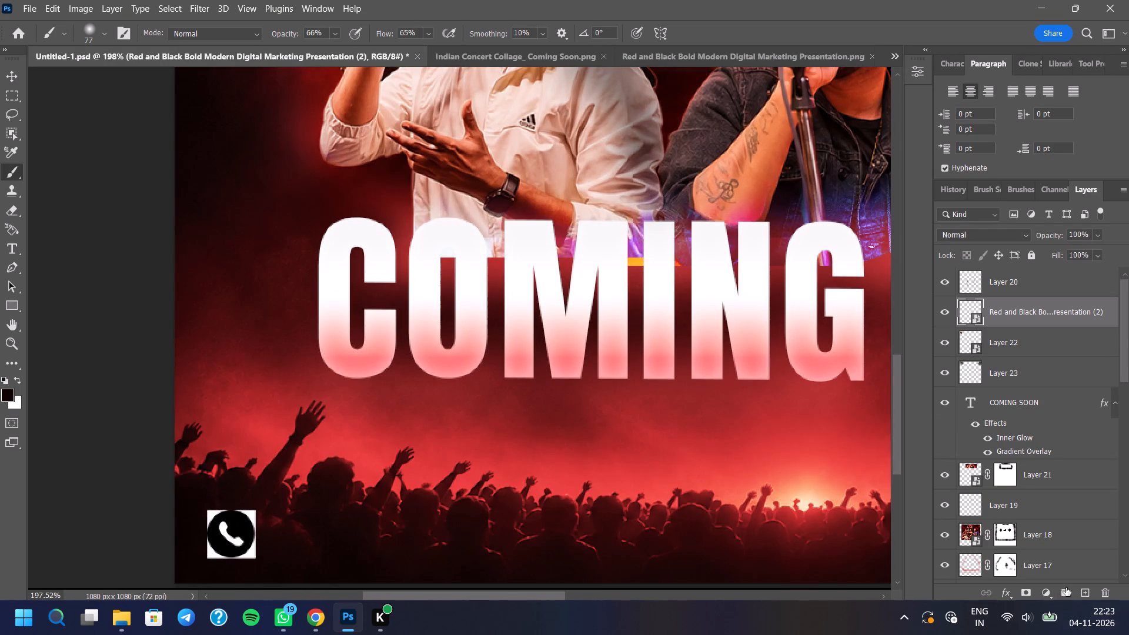
pyautogui.click(1034, 589)
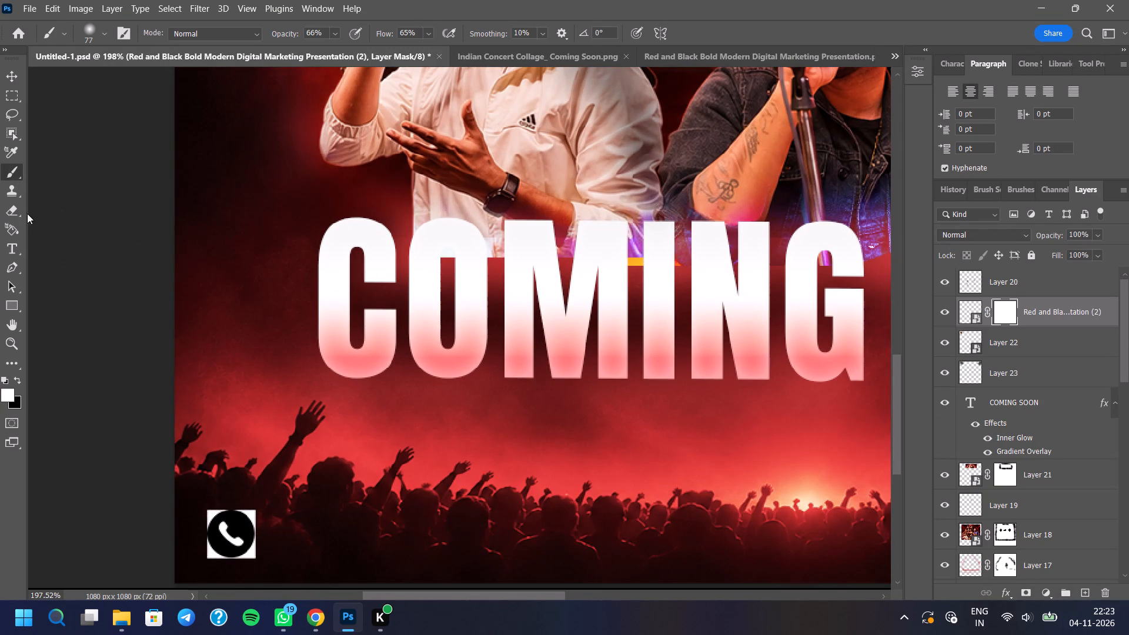
# On the mask, erase the white background at the phone icon's upper-right corner with a 62 px Hard Round Eraser.
pyautogui.click(19, 211)
pyautogui.rightClick(305, 355)
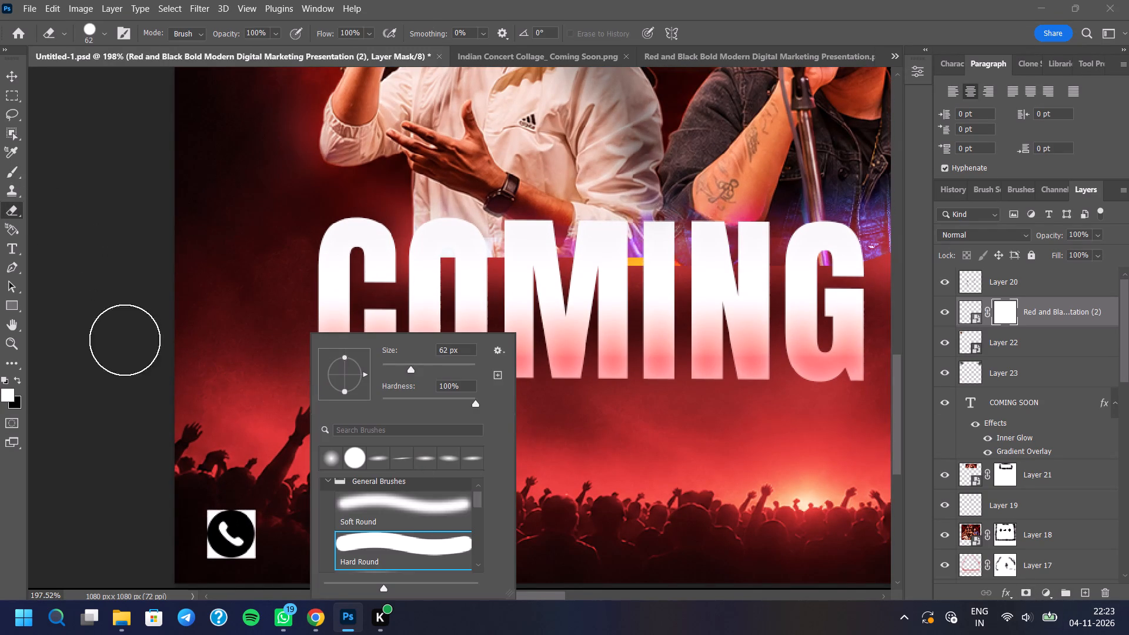
pyautogui.click(105, 336)
pyautogui.scroll(9, 278, 517)
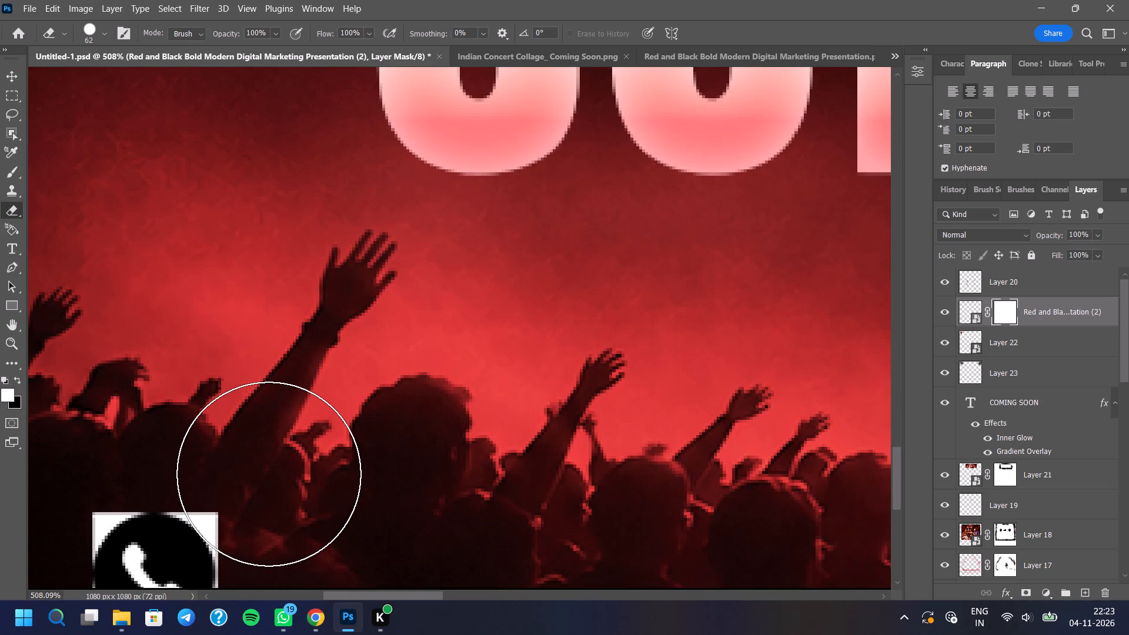
pyautogui.click(269, 474)
pyautogui.scroll(-5, 379, 332)
pyautogui.scroll(3, 382, 497)
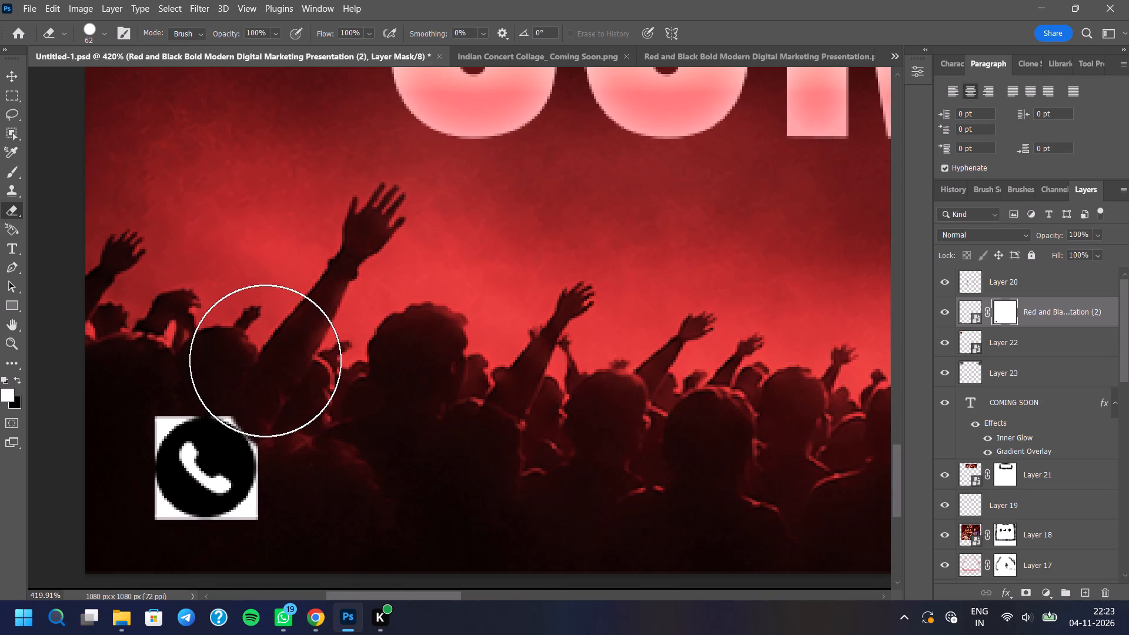
pyautogui.click(266, 359)
pyautogui.click(268, 370)
pyautogui.click(286, 387)
pyautogui.click(299, 406)
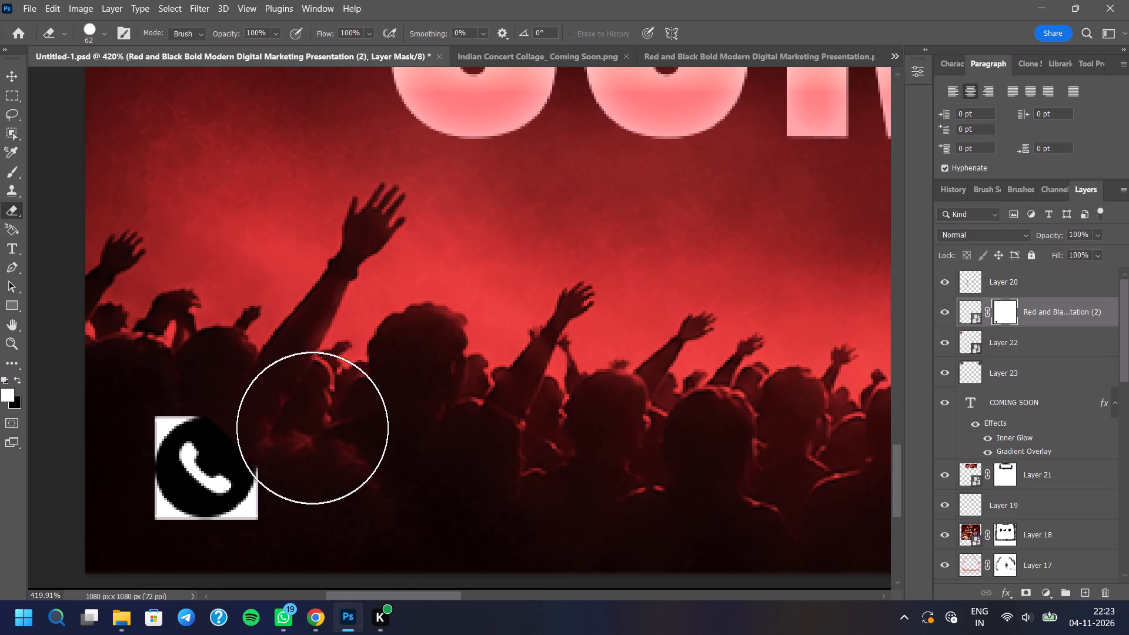
pyautogui.click(313, 430)
pyautogui.moveTo(313, 455); pyautogui.dragTo(315, 466)
# Erase the remaining white background at the phone icon's other three corners on its layer mask.
pyautogui.click(312, 537)
pyautogui.click(302, 549)
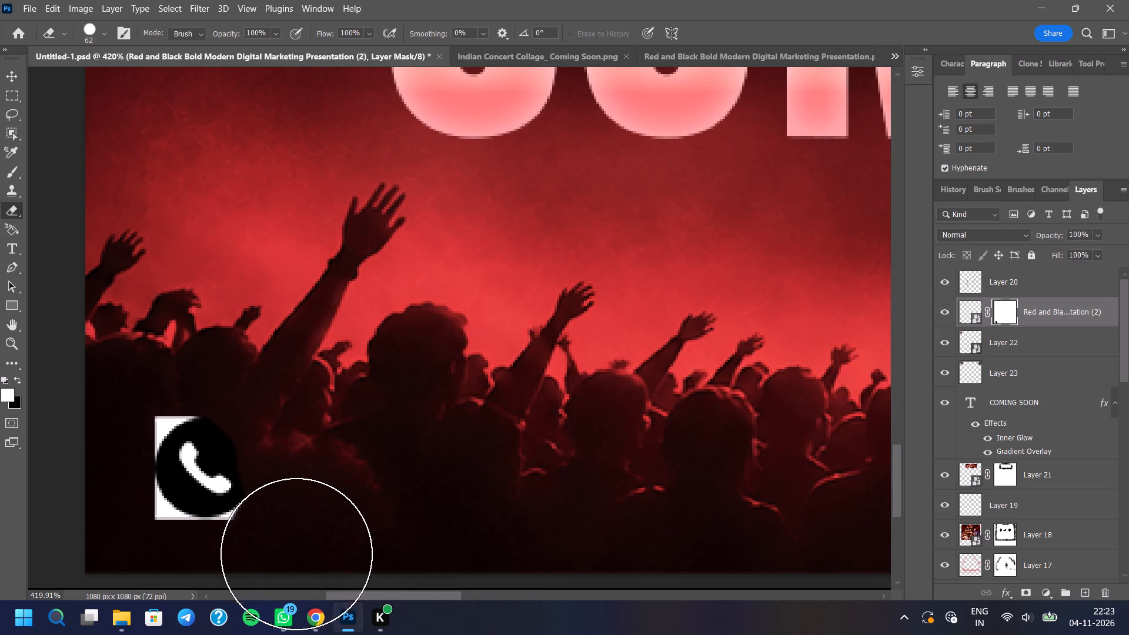
pyautogui.moveTo(280, 566); pyautogui.dragTo(270, 572)
pyautogui.moveTo(225, 584); pyautogui.dragTo(153, 575)
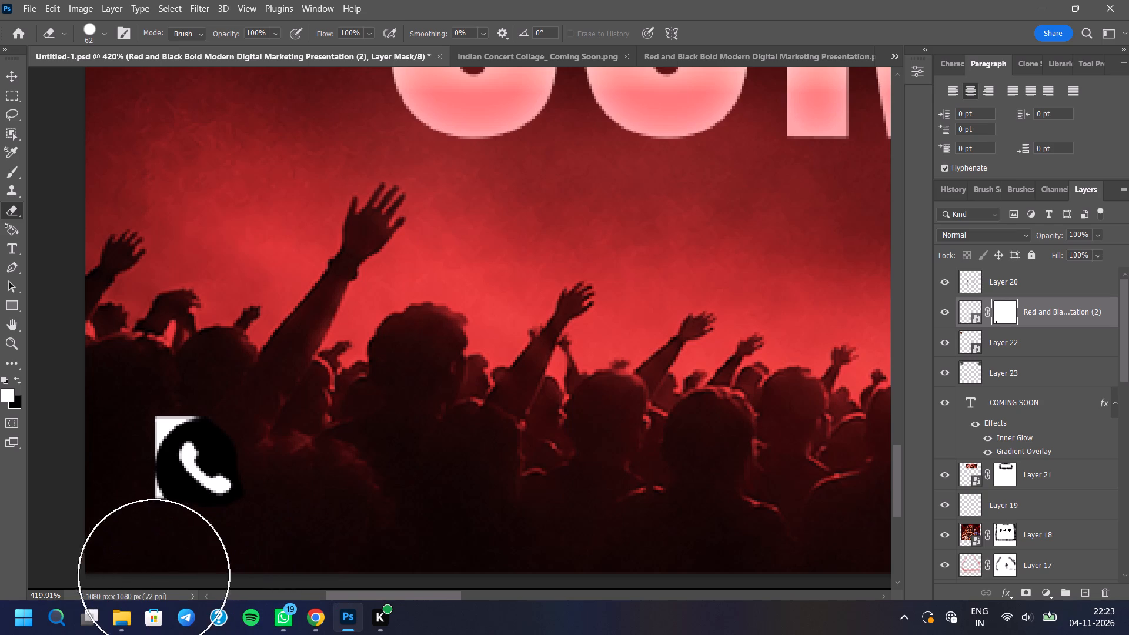
pyautogui.moveTo(153, 575); pyautogui.dragTo(138, 568)
pyautogui.click(113, 394)
pyautogui.click(166, 351)
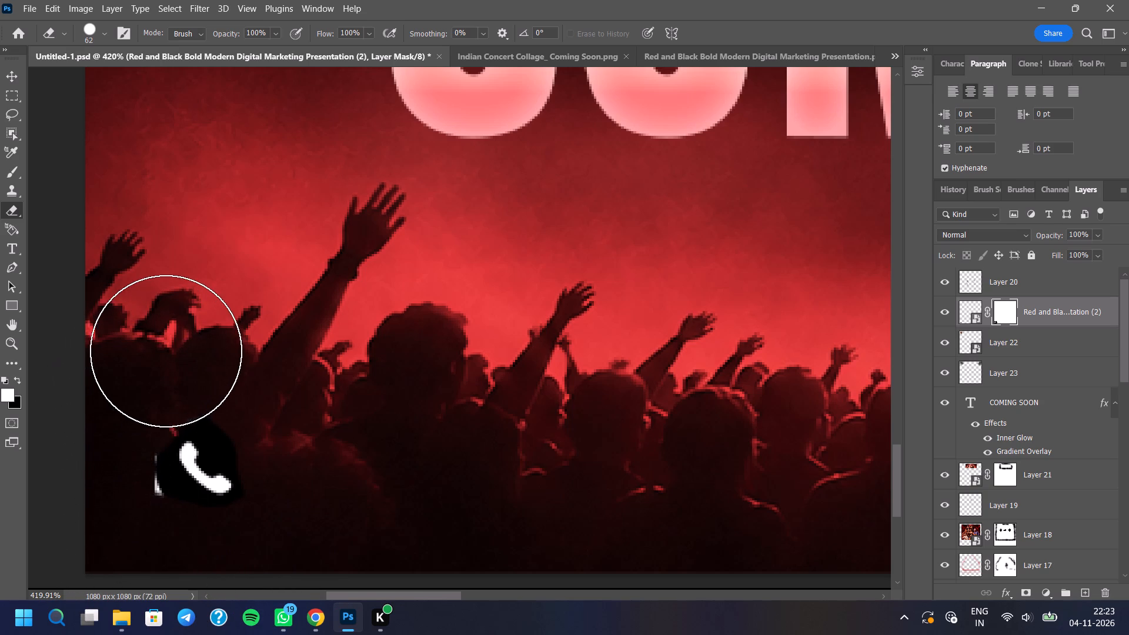
pyautogui.click(92, 492)
# Move the masked phone icon flush into the poster's bottom-left corner, at about X 21 px, Y 1059 px.
pyautogui.scroll(-2, 407, 403)
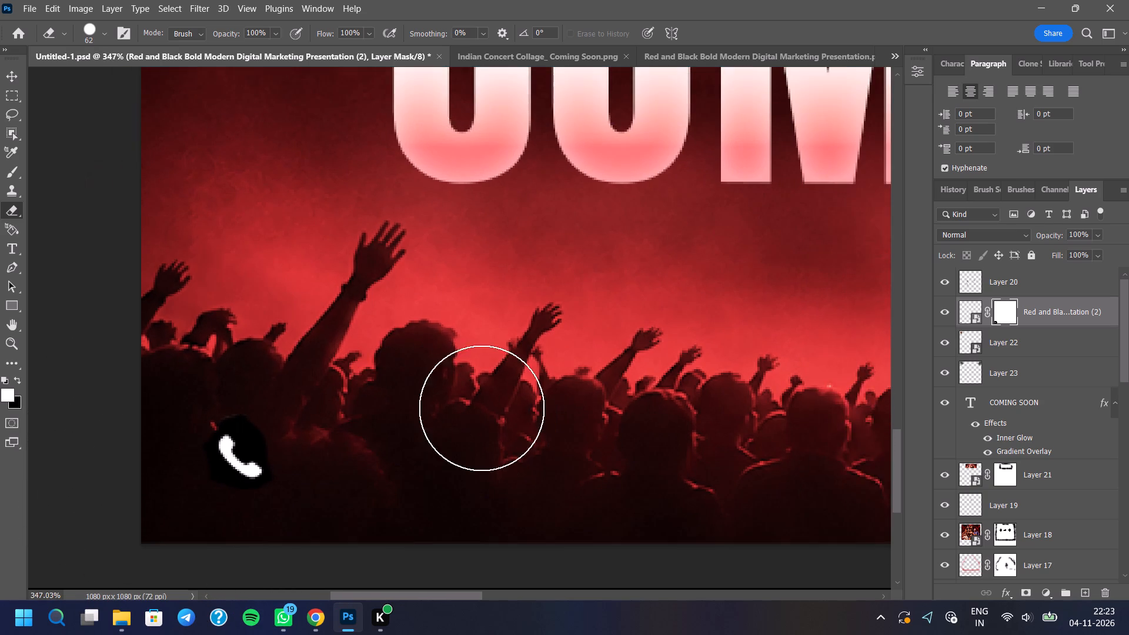
pyautogui.scroll(-3, 534, 409)
pyautogui.click(977, 310)
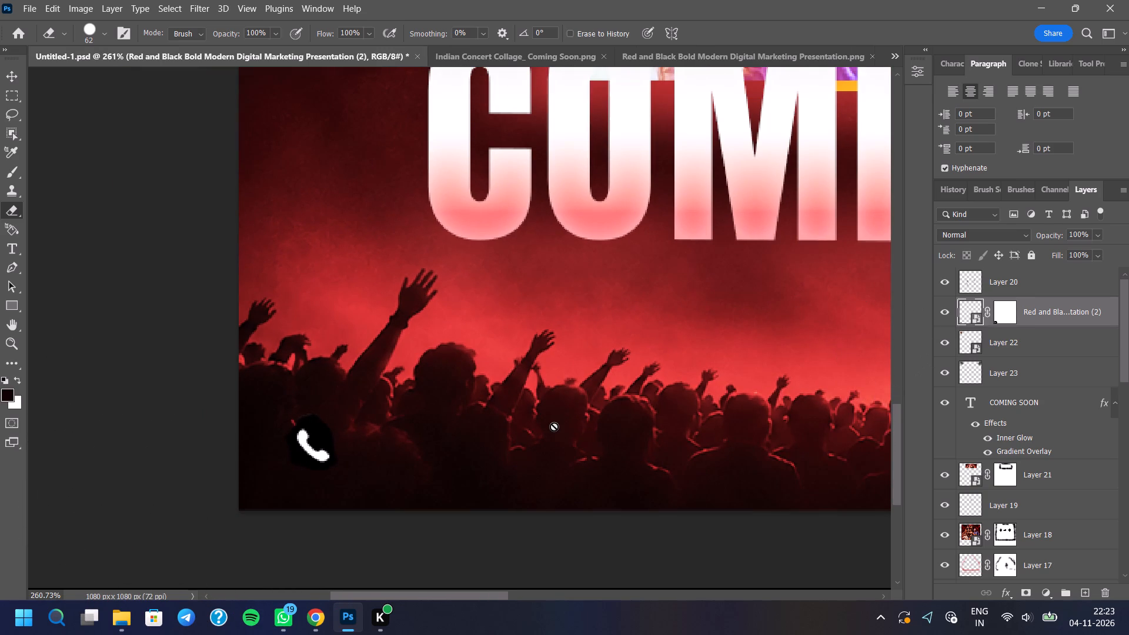
pyautogui.hotkey('ctrl', 't')
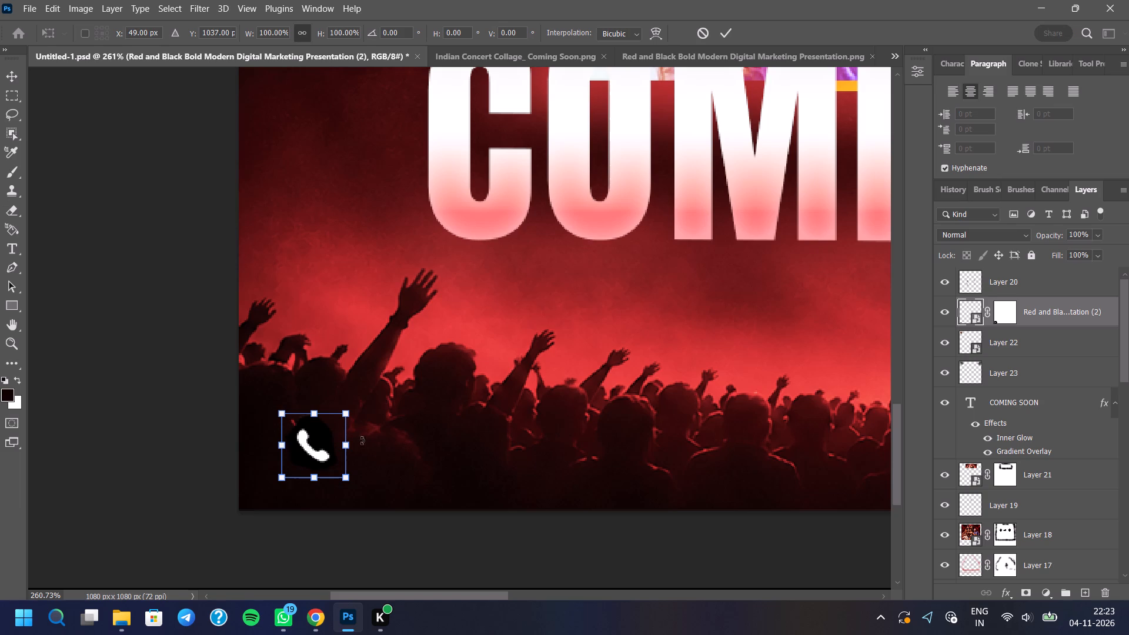
pyautogui.moveTo(313, 440); pyautogui.dragTo(276, 467)
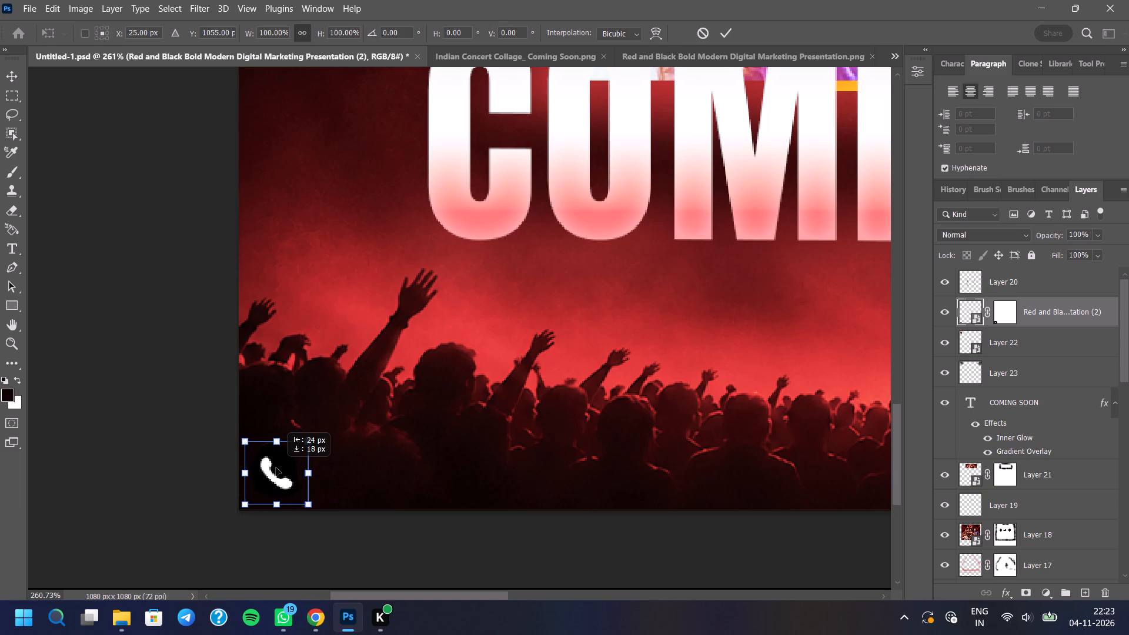
pyautogui.moveTo(276, 467); pyautogui.dragTo(272, 471)
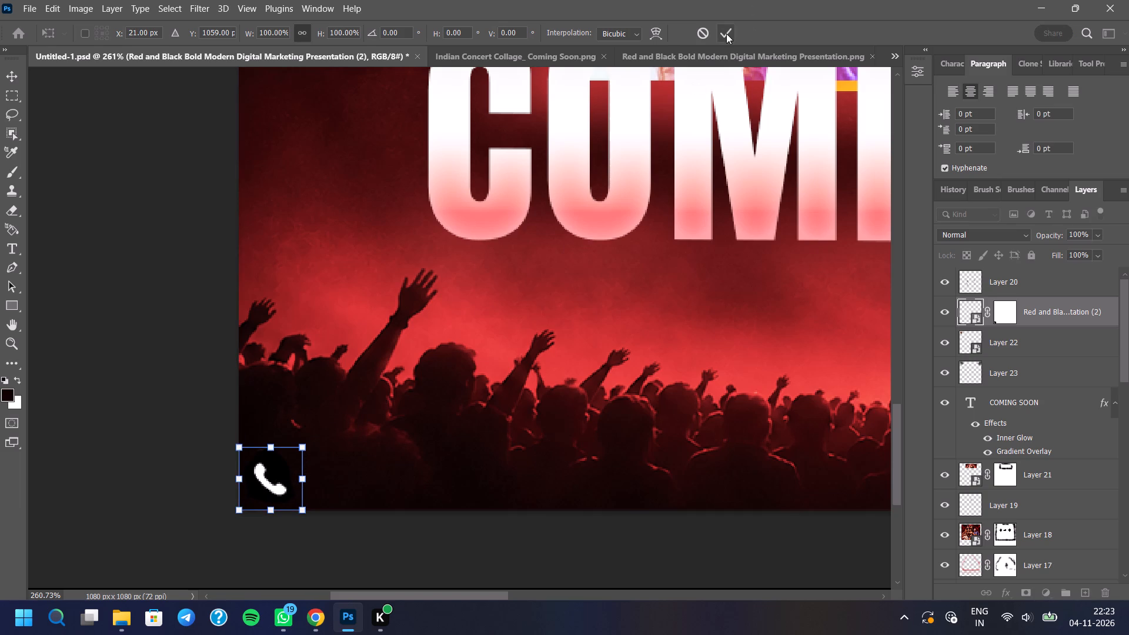
pyautogui.click(726, 34)
# Enlarge the phone icon to about 141%, keeping it anchored in the poster's bottom-left corner.
pyautogui.scroll(-6, 403, 540)
pyautogui.scroll(-10, 505, 201)
pyautogui.scroll(-4, 622, 293)
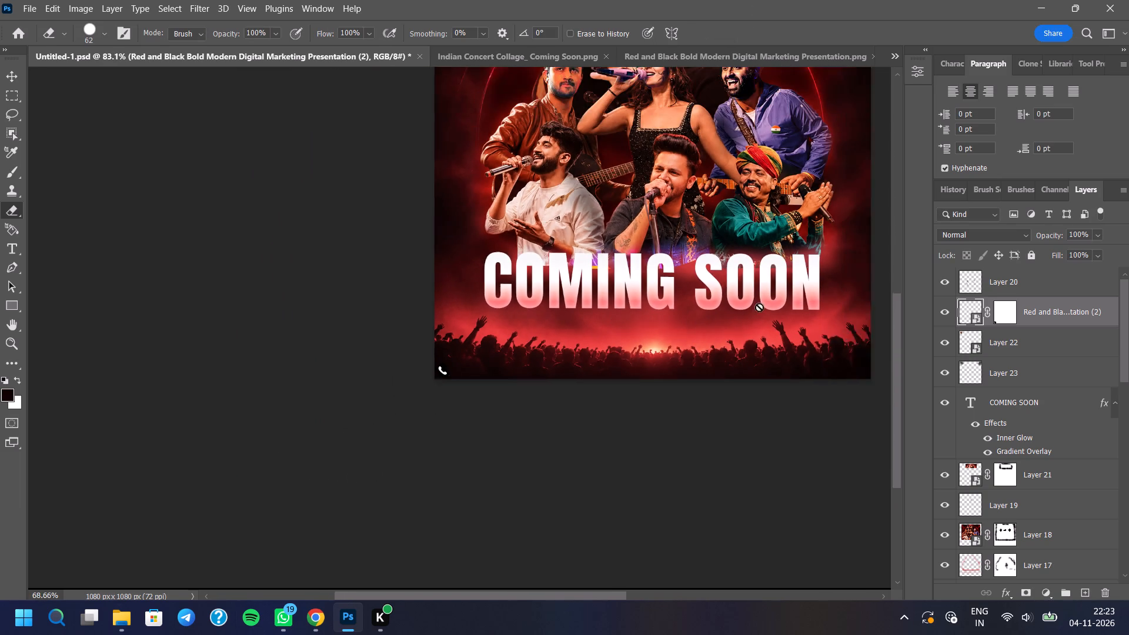
pyautogui.moveTo(897, 310); pyautogui.dragTo(899, 258)
pyautogui.scroll(-2, 469, 490)
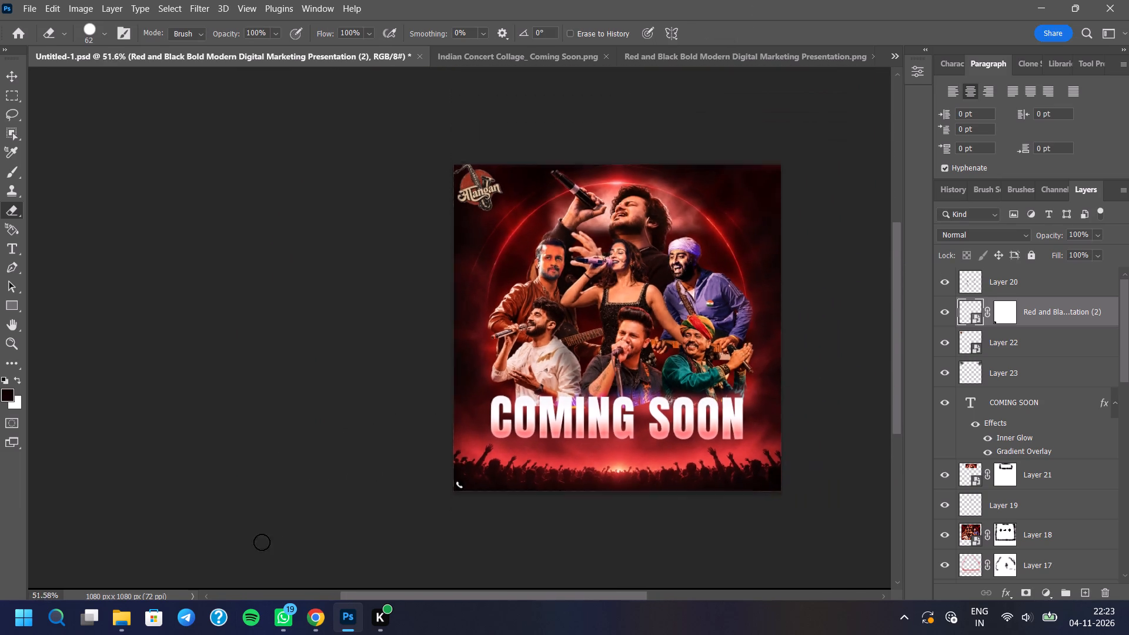
pyautogui.scroll(-2, 262, 542)
pyautogui.scroll(9, 592, 329)
pyautogui.scroll(-3, 542, 382)
pyautogui.scroll(-2, 476, 372)
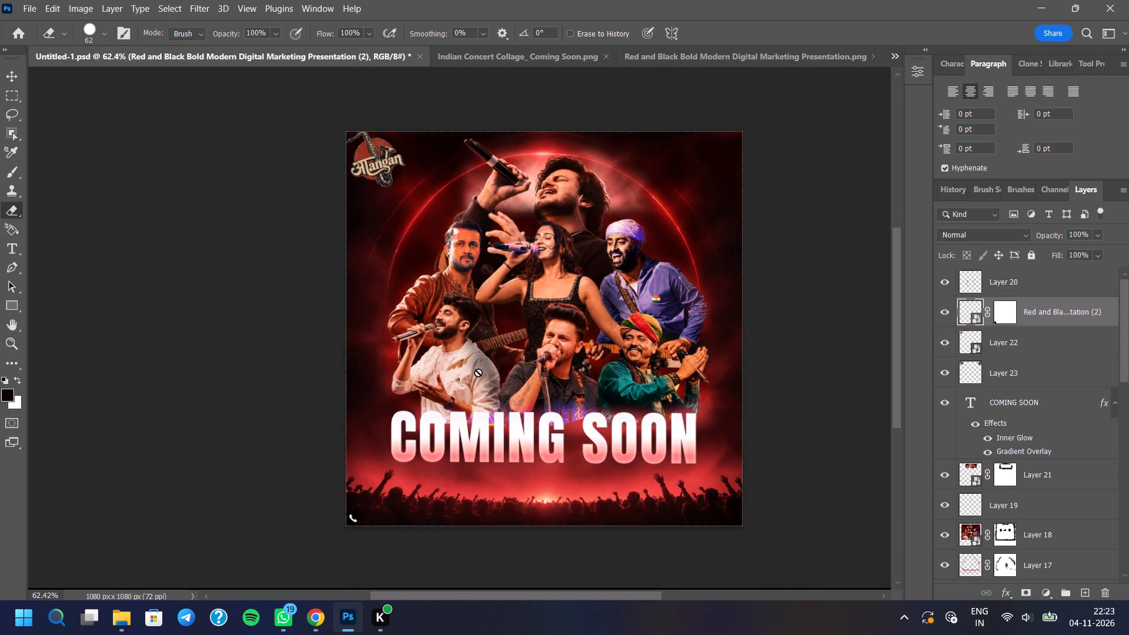
pyautogui.scroll(2, 479, 371)
pyautogui.scroll(-2, 477, 424)
pyautogui.scroll(2, 570, 356)
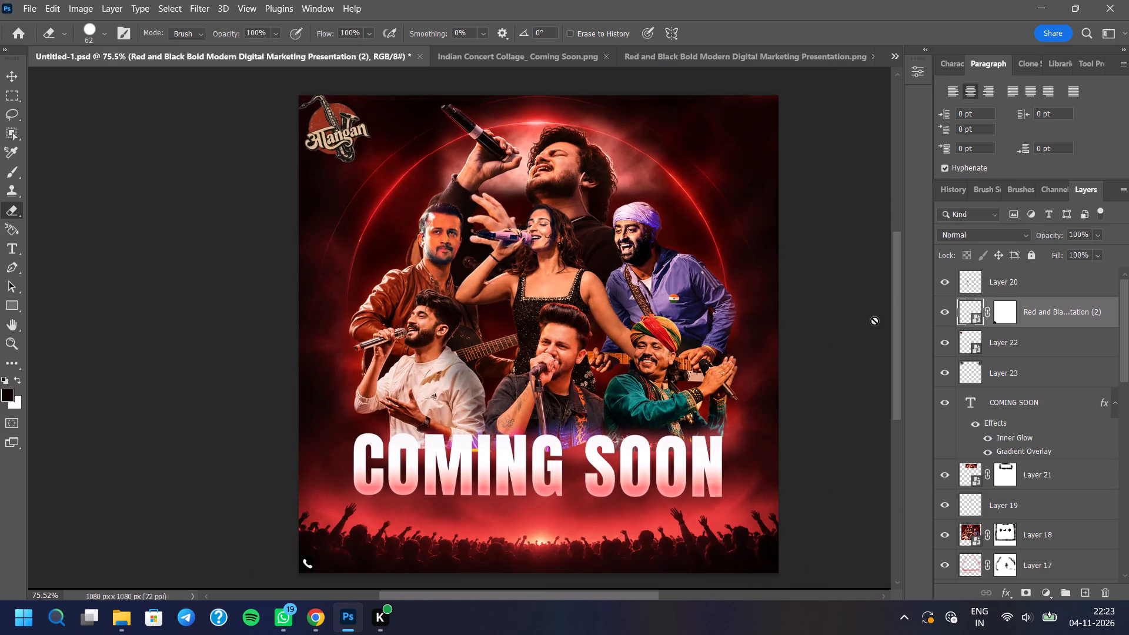
pyautogui.hotkey('ctrl', 't')
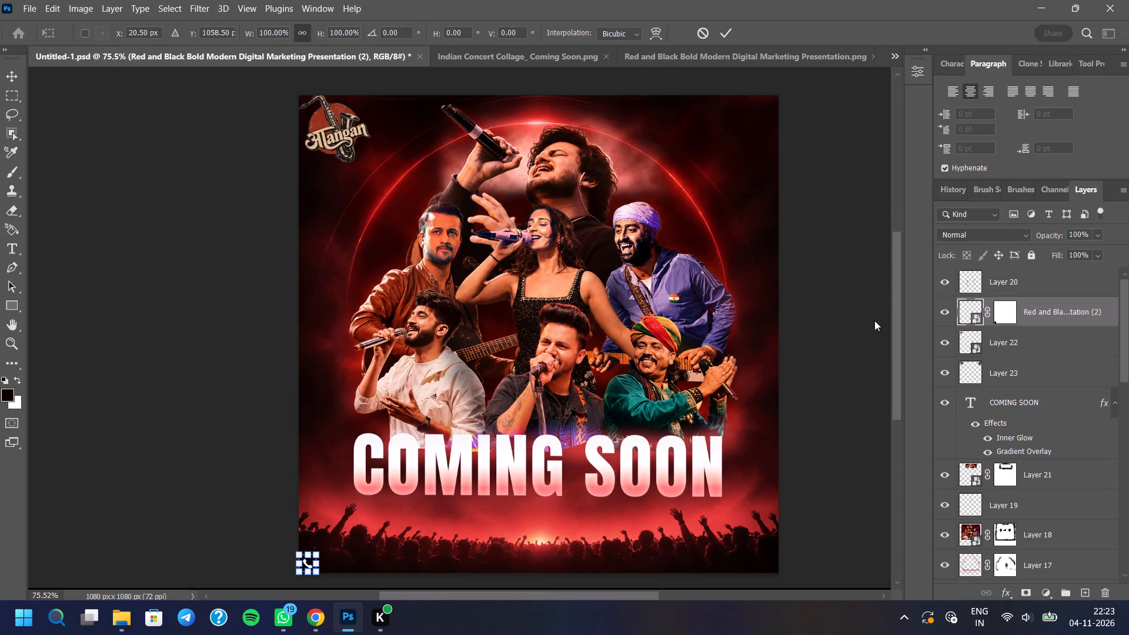
pyautogui.moveTo(321, 554); pyautogui.dragTo(322, 549)
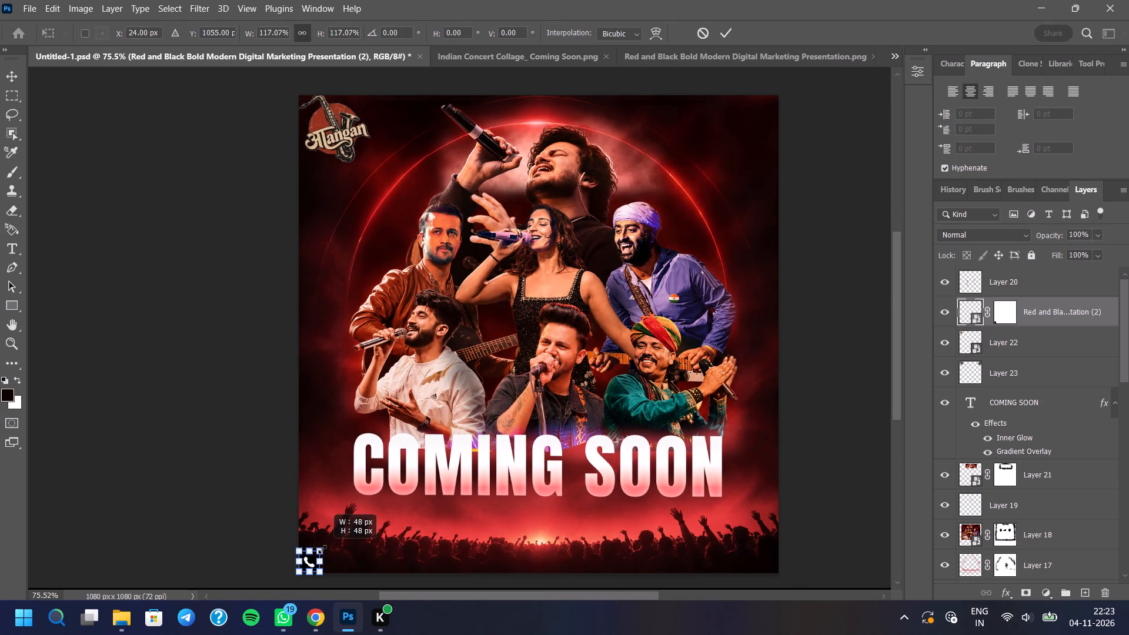
pyautogui.moveTo(322, 549); pyautogui.dragTo(327, 544)
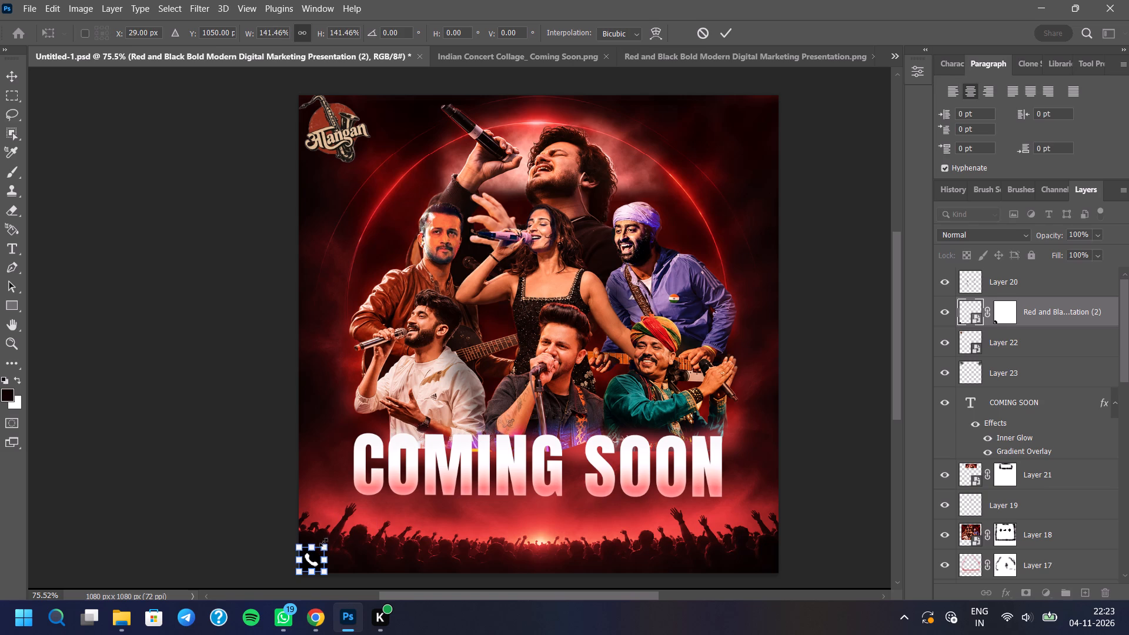
pyautogui.press('Return')
# Switch to the Canva presentation, copy the contact phone number text from the first slide, and return to Photoshop.
pyautogui.click(313, 616)
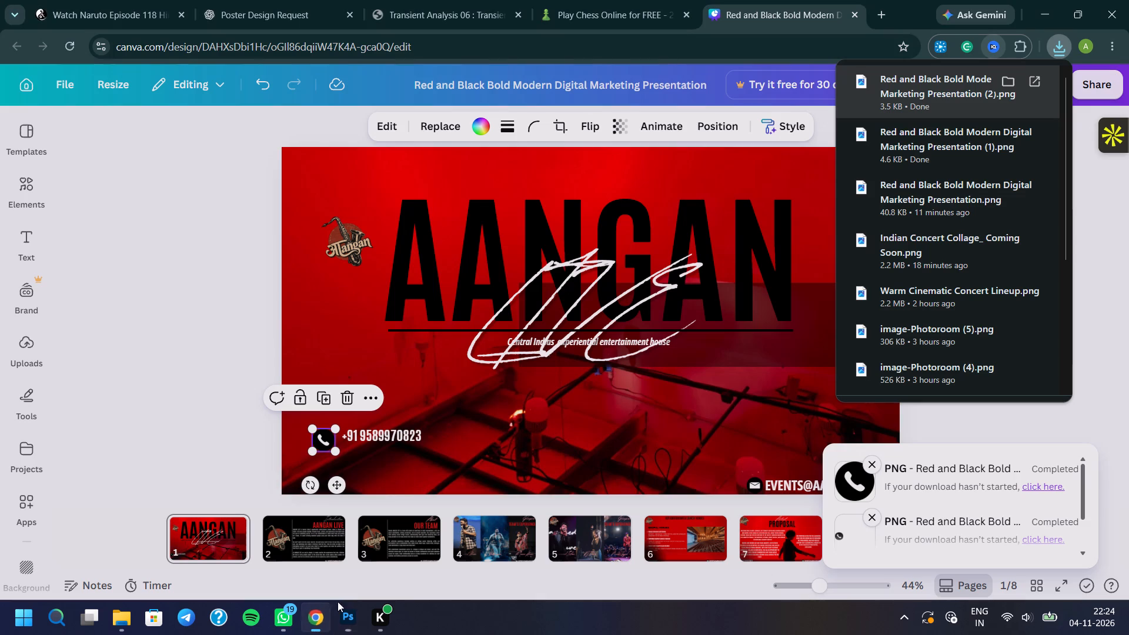
pyautogui.click(378, 443)
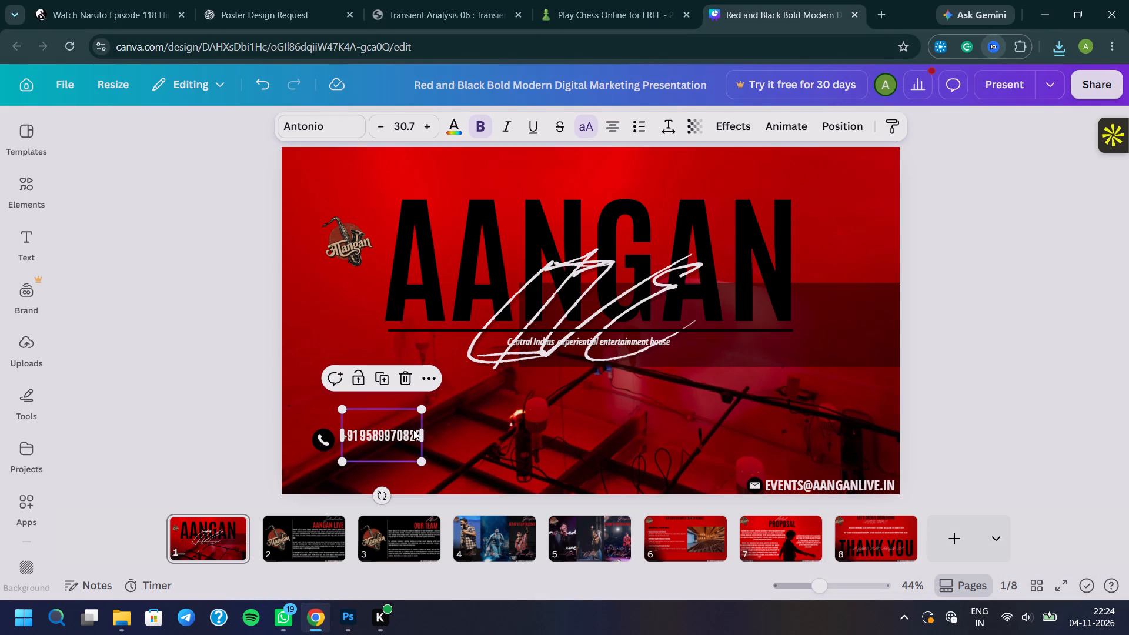
pyautogui.doubleClick(413, 430)
pyautogui.doubleClick(409, 433)
pyautogui.click(409, 433)
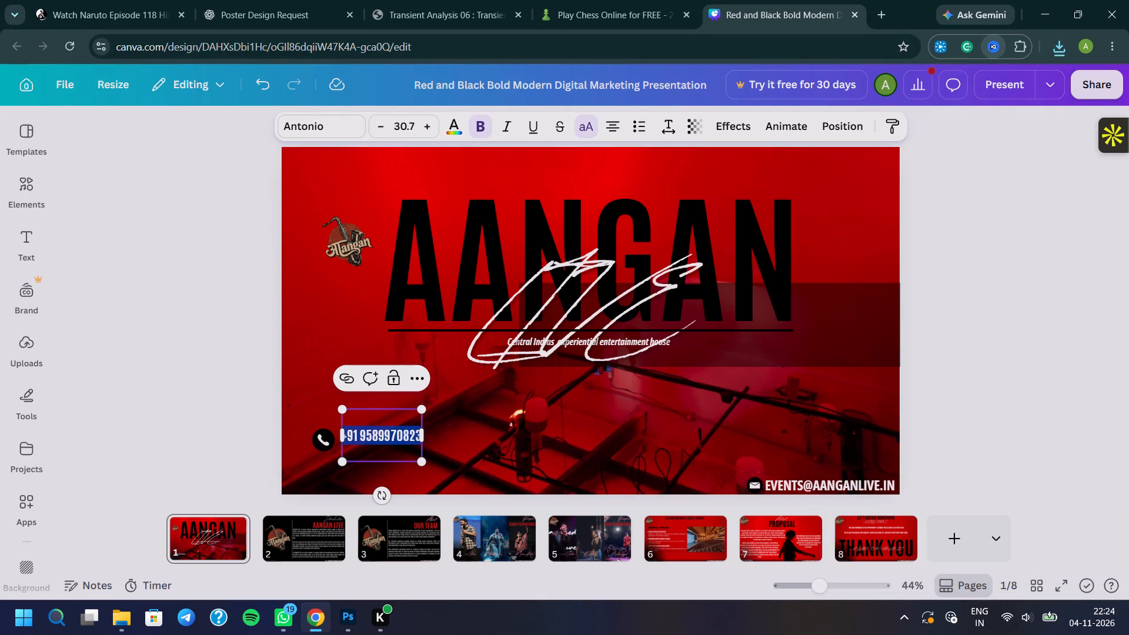
pyautogui.hotkey('ctrl', 'c')
pyautogui.click(343, 609)
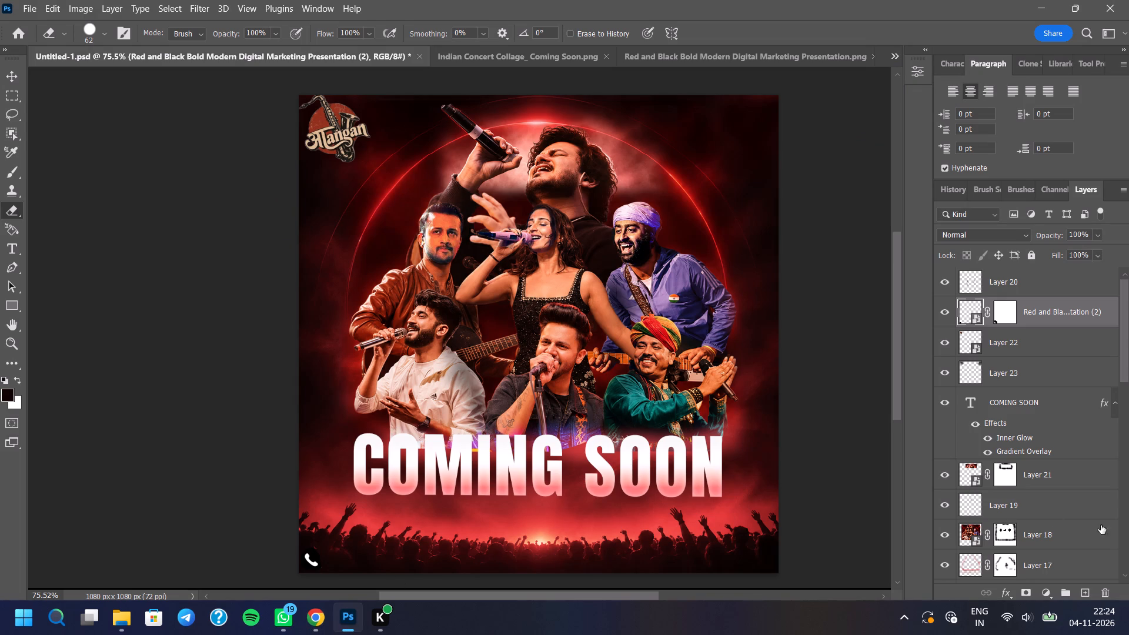
# Add a new layer and paste the copied phone number as text in Anton above the phone icon.
pyautogui.click(1081, 587)
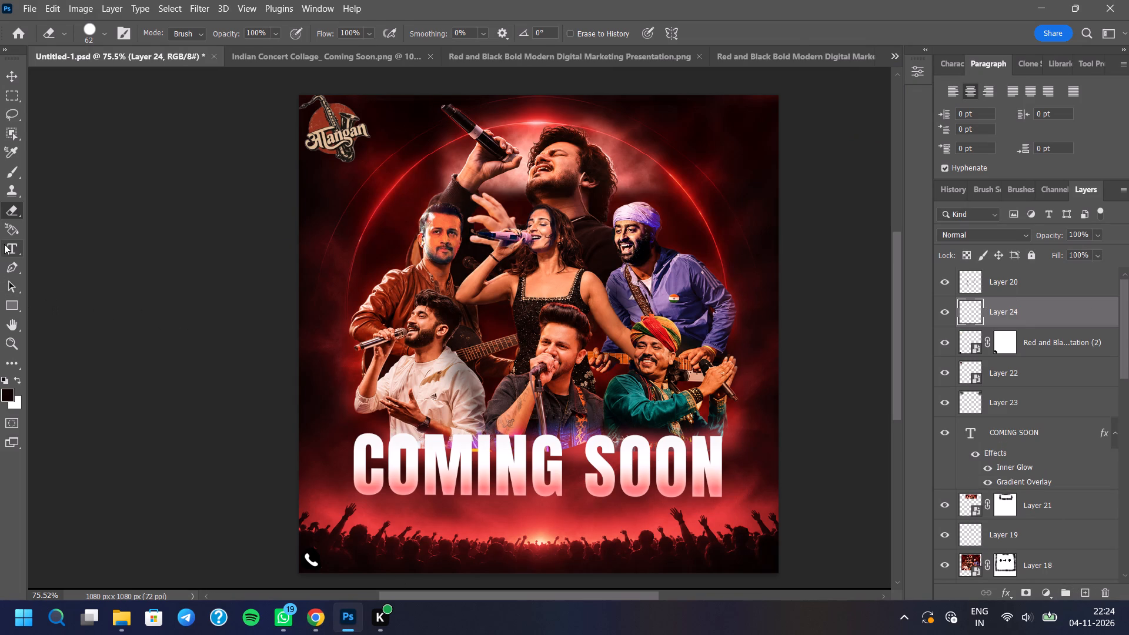
pyautogui.click(4, 244)
pyautogui.click(358, 553)
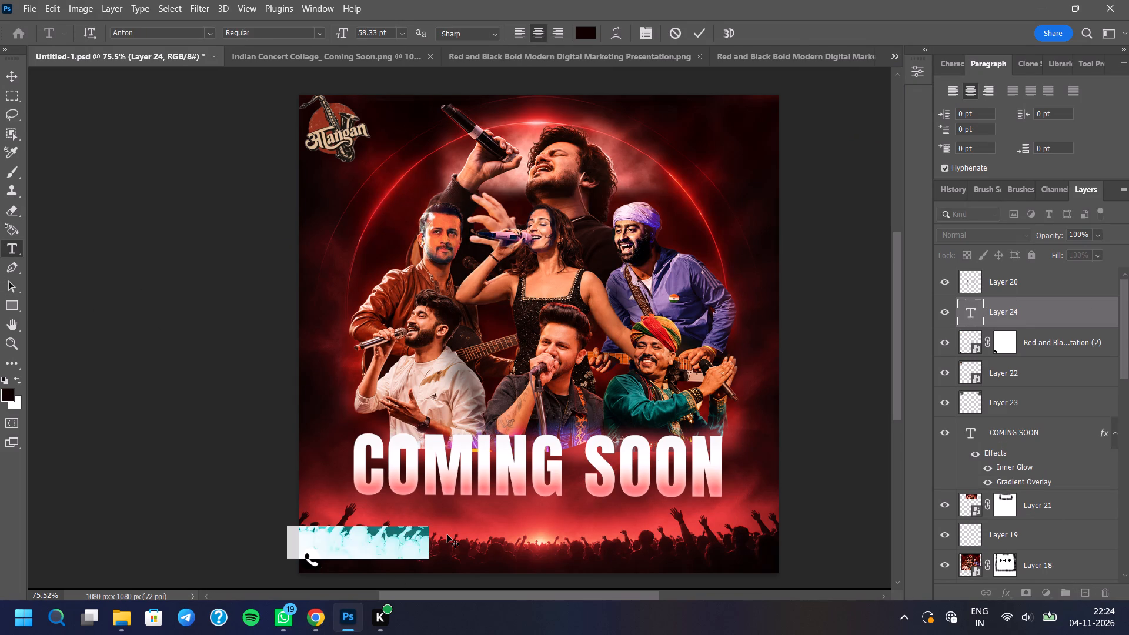
pyautogui.hotkey('ctrl', 'v')
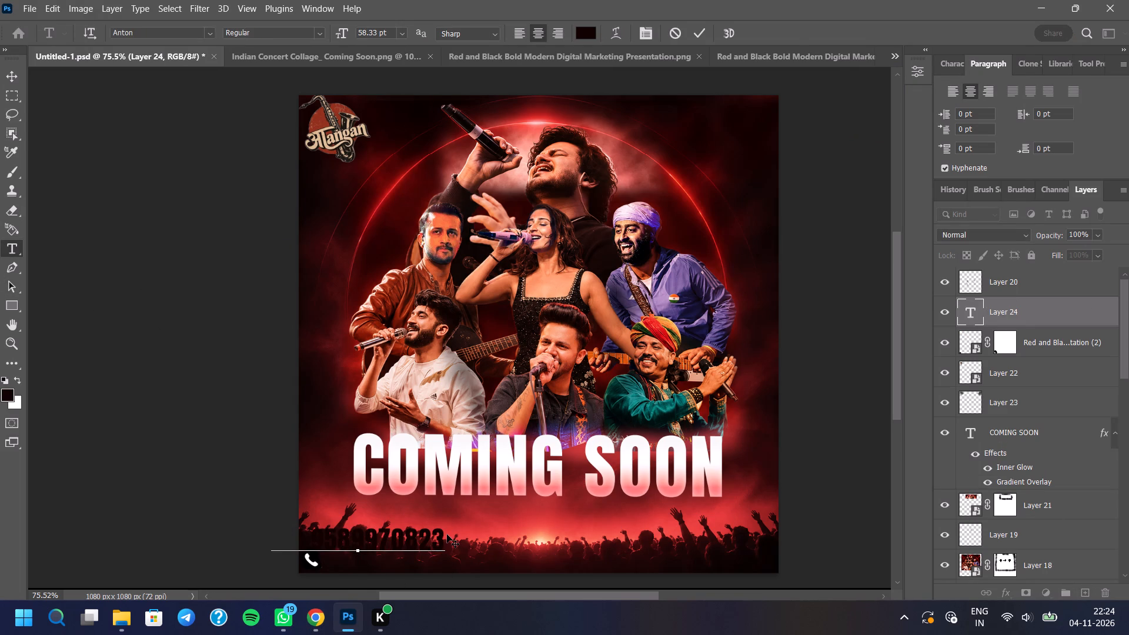
# Recolour the phone number's main digits, excluding the country code, to white (#ffffff).
pyautogui.moveTo(450, 544); pyautogui.dragTo(327, 542)
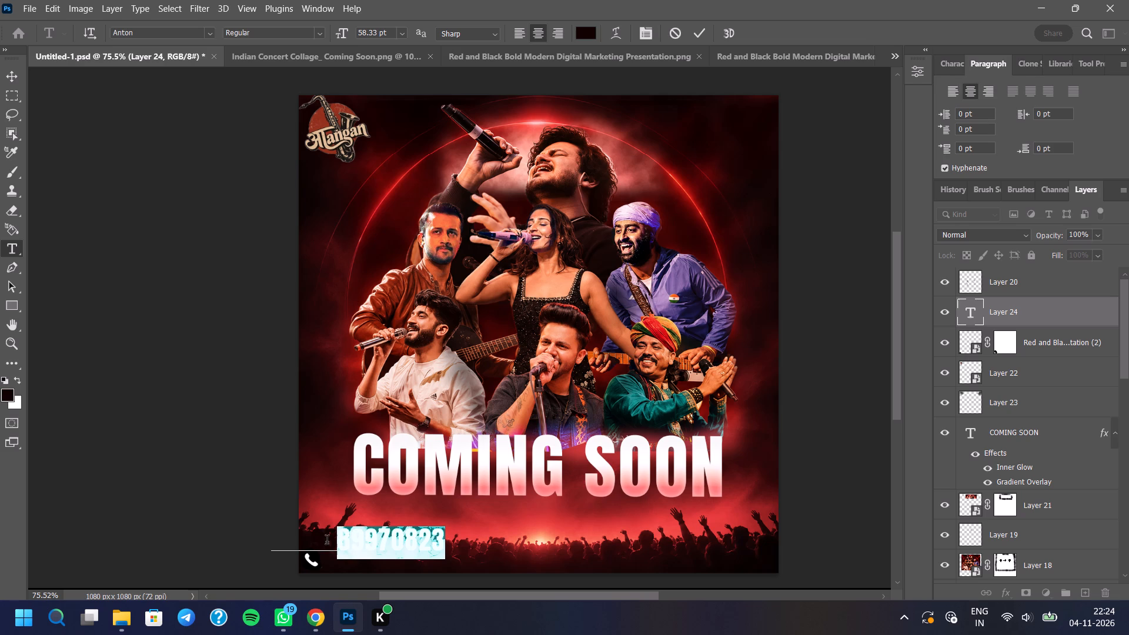
pyautogui.moveTo(327, 542); pyautogui.dragTo(302, 542)
pyautogui.click(587, 34)
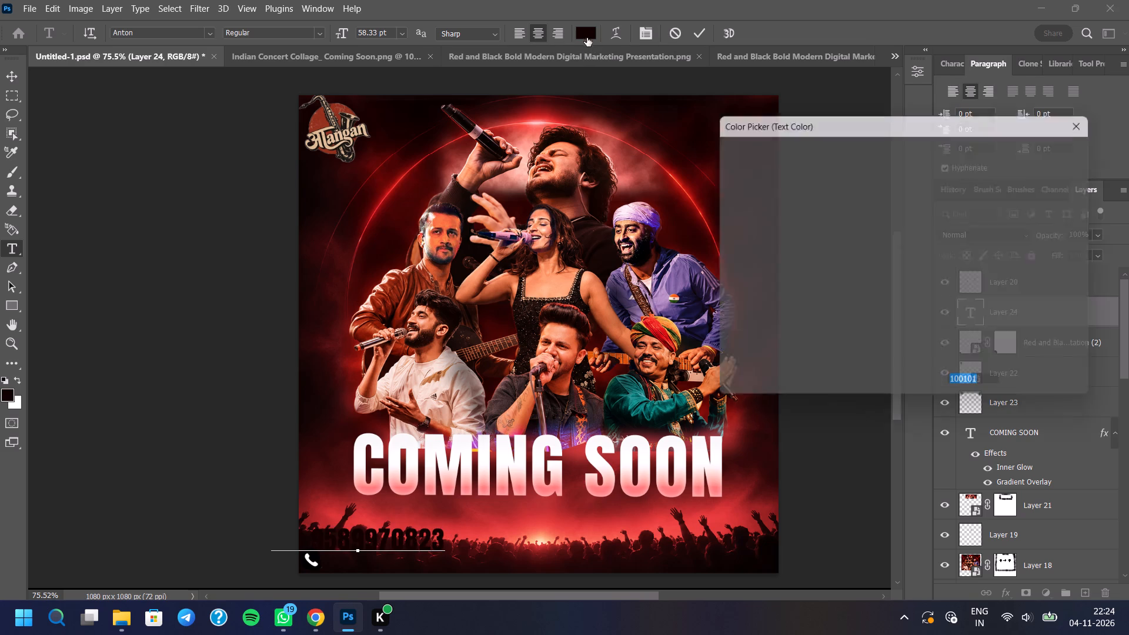
pyautogui.moveTo(717, 178); pyautogui.dragTo(707, 139)
pyautogui.moveTo(719, 158); pyautogui.dragTo(654, 116)
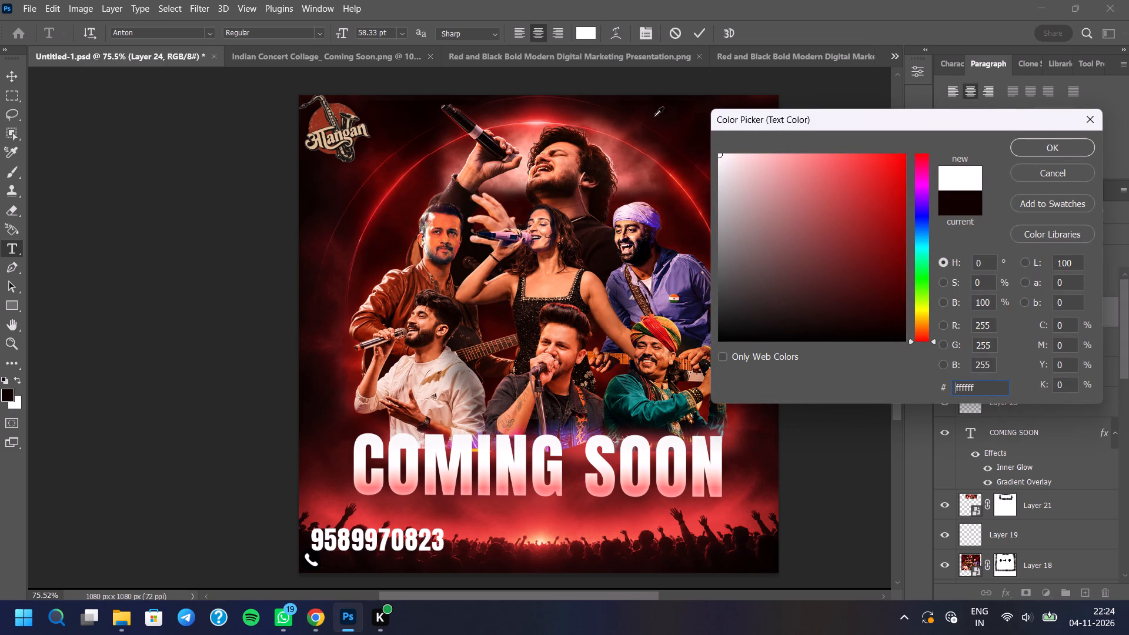
pyautogui.click(1024, 141)
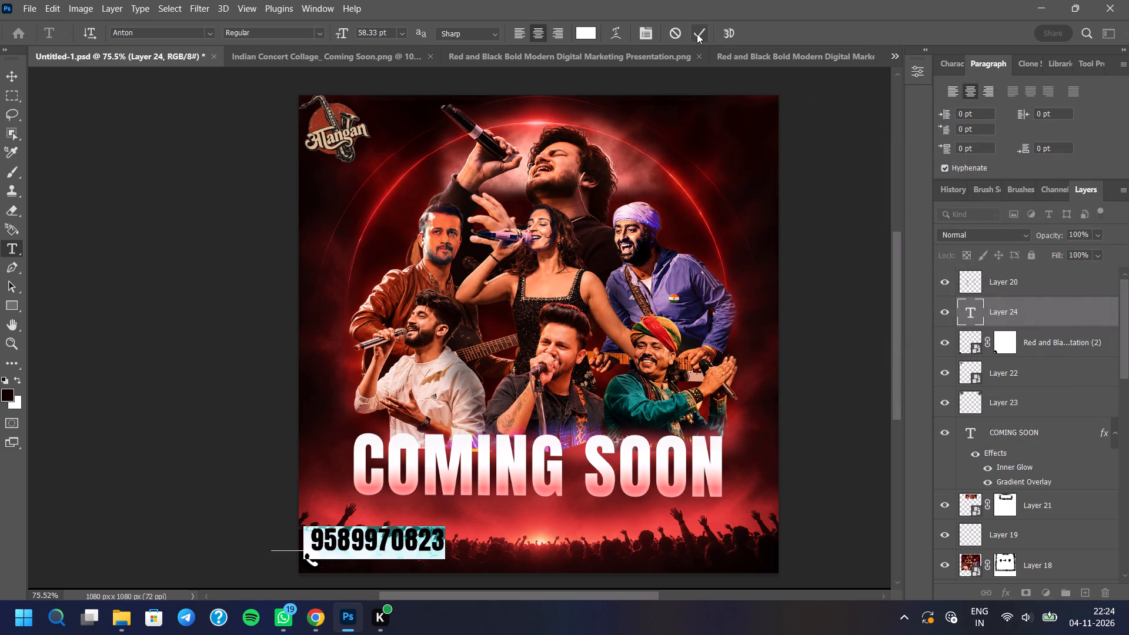
pyautogui.click(697, 34)
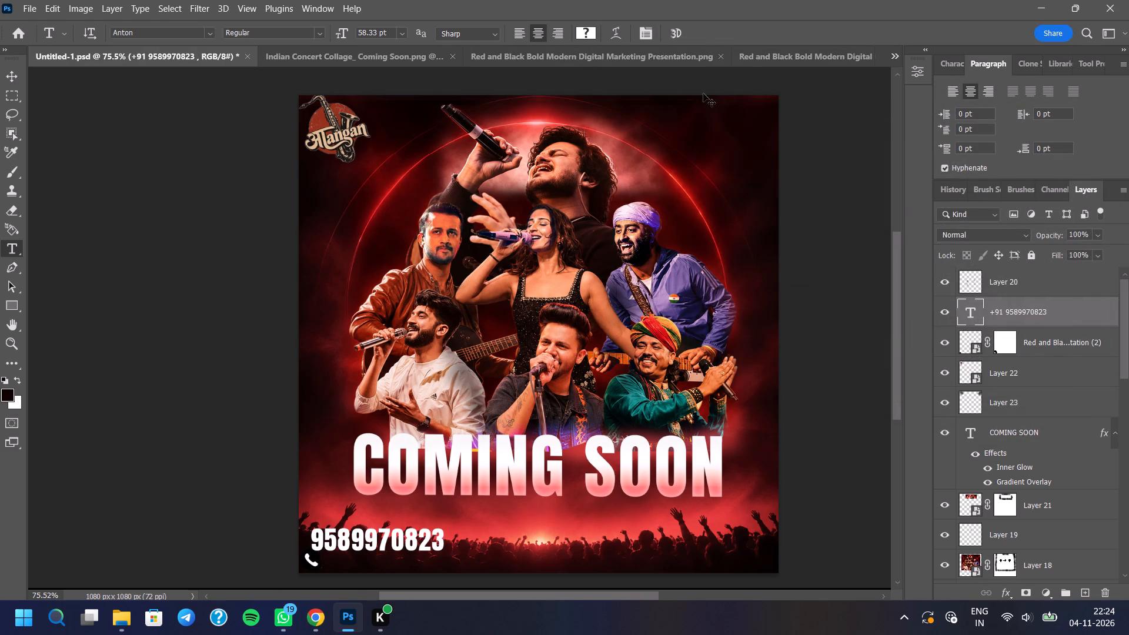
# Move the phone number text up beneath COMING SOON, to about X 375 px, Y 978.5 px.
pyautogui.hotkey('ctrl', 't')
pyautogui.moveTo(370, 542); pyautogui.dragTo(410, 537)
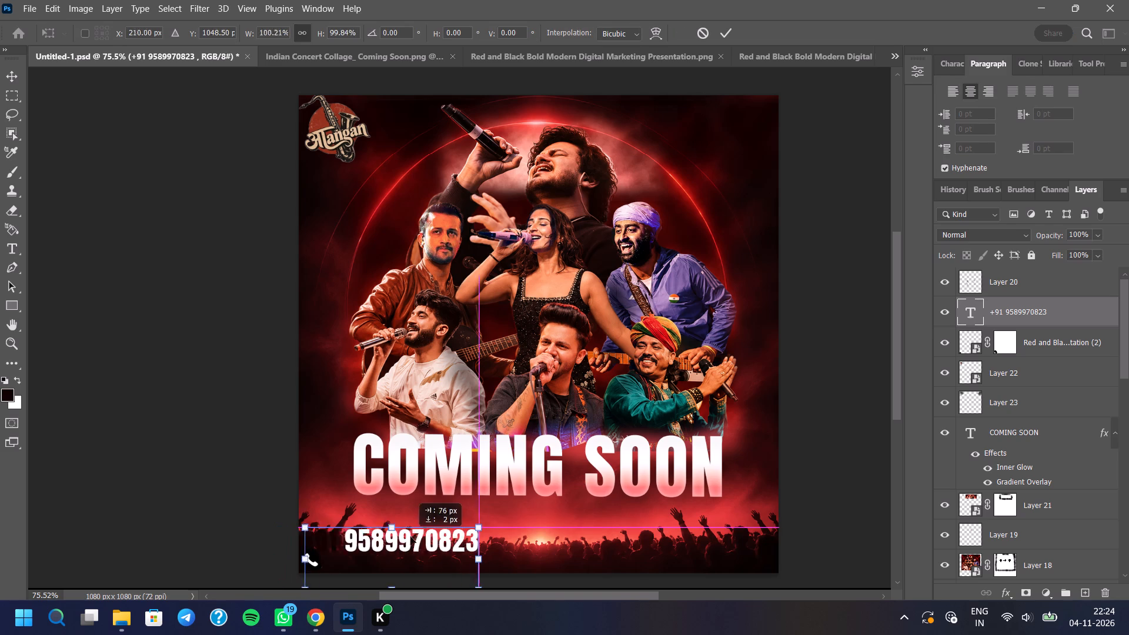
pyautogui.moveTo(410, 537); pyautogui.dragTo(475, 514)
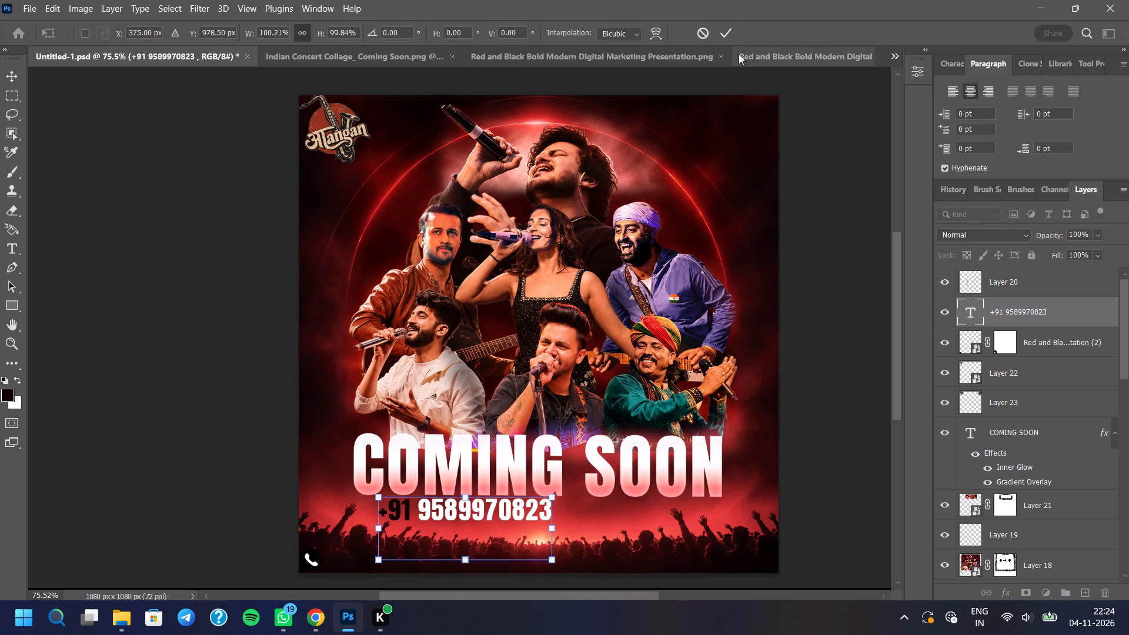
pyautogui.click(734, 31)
# Recolour the +91 country code in the phone number text to white (#ffffff).
pyautogui.doubleClick(970, 314)
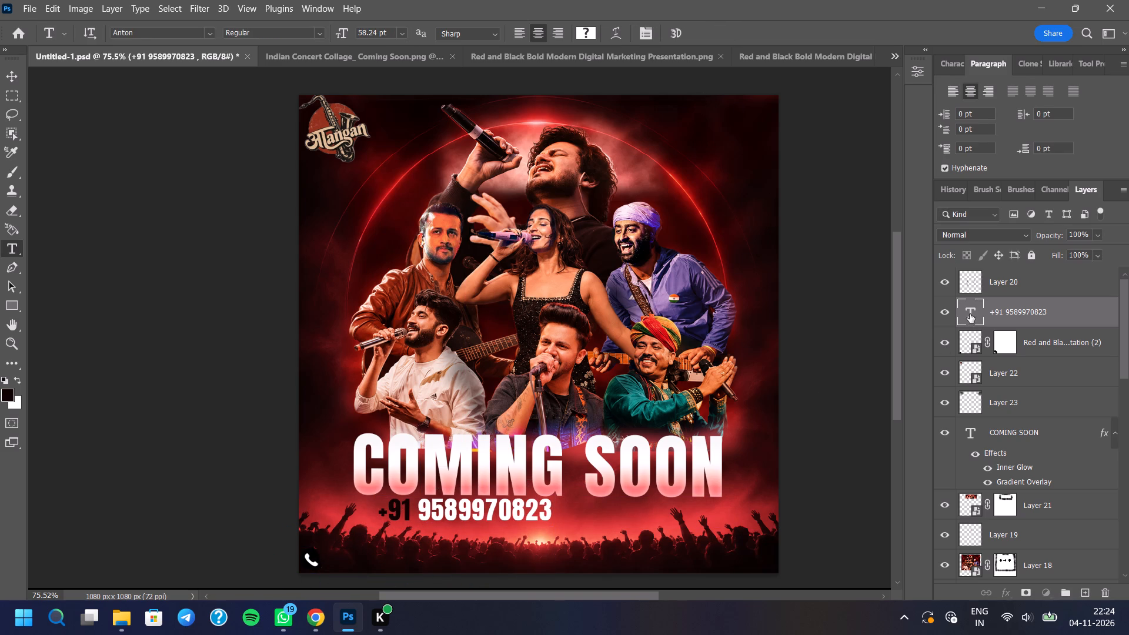
pyautogui.moveTo(412, 513); pyautogui.dragTo(379, 508)
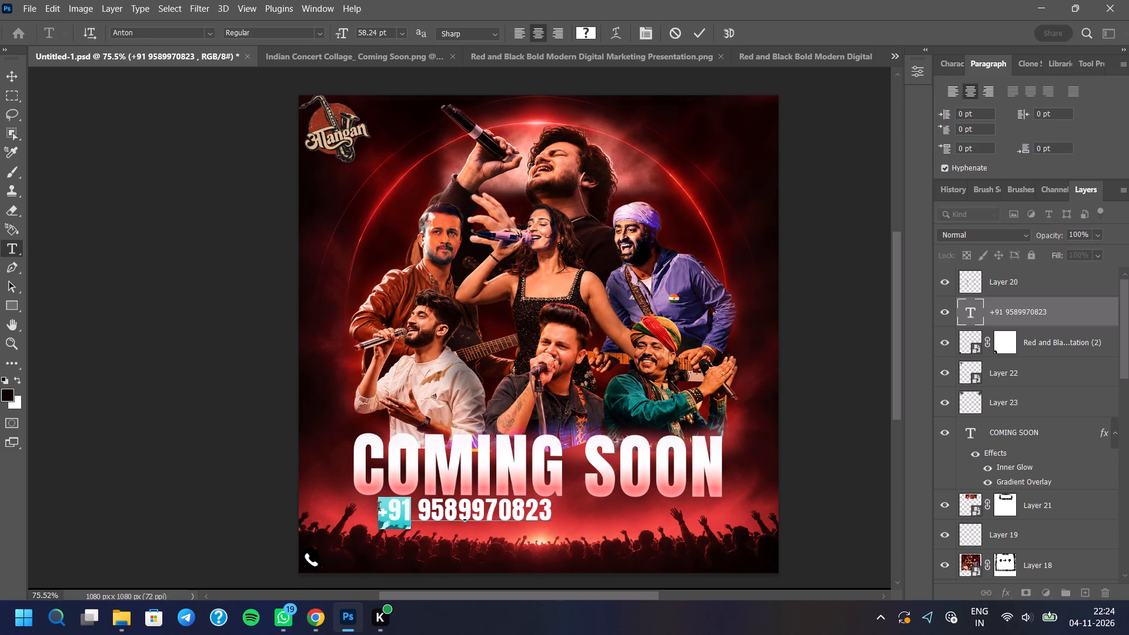
pyautogui.moveTo(379, 508); pyautogui.dragTo(378, 507)
pyautogui.click(582, 26)
pyautogui.click(588, 38)
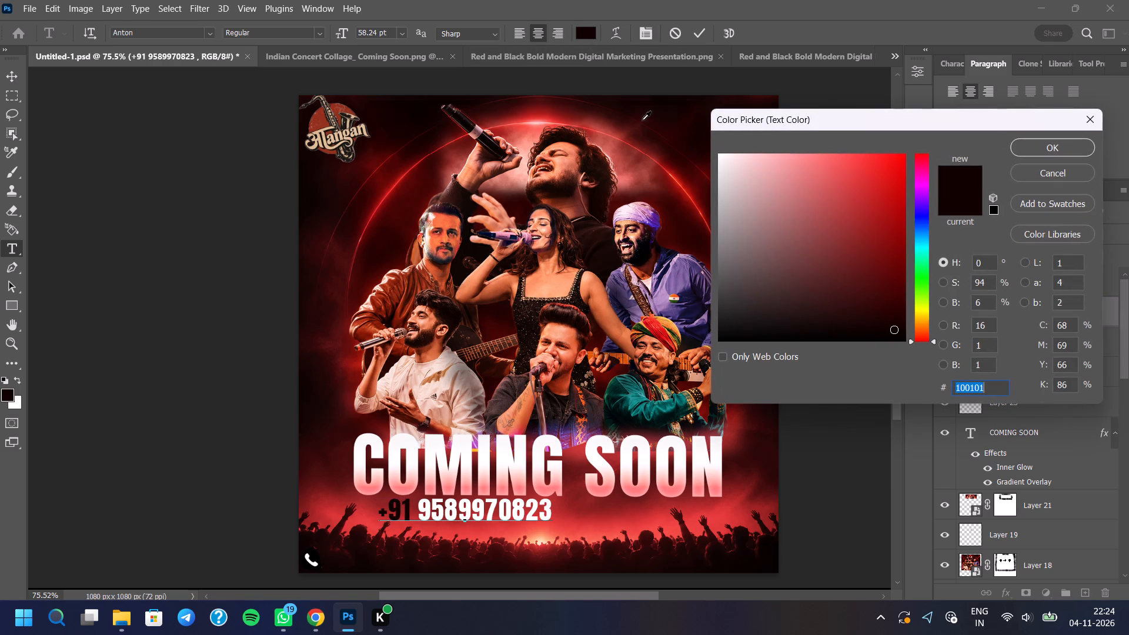
pyautogui.moveTo(723, 161); pyautogui.dragTo(698, 133)
pyautogui.click(1052, 148)
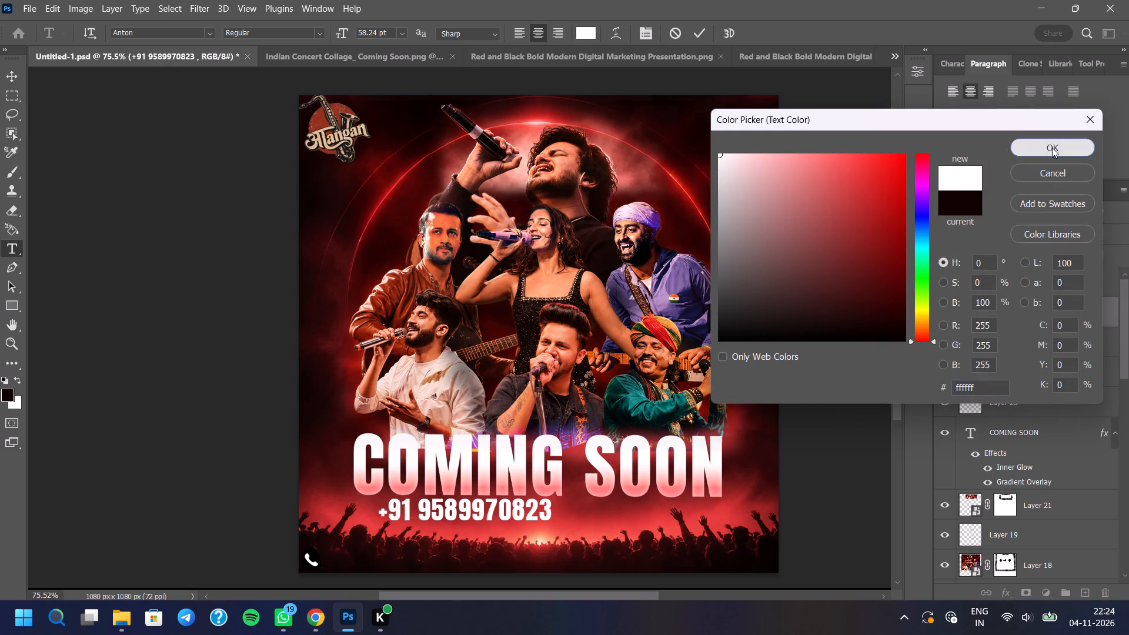
pyautogui.click(692, 29)
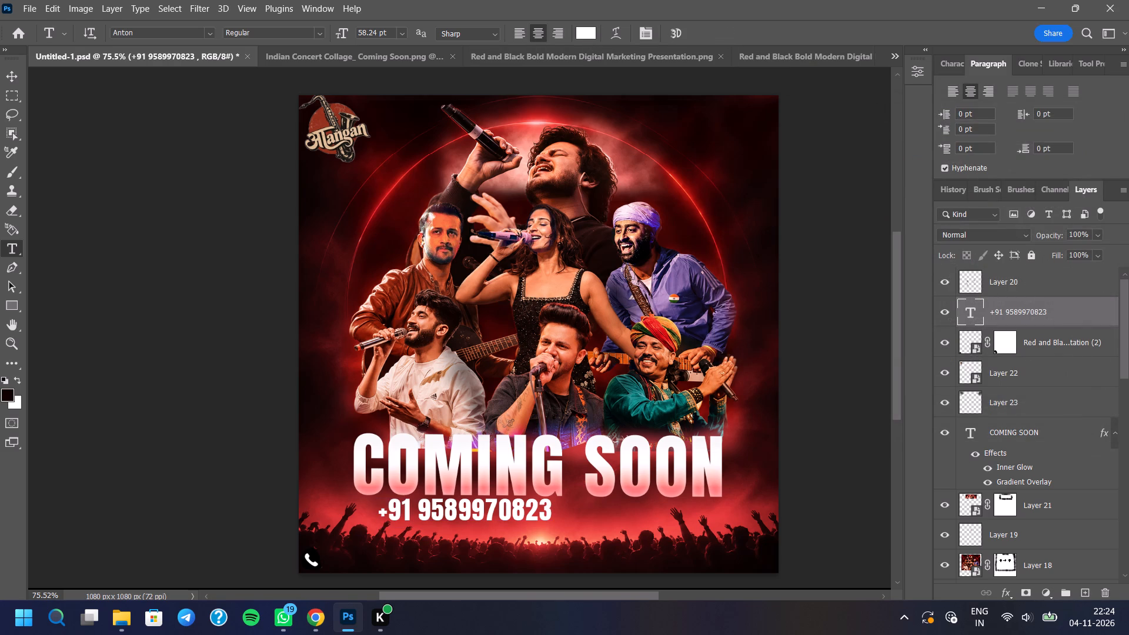
# Shrink the phone number text to about 63% and place it directly beside the phone icon, at about X 181.5 px, Y 1073 px.
pyautogui.hotkey('ctrl', 't')
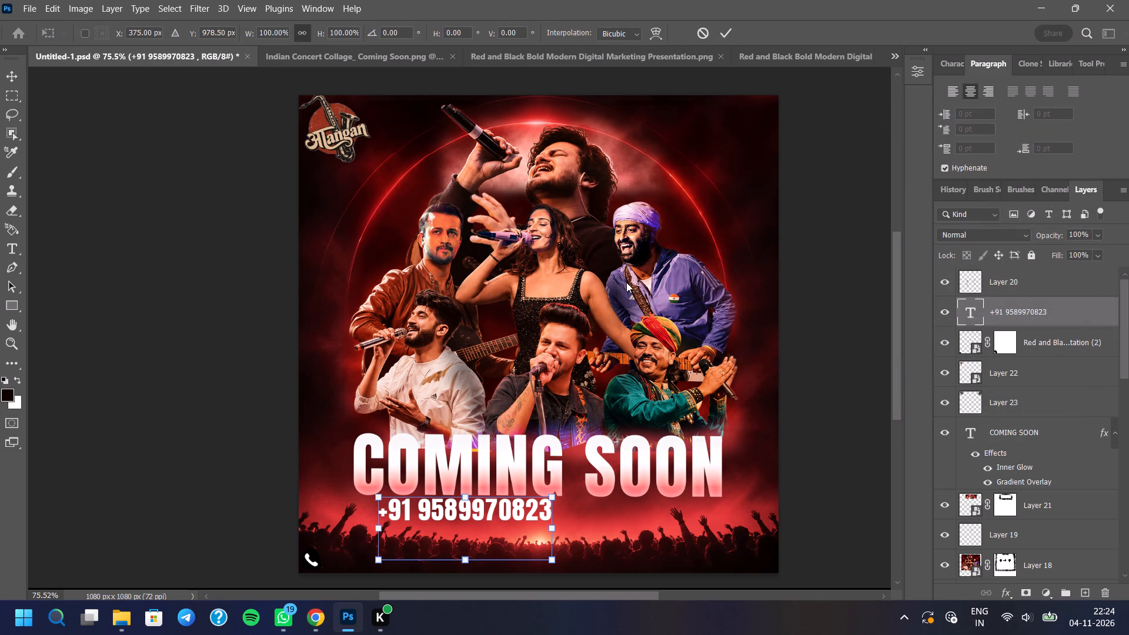
pyautogui.moveTo(554, 564); pyautogui.dragTo(548, 556)
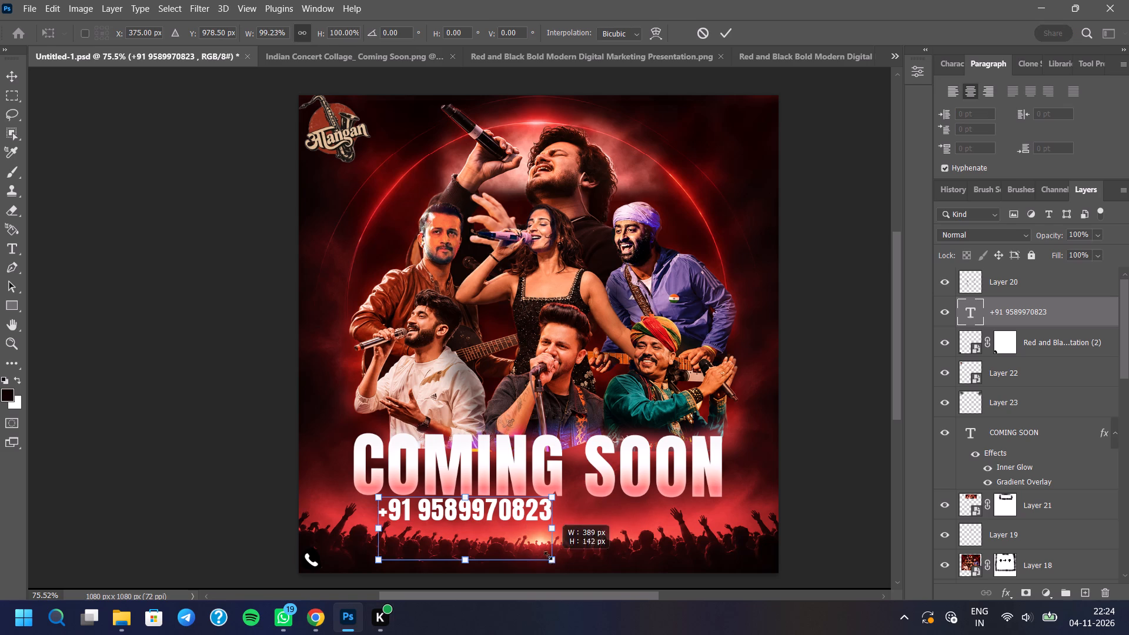
pyautogui.moveTo(548, 556); pyautogui.dragTo(536, 539)
pyautogui.click(455, 530)
pyautogui.click(474, 517)
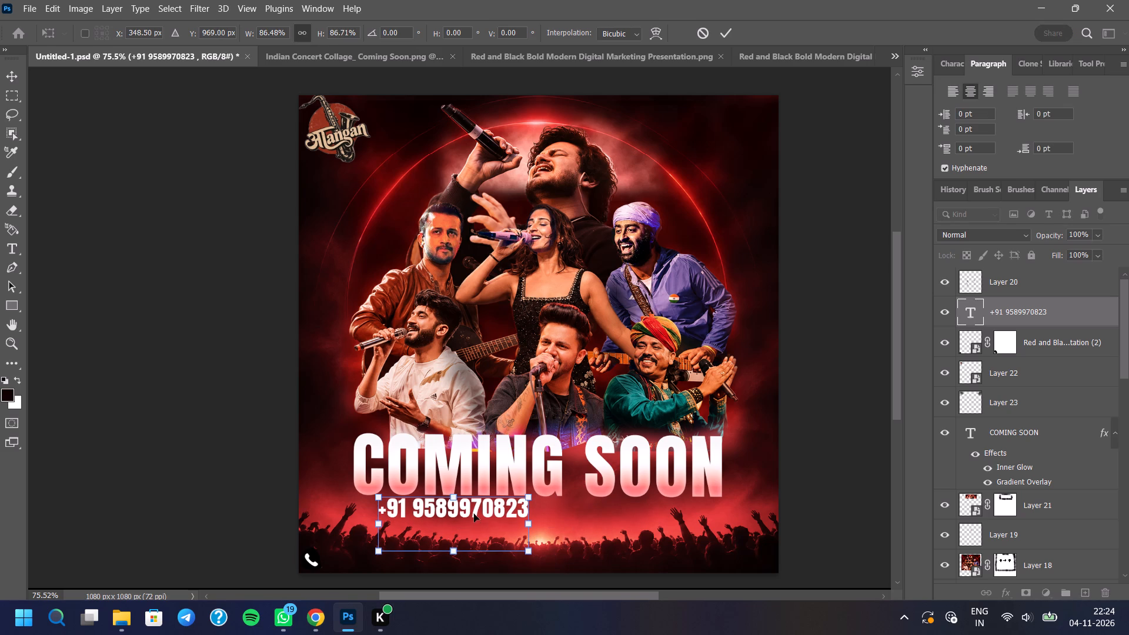
pyautogui.moveTo(470, 524); pyautogui.dragTo(391, 556)
pyautogui.scroll(-2, 457, 391)
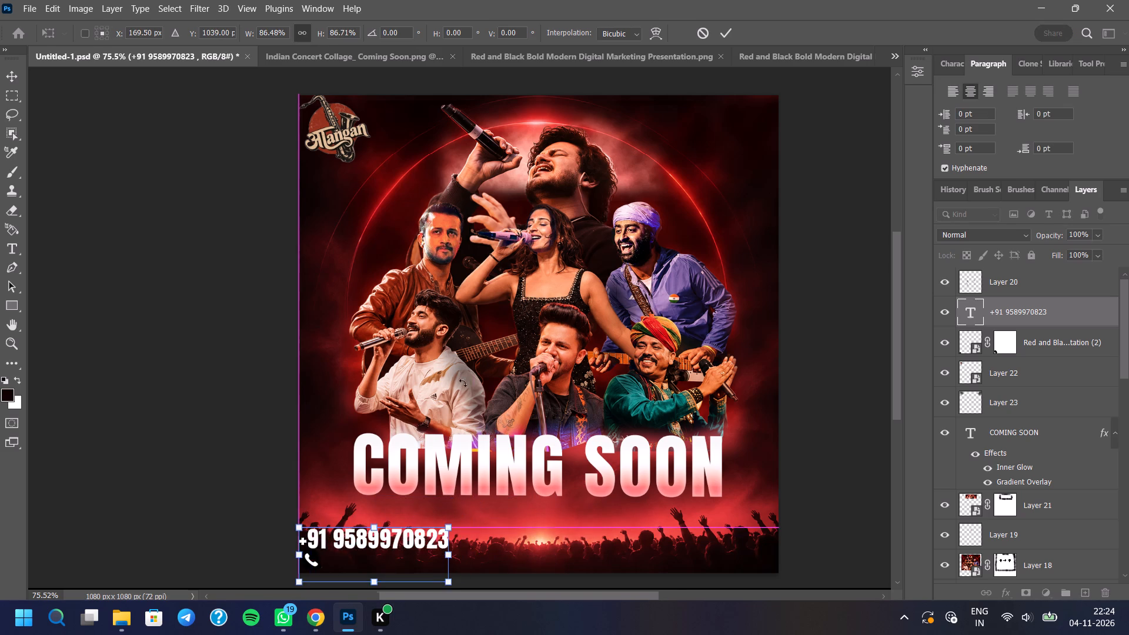
pyautogui.scroll(-3, 463, 383)
pyautogui.scroll(8, 473, 548)
pyautogui.scroll(-4, 422, 286)
pyautogui.scroll(5, 400, 514)
pyautogui.moveTo(360, 484); pyautogui.dragTo(361, 485)
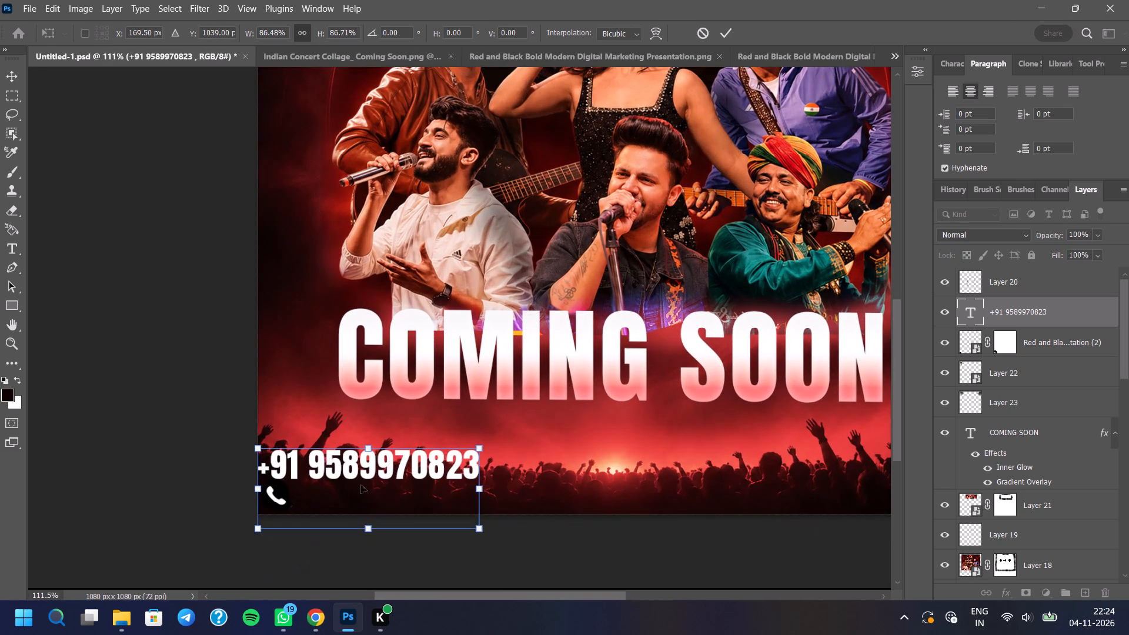
pyautogui.moveTo(361, 485); pyautogui.dragTo(407, 503)
pyautogui.moveTo(527, 464); pyautogui.dragTo(495, 476)
pyautogui.moveTo(442, 507); pyautogui.dragTo(440, 507)
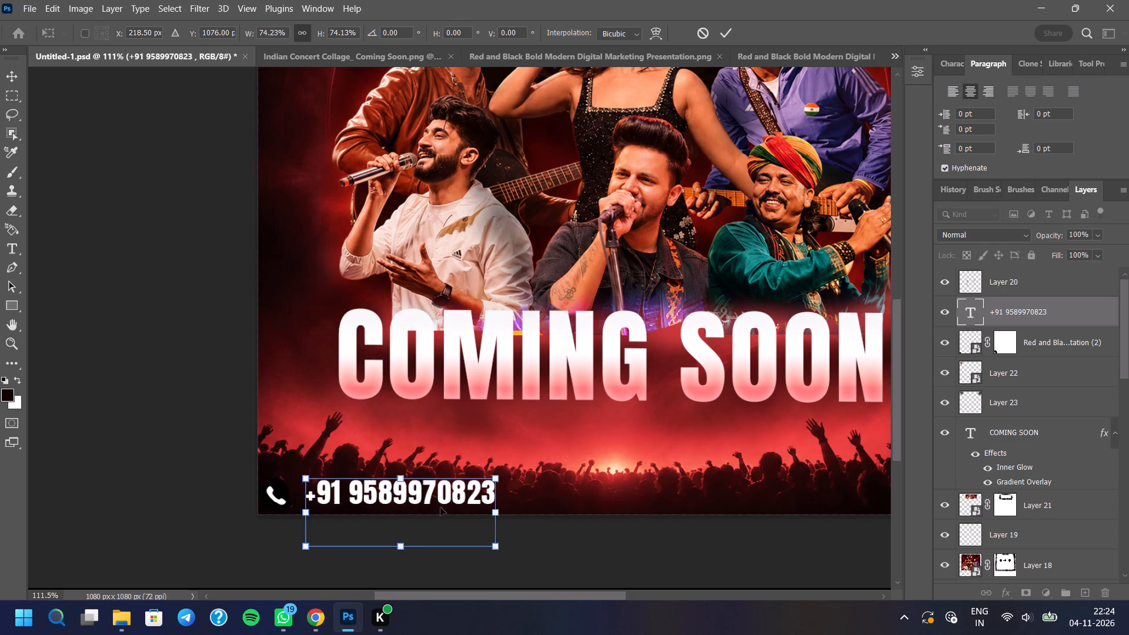
pyautogui.moveTo(440, 507); pyautogui.dragTo(435, 512)
pyautogui.moveTo(486, 477); pyautogui.dragTo(471, 486)
pyautogui.moveTo(416, 520); pyautogui.dragTo(416, 513)
pyautogui.moveTo(466, 477); pyautogui.dragTo(455, 486)
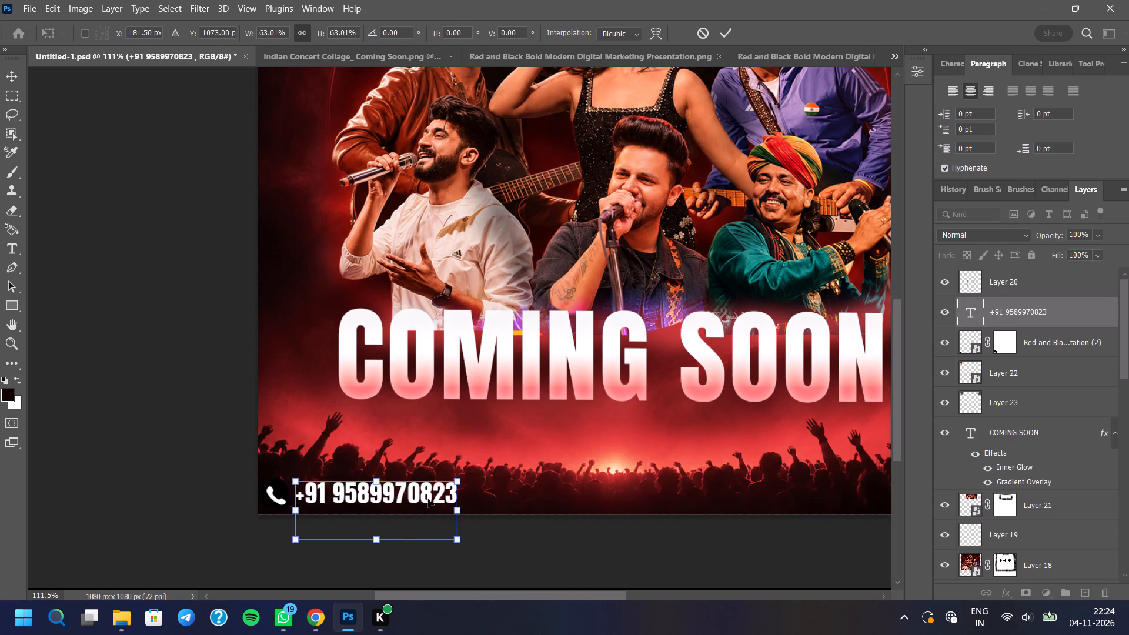
pyautogui.click(726, 40)
# Scale the phone number text and phone icon down together in the poster's bottom-left corner, bringing the text to about 30.3 pt.
pyautogui.scroll(-2, 435, 484)
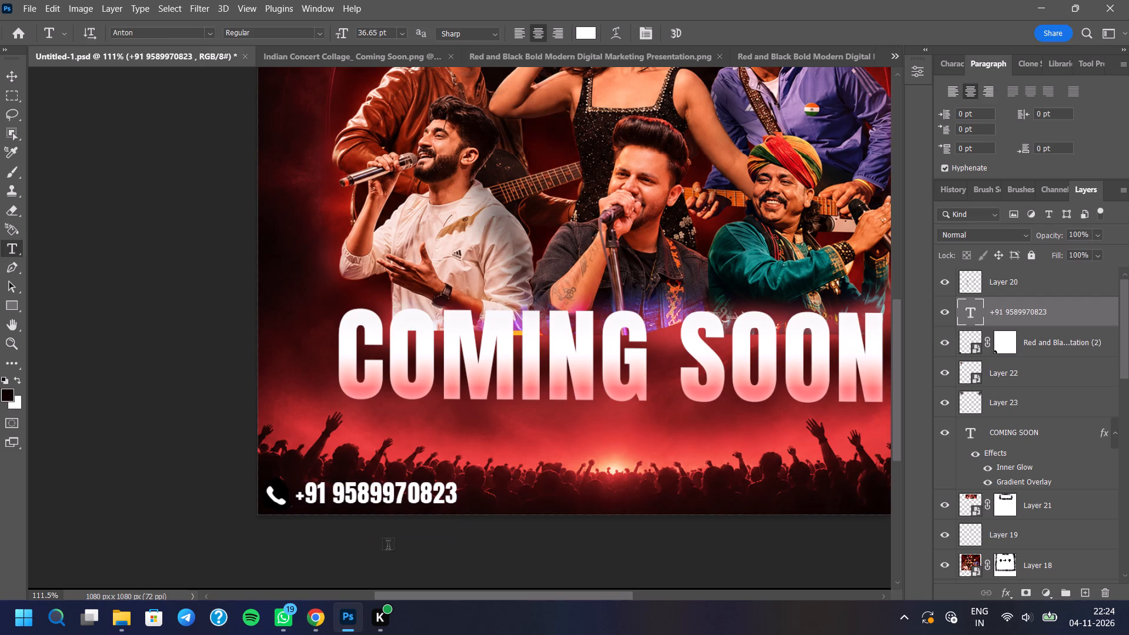
pyautogui.scroll(-1, 388, 547)
pyautogui.moveTo(898, 367); pyautogui.dragTo(904, 332)
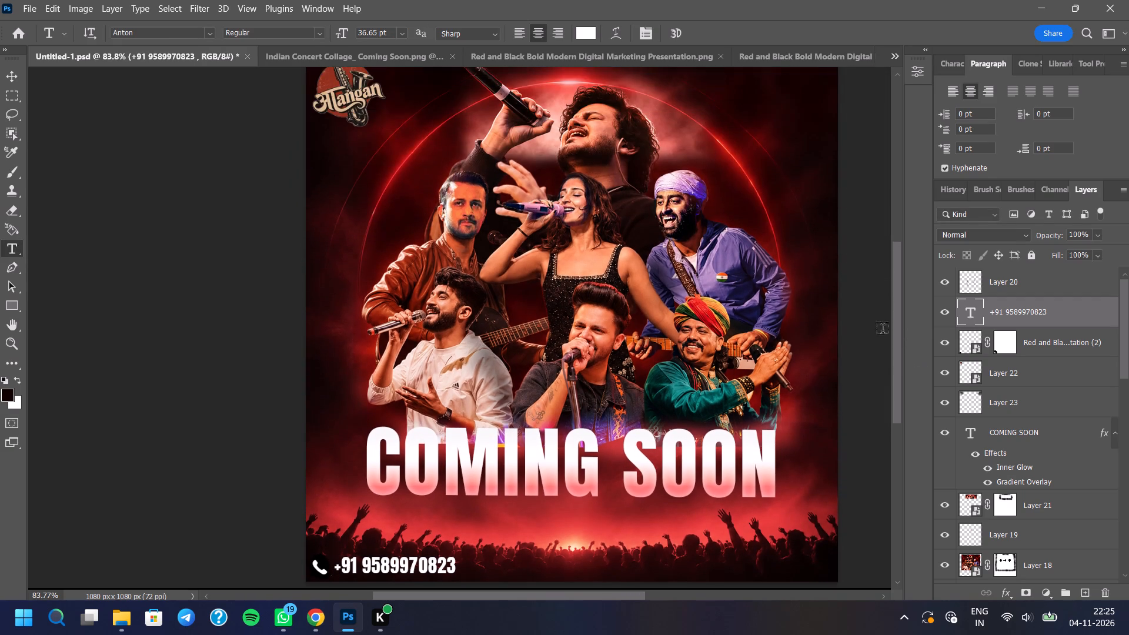
pyautogui.scroll(-3, 604, 422)
pyautogui.scroll(2, 680, 397)
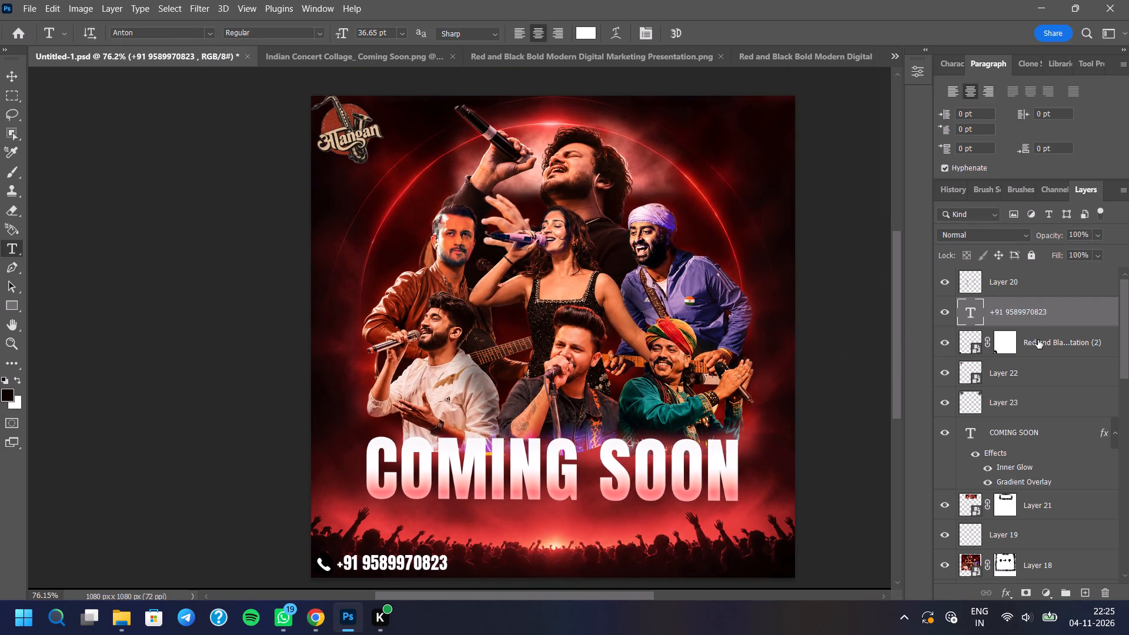
pyautogui.keyDown('ctrl'); pyautogui.click(1038, 340); pyautogui.keyUp('ctrl')
pyautogui.hotkey('ctrl', 't')
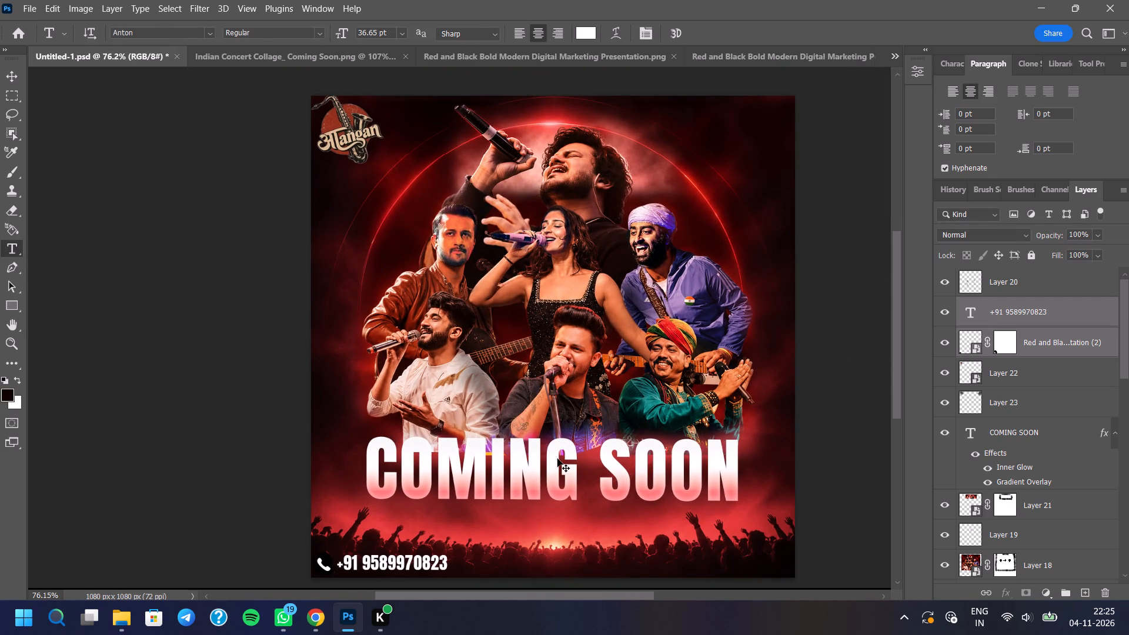
pyautogui.scroll(-3, 353, 480)
pyautogui.scroll(9, 410, 546)
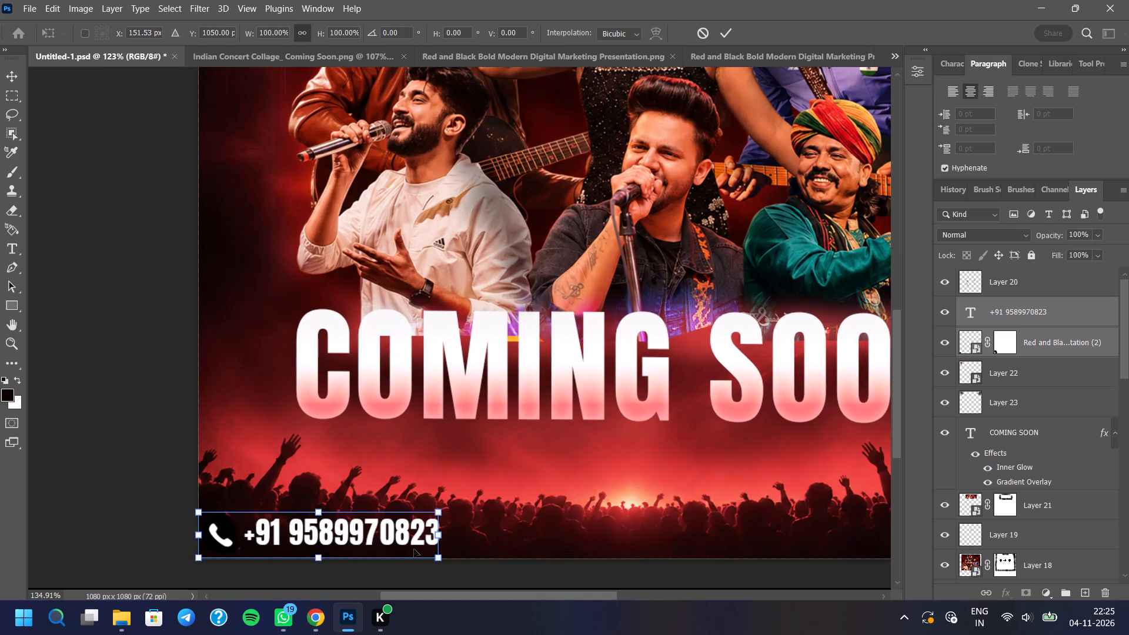
pyautogui.moveTo(438, 512); pyautogui.dragTo(398, 520)
pyautogui.press('Return')
# Shrink the phone number and icon together again to about 90% width and 92% height, keeping them in the poster's corner.
pyautogui.scroll(-4, 736, 303)
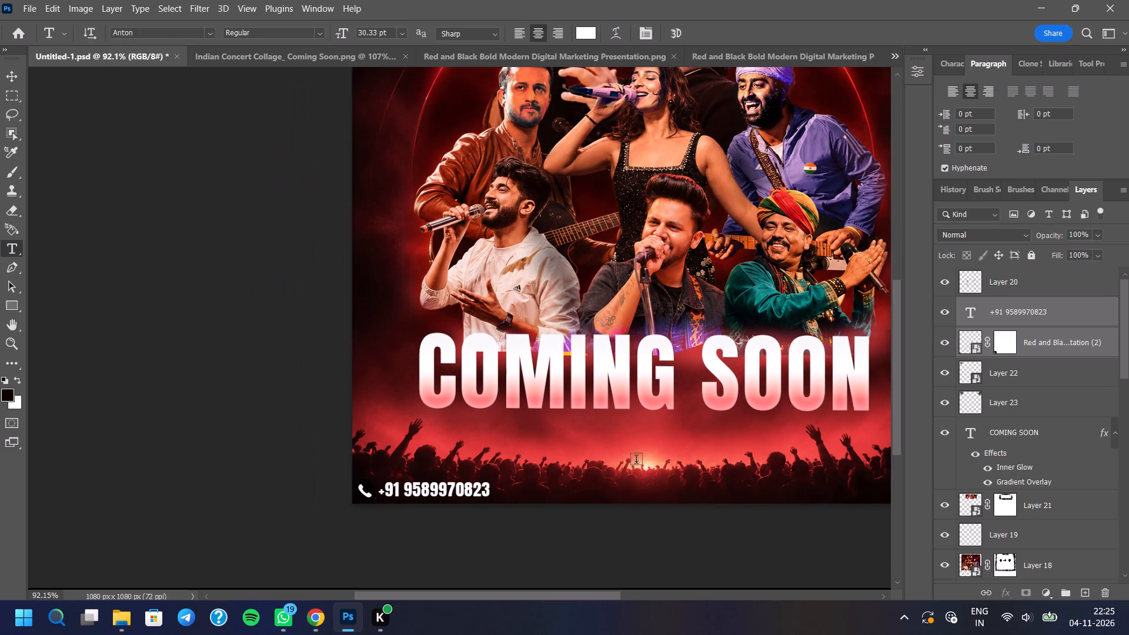
pyautogui.moveTo(895, 329); pyautogui.dragTo(897, 308)
pyautogui.scroll(-4, 605, 456)
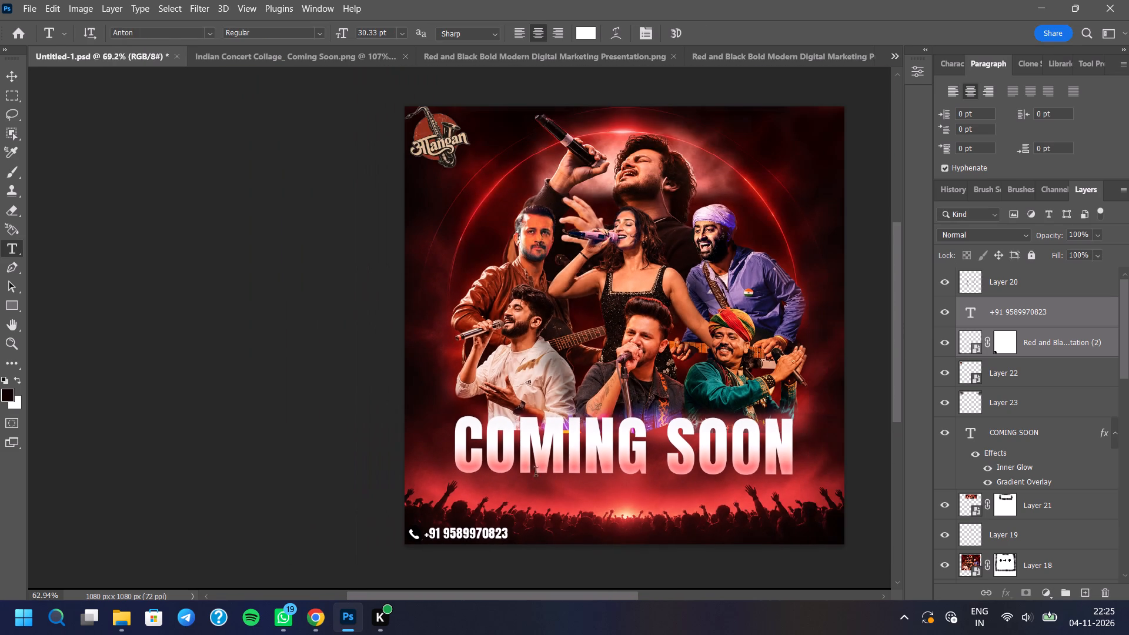
pyautogui.scroll(-4, 570, 482)
pyautogui.scroll(5, 584, 474)
pyautogui.scroll(-3, 506, 471)
pyautogui.scroll(4, 626, 490)
pyautogui.hotkey('ctrl', 't')
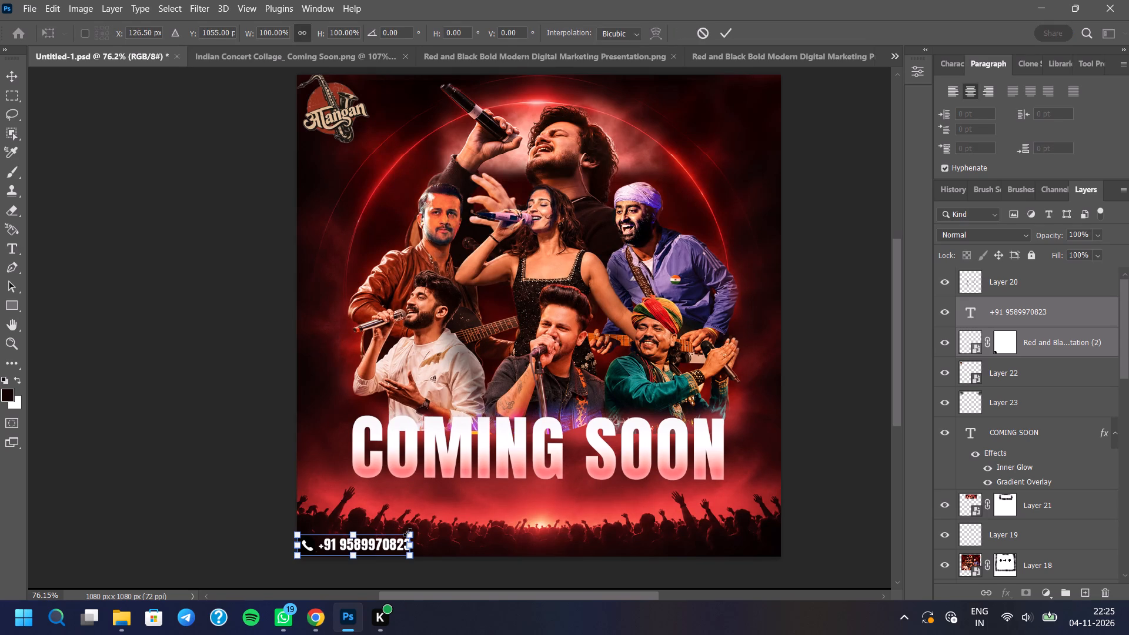
pyautogui.moveTo(413, 544); pyautogui.dragTo(396, 548)
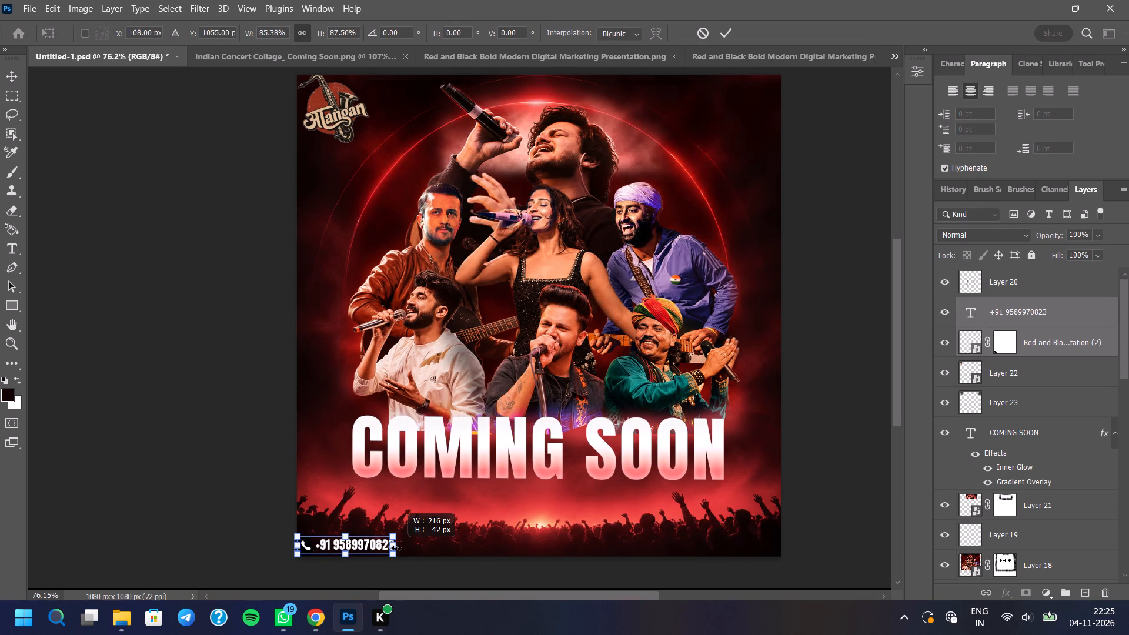
pyautogui.moveTo(396, 548); pyautogui.dragTo(402, 549)
pyautogui.click(729, 36)
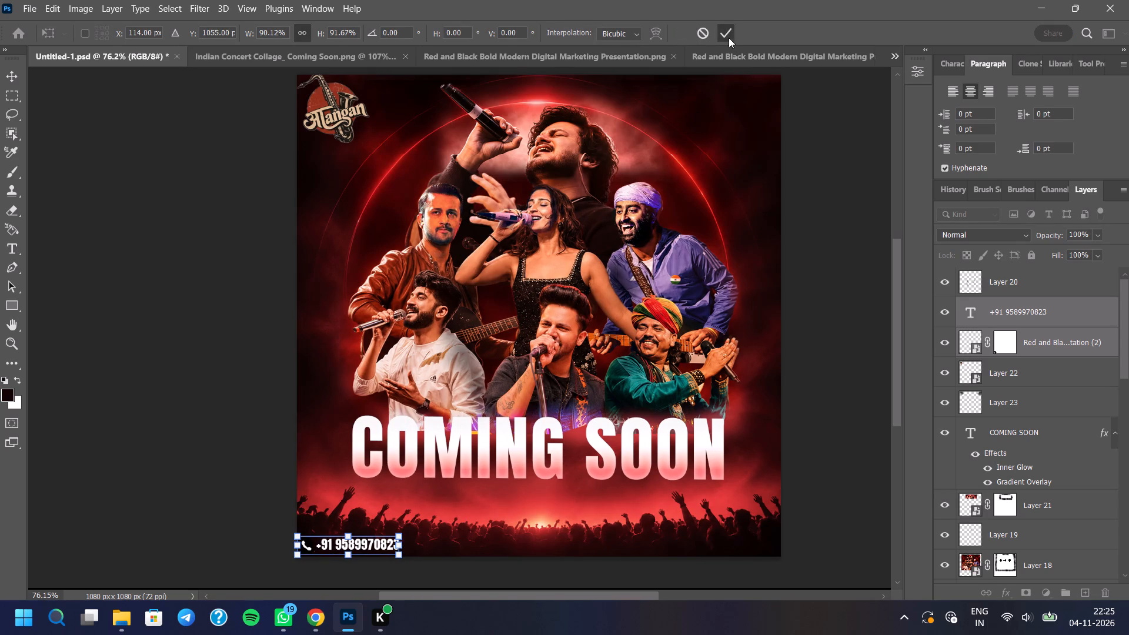
pyautogui.scroll(-3, 550, 416)
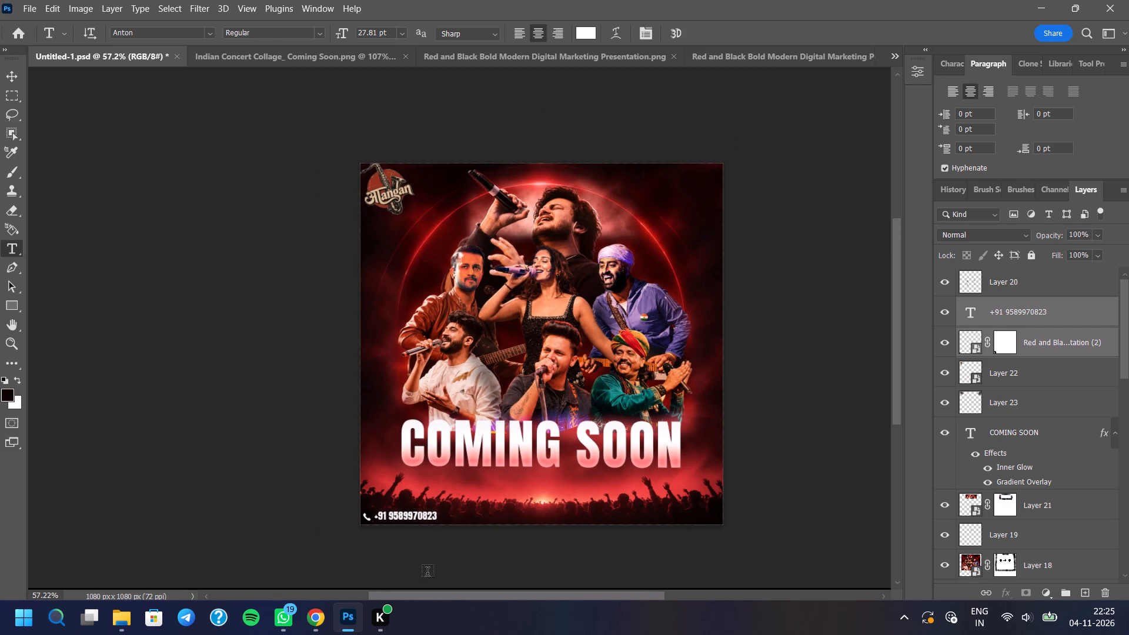
# Switch to the Canva presentation and download the envelope icon beside the first slide's email address as a PNG.
pyautogui.click(326, 617)
pyautogui.click(861, 484)
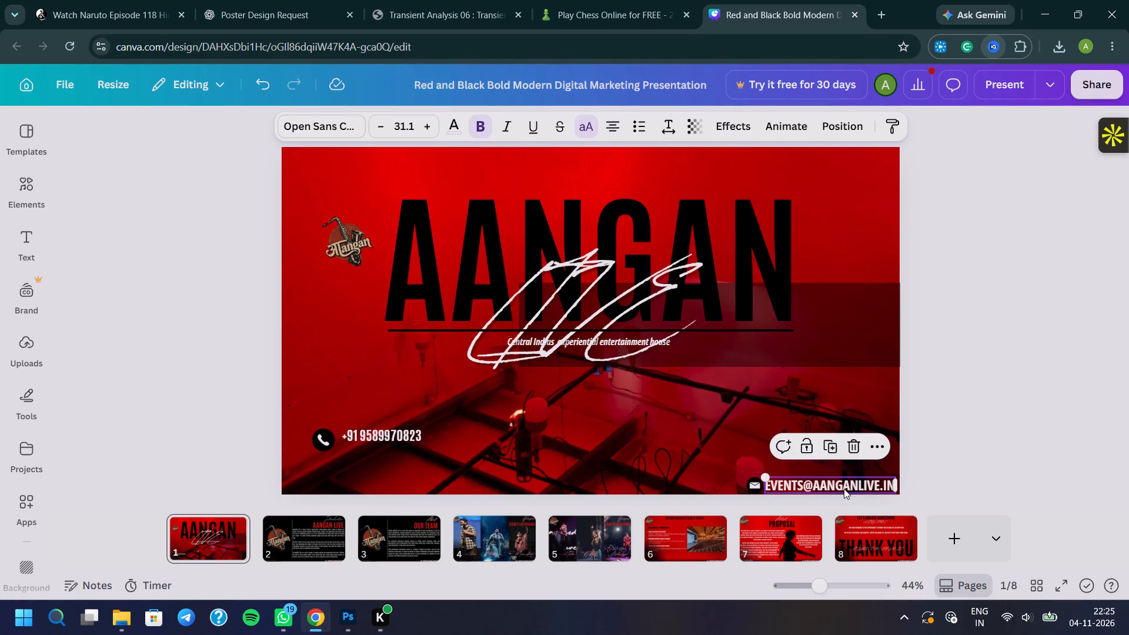
pyautogui.click(747, 484)
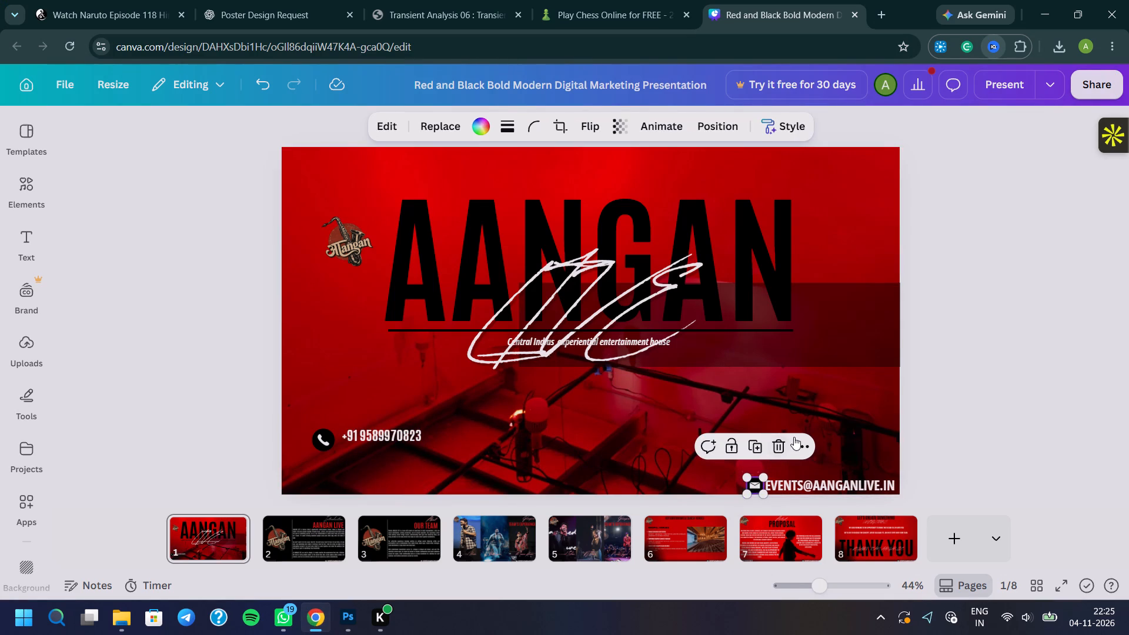
pyautogui.click(804, 437)
pyautogui.scroll(-5, 826, 400)
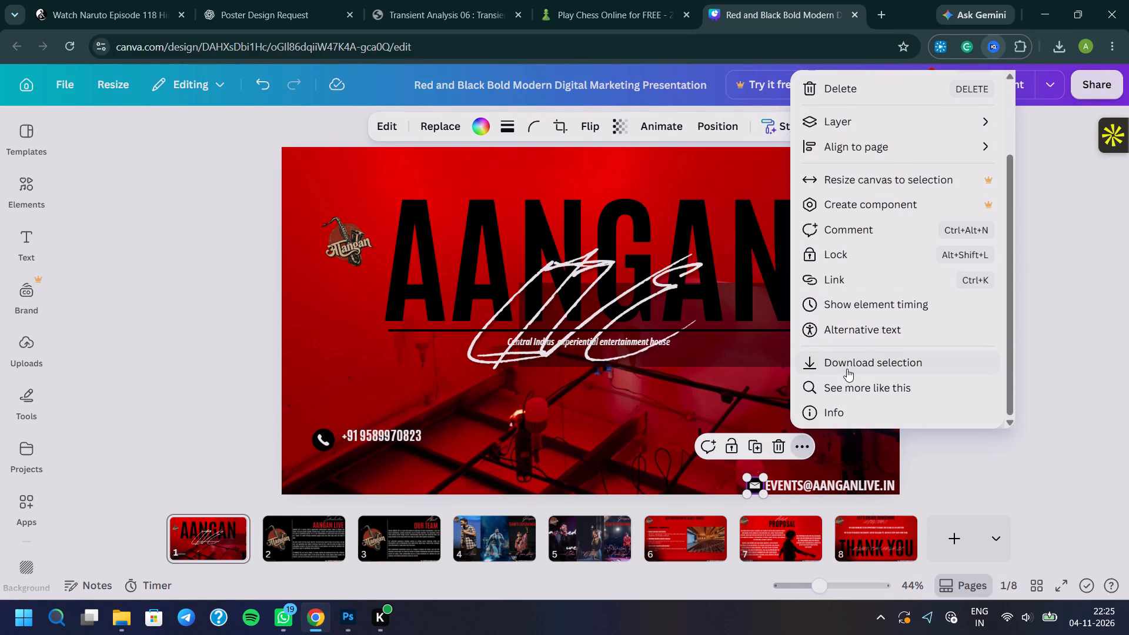
pyautogui.click(847, 369)
pyautogui.click(899, 472)
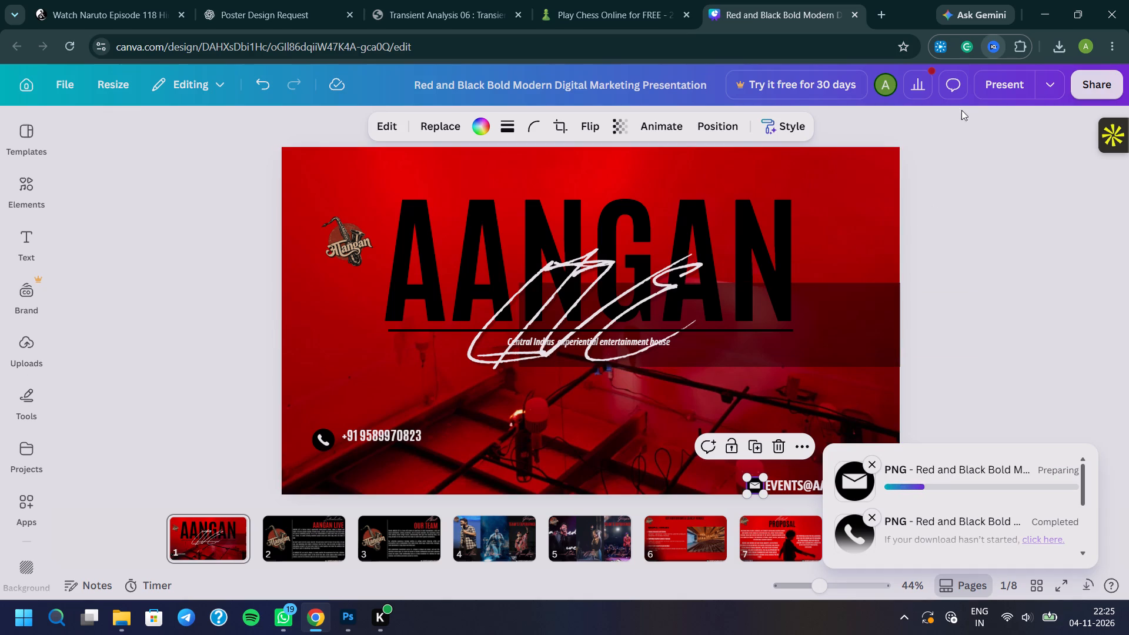
pyautogui.click(537, 438)
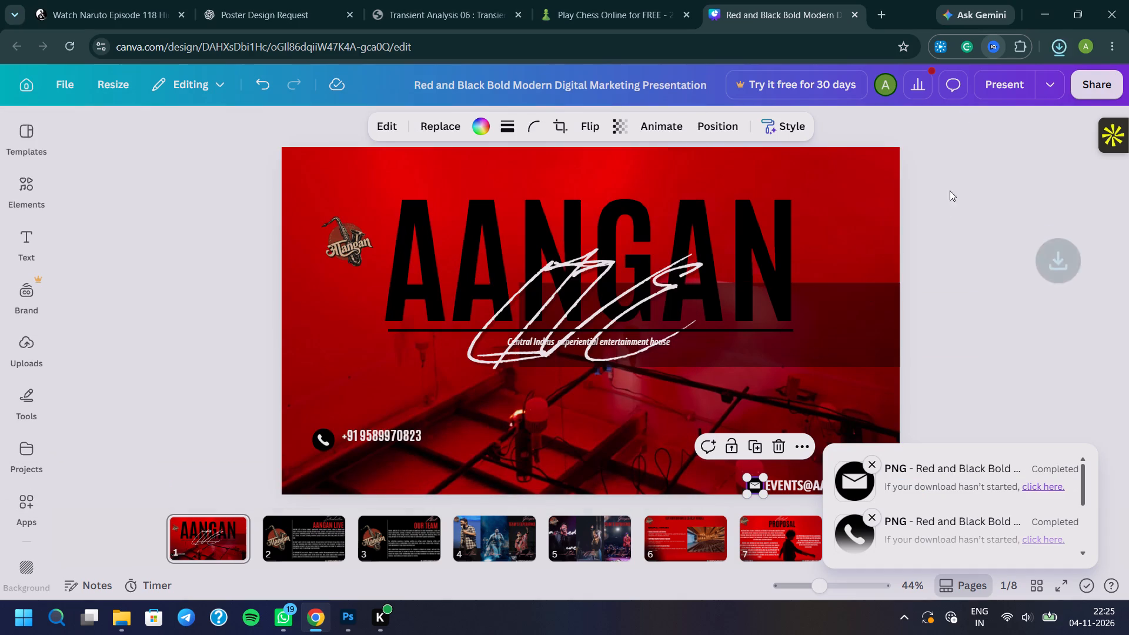
# Place the downloaded envelope icon PNG from Chrome into the Photoshop poster, at the bottom edge below the word SOON.
pyautogui.moveTo(960, 98); pyautogui.dragTo(353, 618)
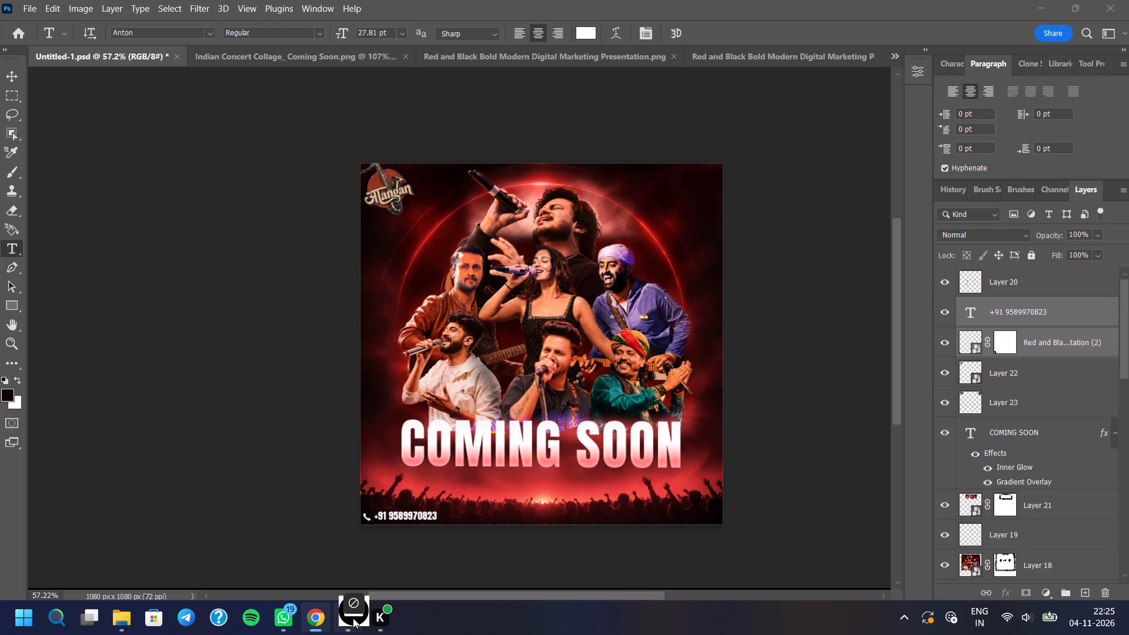
pyautogui.moveTo(353, 618); pyautogui.dragTo(625, 498)
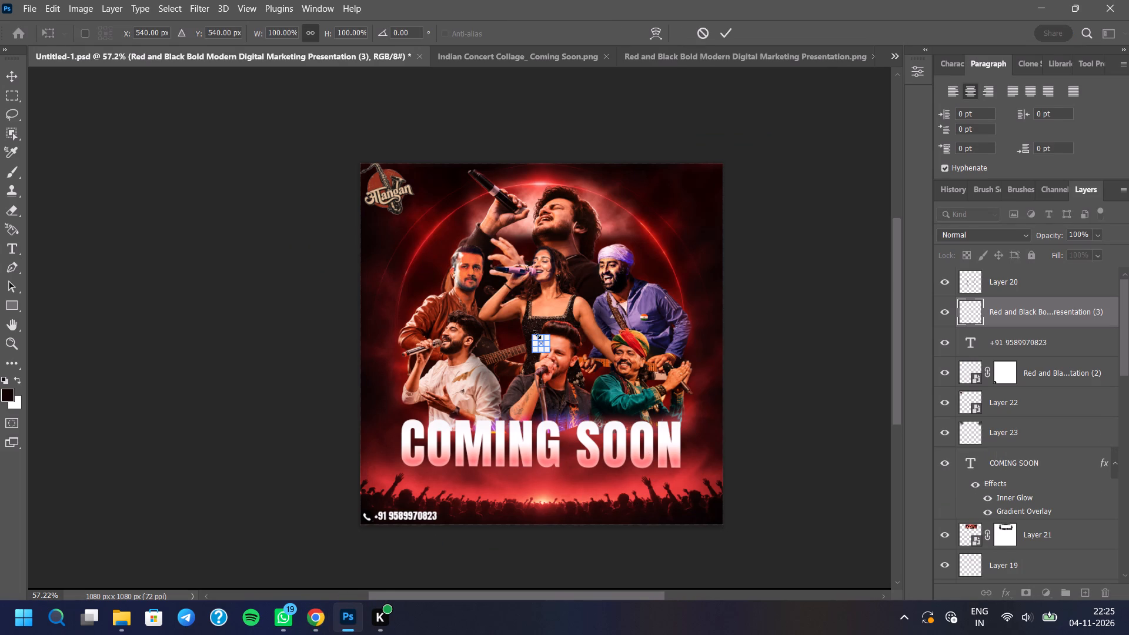
pyautogui.scroll(5, 542, 335)
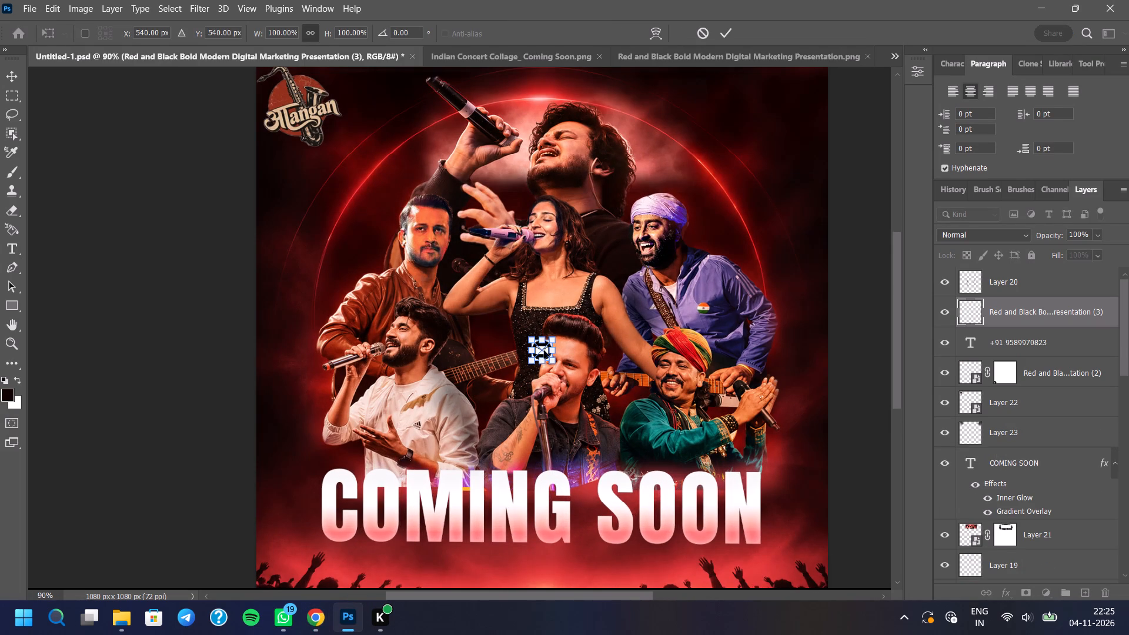
pyautogui.moveTo(544, 349); pyautogui.dragTo(653, 507)
pyautogui.scroll(-4, 633, 296)
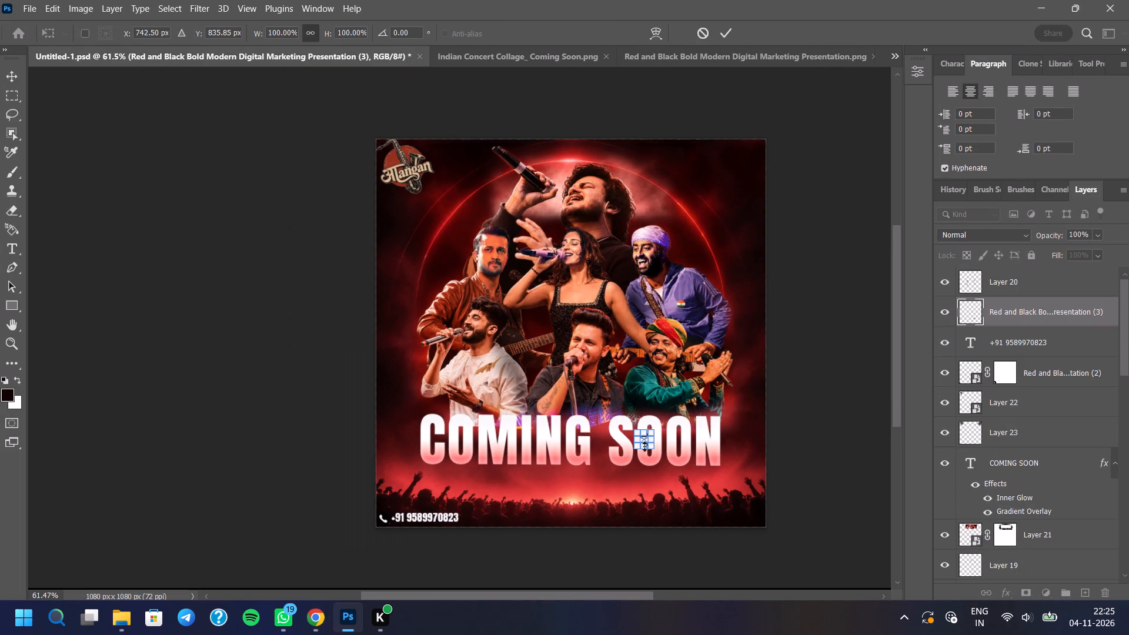
pyautogui.scroll(4, 642, 440)
pyautogui.moveTo(643, 439); pyautogui.dragTo(637, 554)
pyautogui.click(719, 34)
# Add a layer mask to the placed envelope icon layer.
pyautogui.scroll(2, 679, 545)
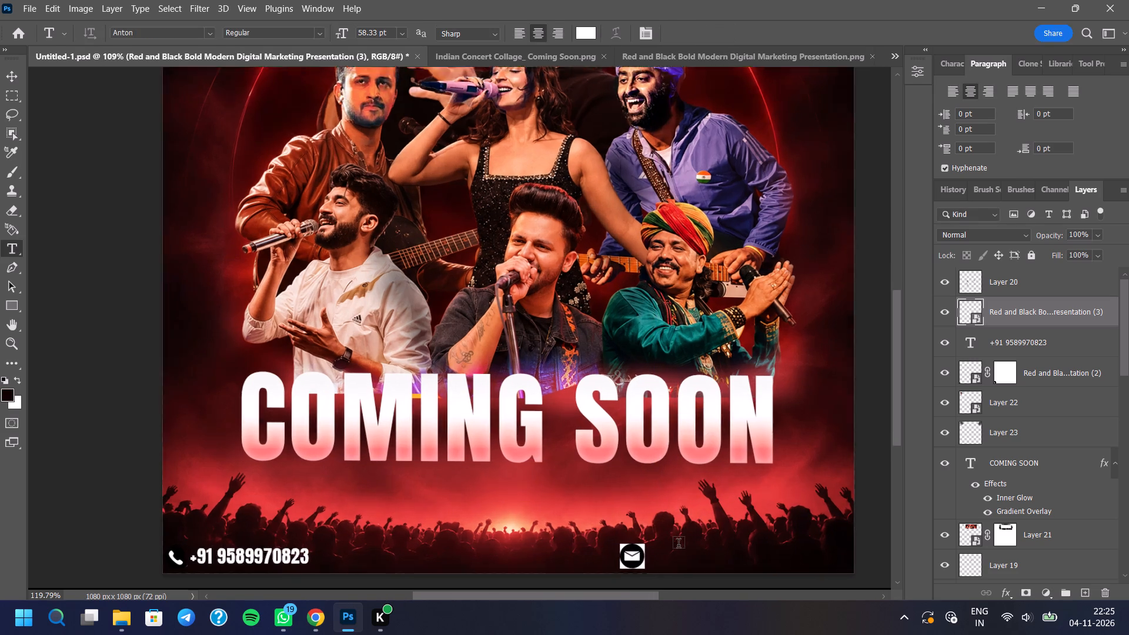
pyautogui.scroll(2, 679, 545)
pyautogui.click(1021, 596)
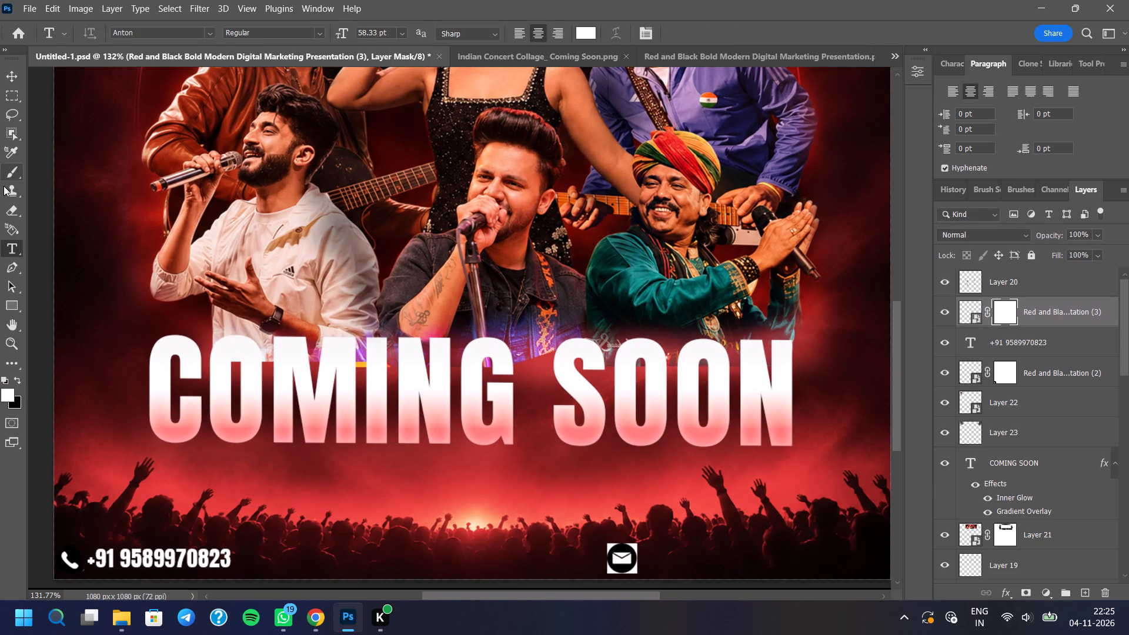
# On the mask, erase the white background at the envelope icon's upper corners with the 62 px Eraser.
pyautogui.click(13, 206)
pyautogui.scroll(1, 546, 412)
pyautogui.scroll(-3, 542, 402)
pyautogui.scroll(-1, 629, 547)
pyautogui.scroll(15, 629, 547)
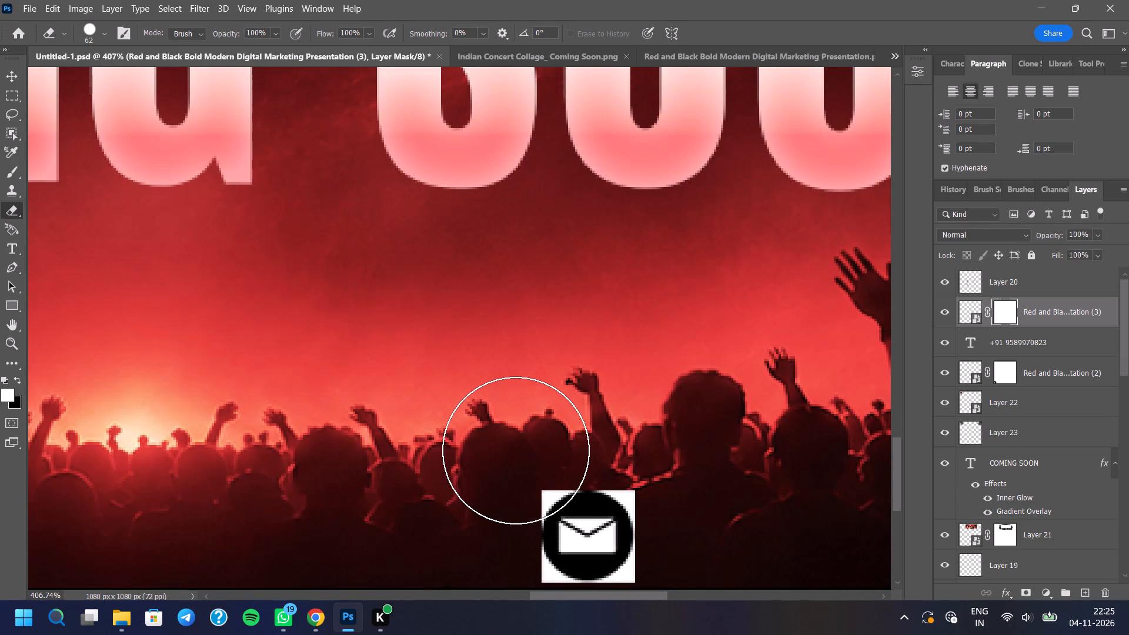
pyautogui.click(516, 450)
pyautogui.click(491, 472)
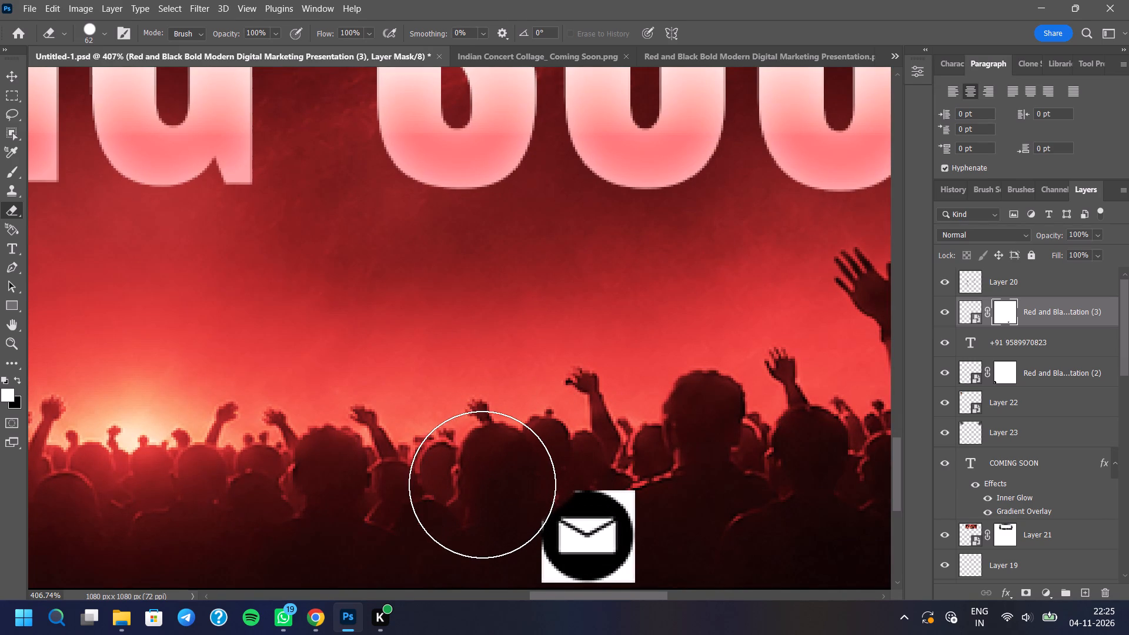
pyautogui.click(482, 484)
pyautogui.click(577, 429)
pyautogui.click(637, 441)
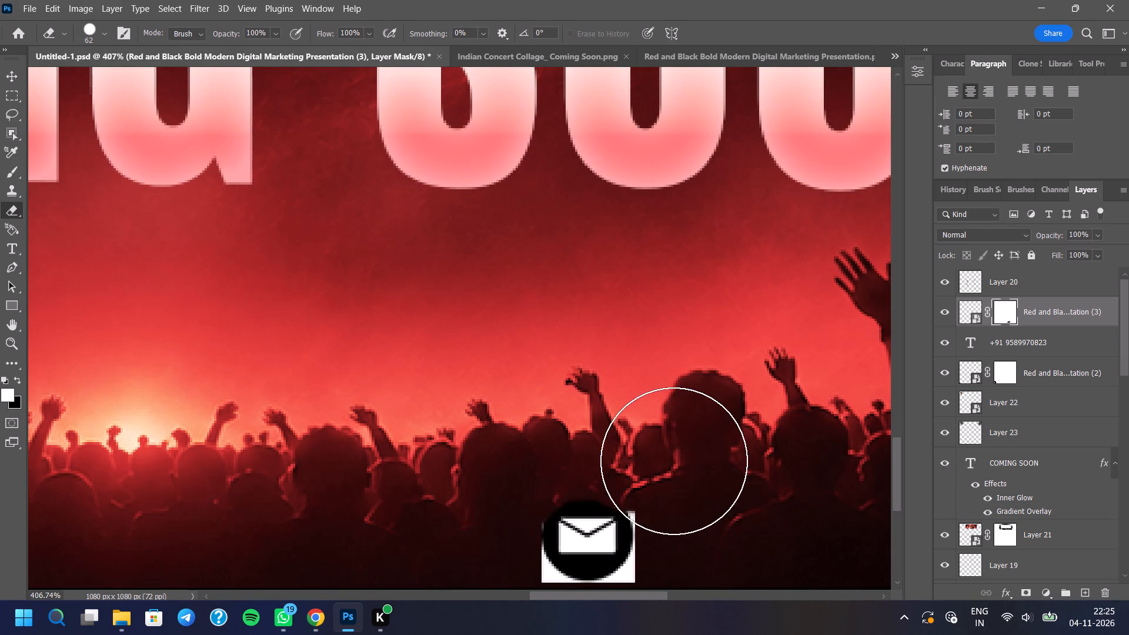
pyautogui.click(682, 474)
# On the envelope icon's mask, erase the white background at the icon's lower-left corner and along its bottom edge.
pyautogui.scroll(-2, 656, 401)
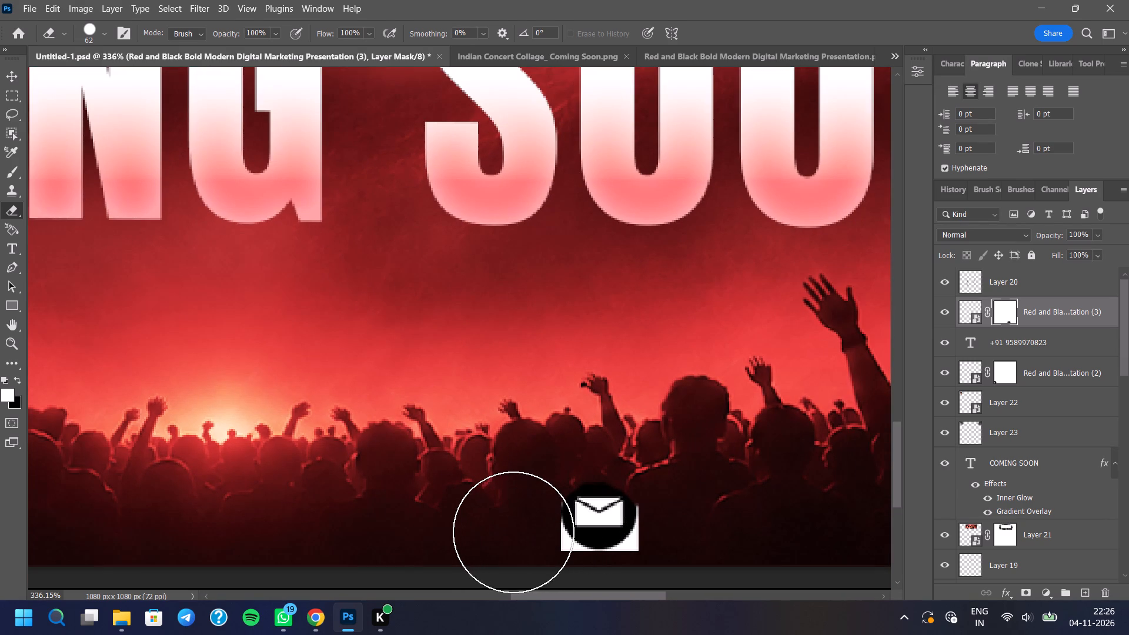
pyautogui.click(508, 534)
pyautogui.click(512, 551)
pyautogui.scroll(-3, 564, 419)
pyautogui.scroll(1, 593, 577)
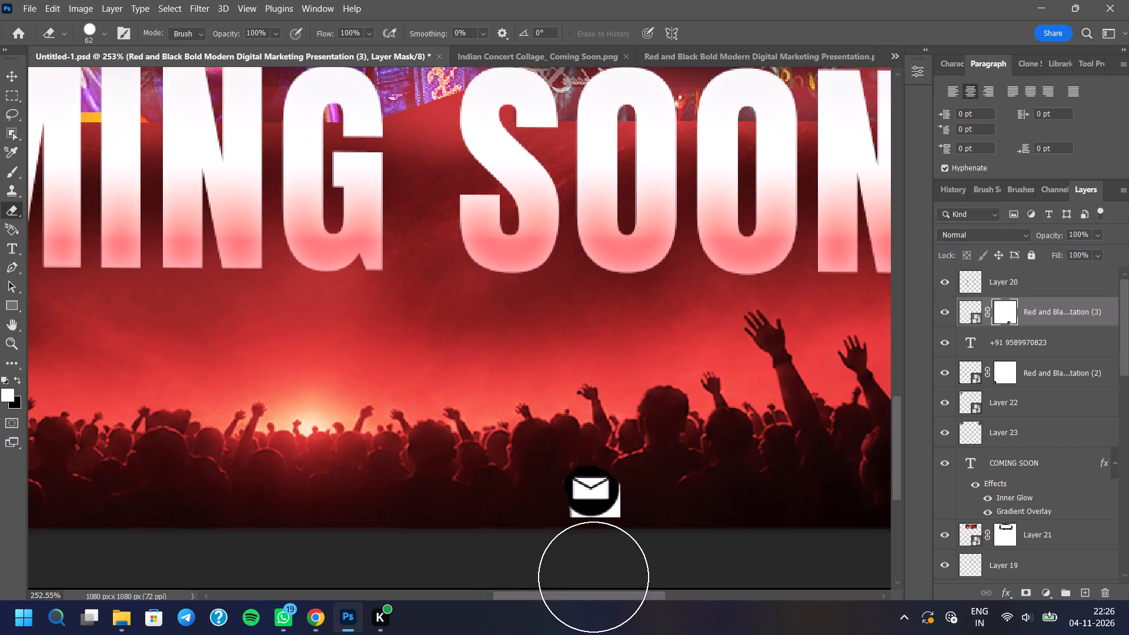
pyautogui.scroll(6, 593, 577)
pyautogui.click(520, 524)
pyautogui.scroll(-4, 533, 367)
pyautogui.scroll(1, 646, 588)
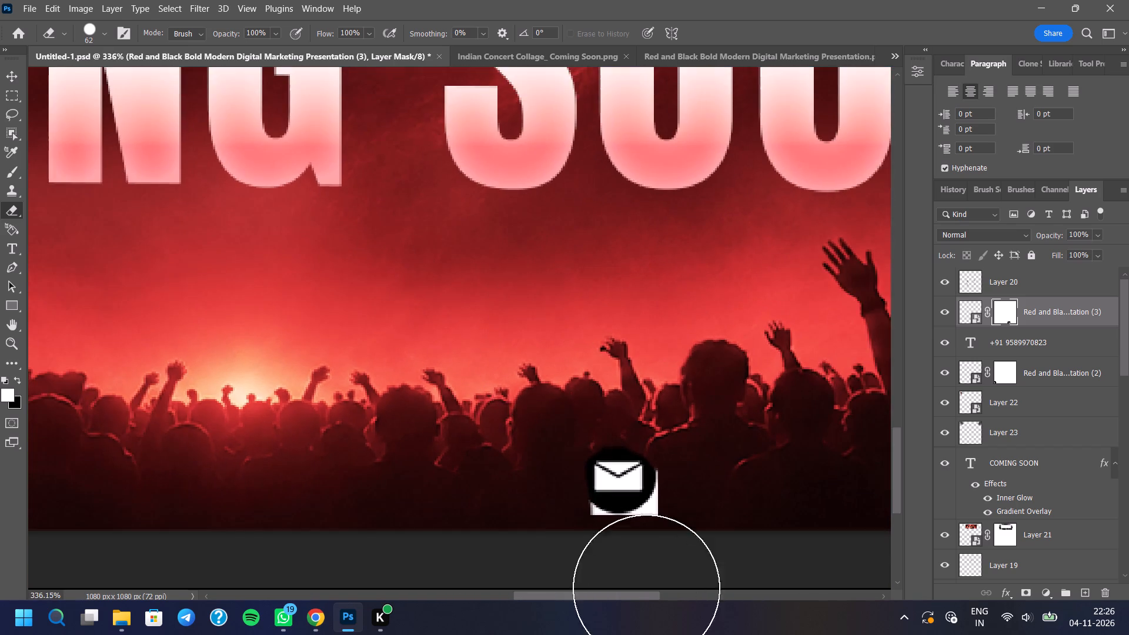
pyautogui.scroll(7, 646, 588)
pyautogui.scroll(-1, 636, 581)
pyautogui.scroll(1, 636, 581)
pyautogui.scroll(-5, 601, 329)
pyautogui.click(610, 546)
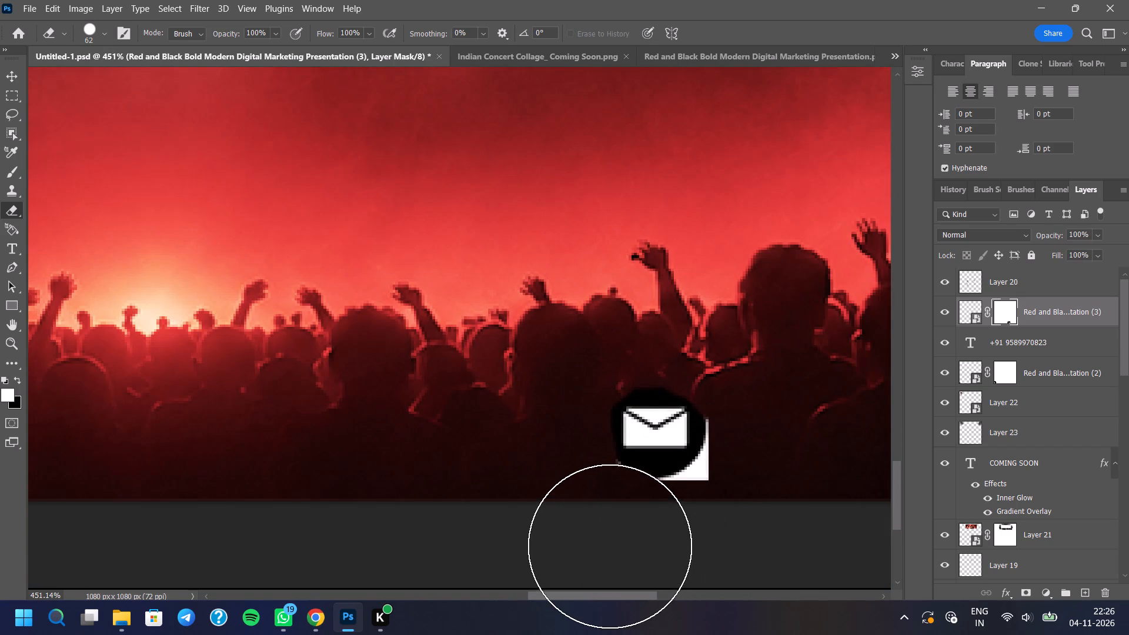
pyautogui.click(612, 545)
pyautogui.click(656, 552)
pyautogui.click(664, 551)
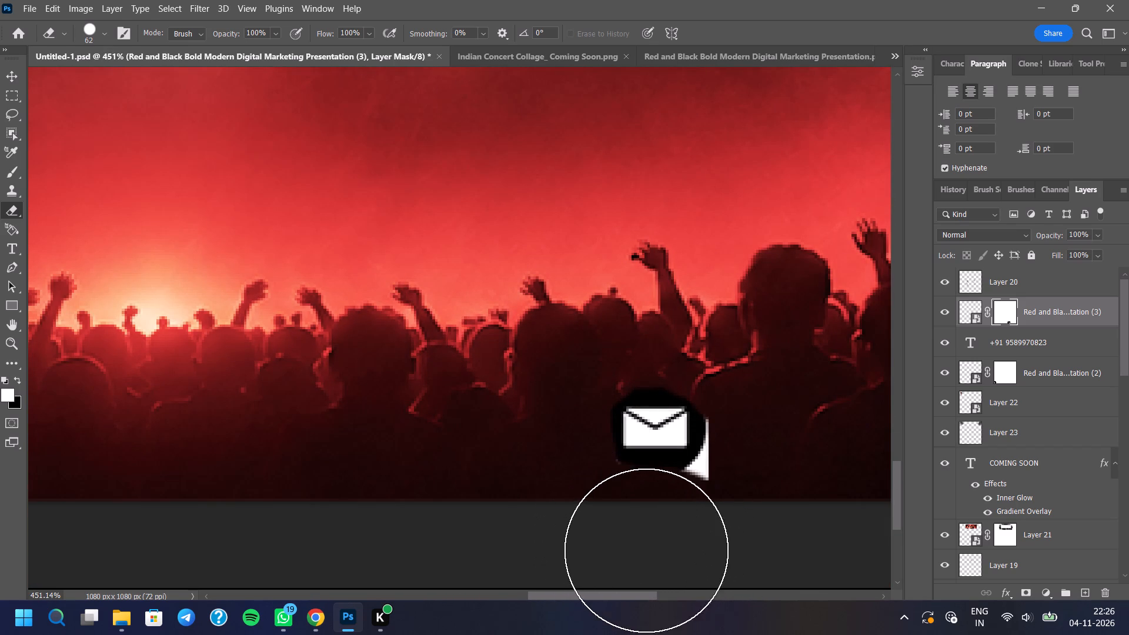
pyautogui.click(603, 543)
# Erase the remaining white background at the envelope icon's lower-right corner and right side on the mask.
pyautogui.click(727, 534)
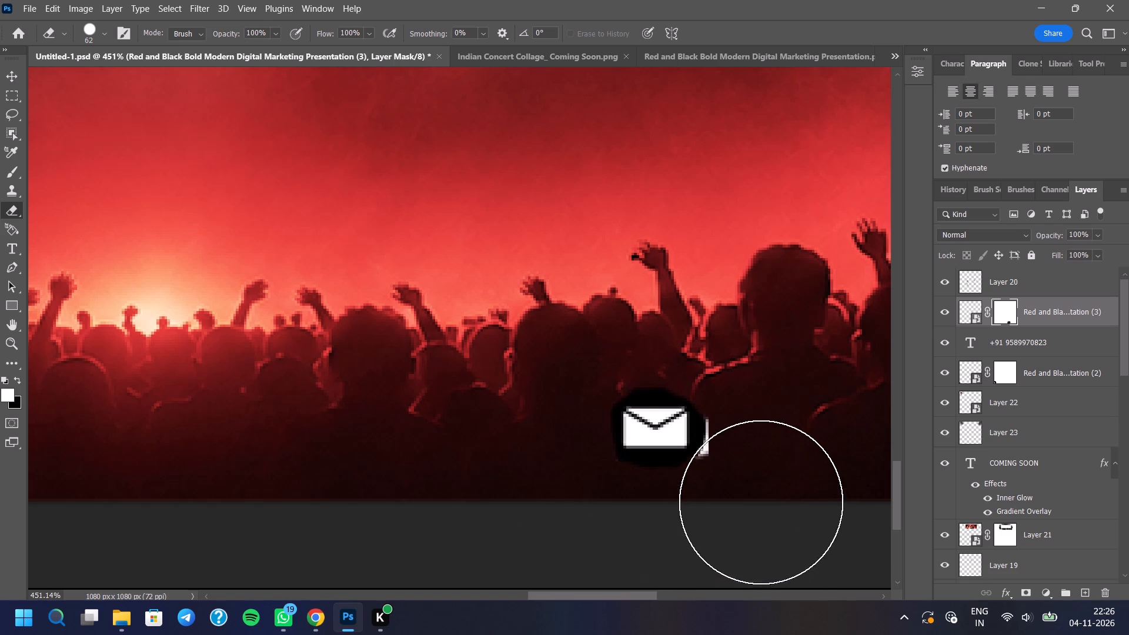
pyautogui.click(783, 447)
pyautogui.click(783, 443)
pyautogui.moveTo(777, 469); pyautogui.dragTo(776, 477)
pyautogui.click(774, 490)
pyautogui.moveTo(767, 499); pyautogui.dragTo(765, 502)
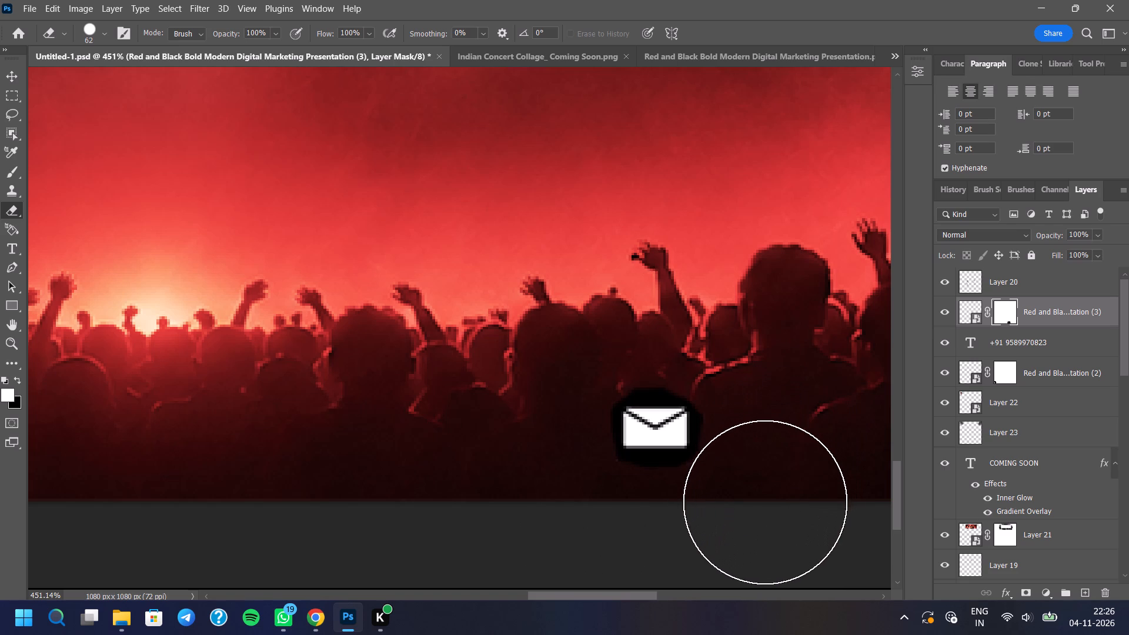
pyautogui.moveTo(765, 502); pyautogui.dragTo(750, 512)
pyautogui.click(750, 512)
pyautogui.scroll(-5, 520, 510)
pyautogui.scroll(-4, 553, 476)
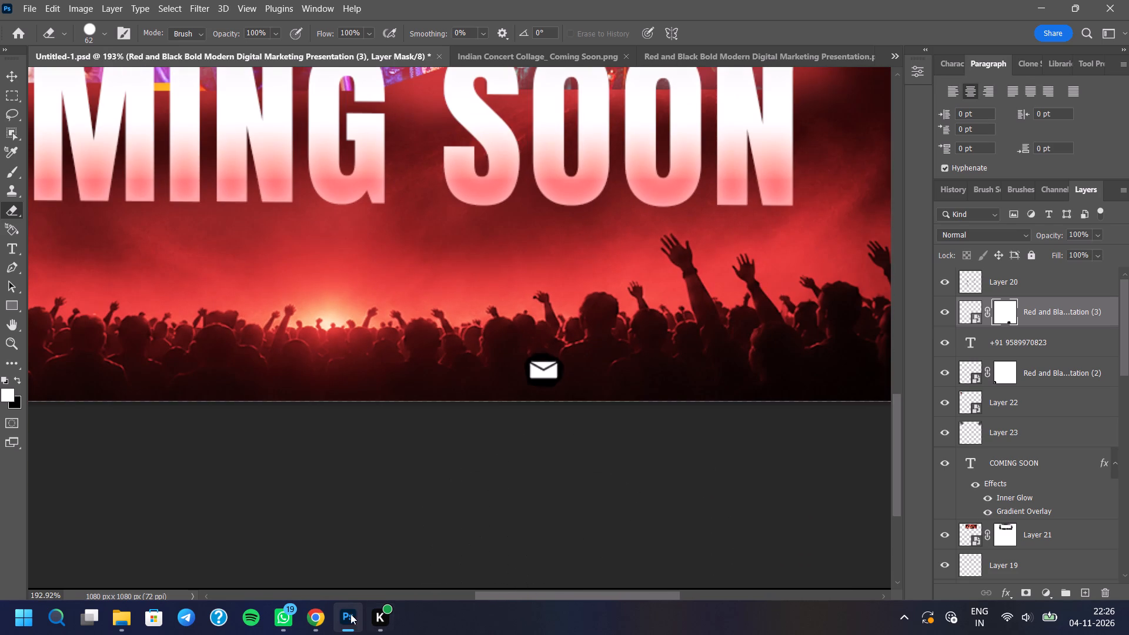
# Switch to the Canva presentation in Chrome to get the contact email text from the first slide.
pyautogui.click(308, 616)
pyautogui.click(964, 435)
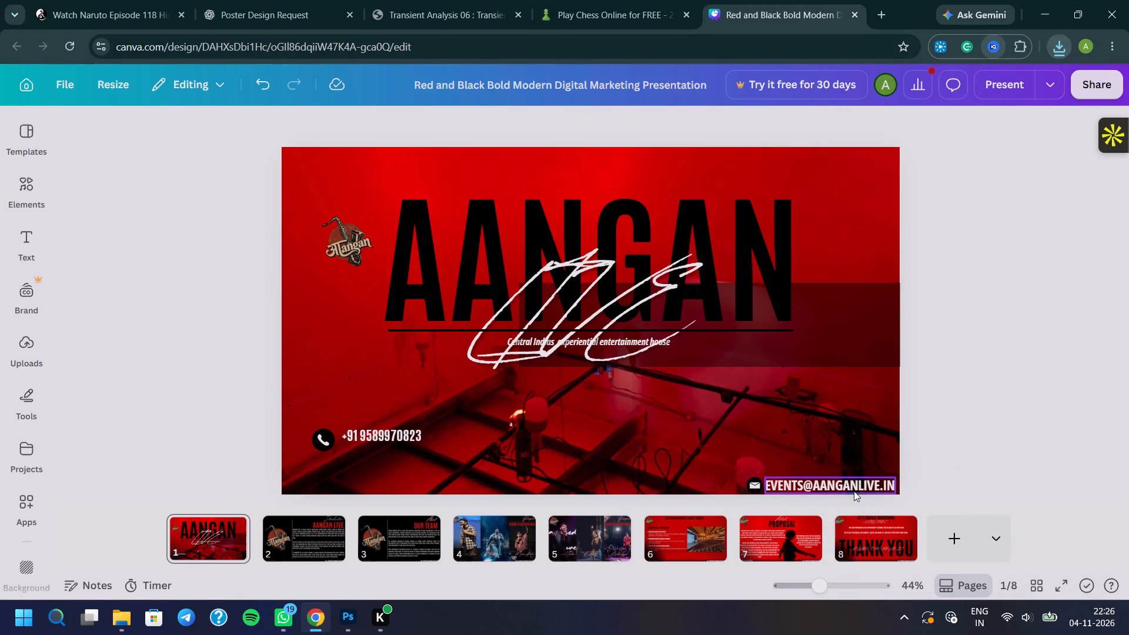
# Copy the contact email text from the bottom of the first presentation slide.
pyautogui.click(849, 482)
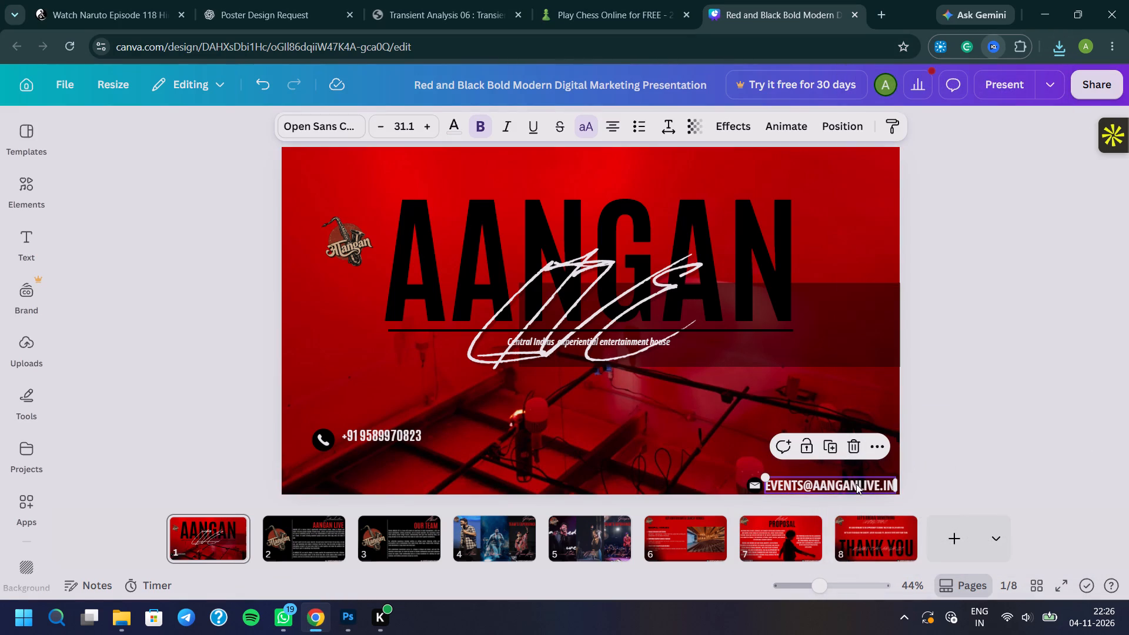
pyautogui.doubleClick(856, 484)
pyautogui.doubleClick(856, 484)
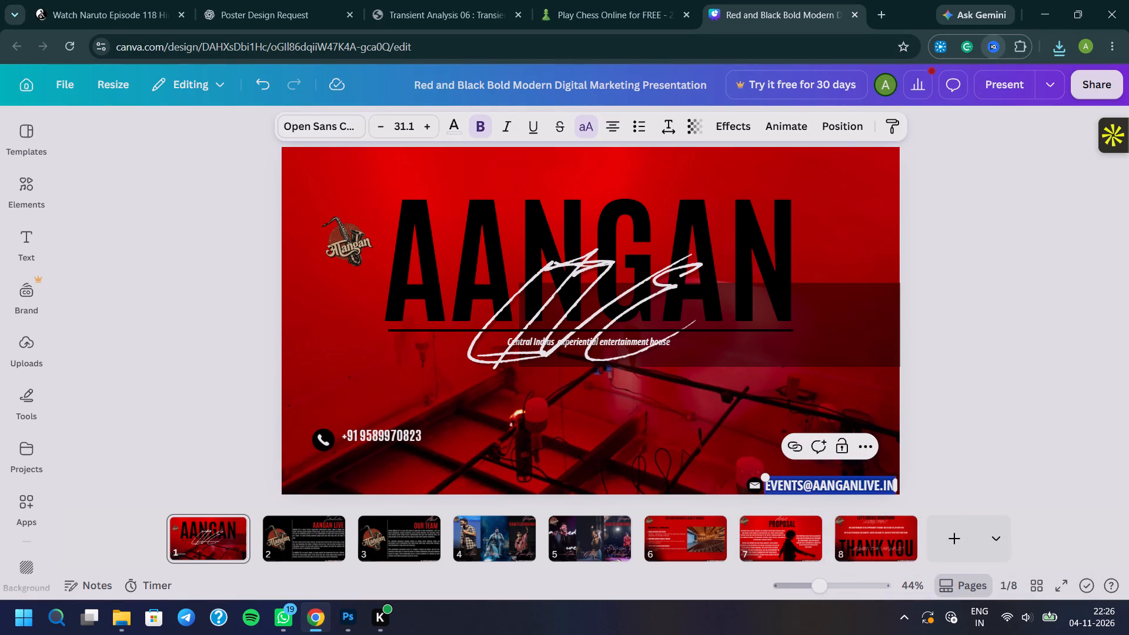
pyautogui.hotkey('ctrl', 'c')
# Switch to Photoshop and add the copied contact email as white Anton text on a new layer at the poster's bottom edge.
pyautogui.click(353, 619)
pyautogui.scroll(-1, 684, 435)
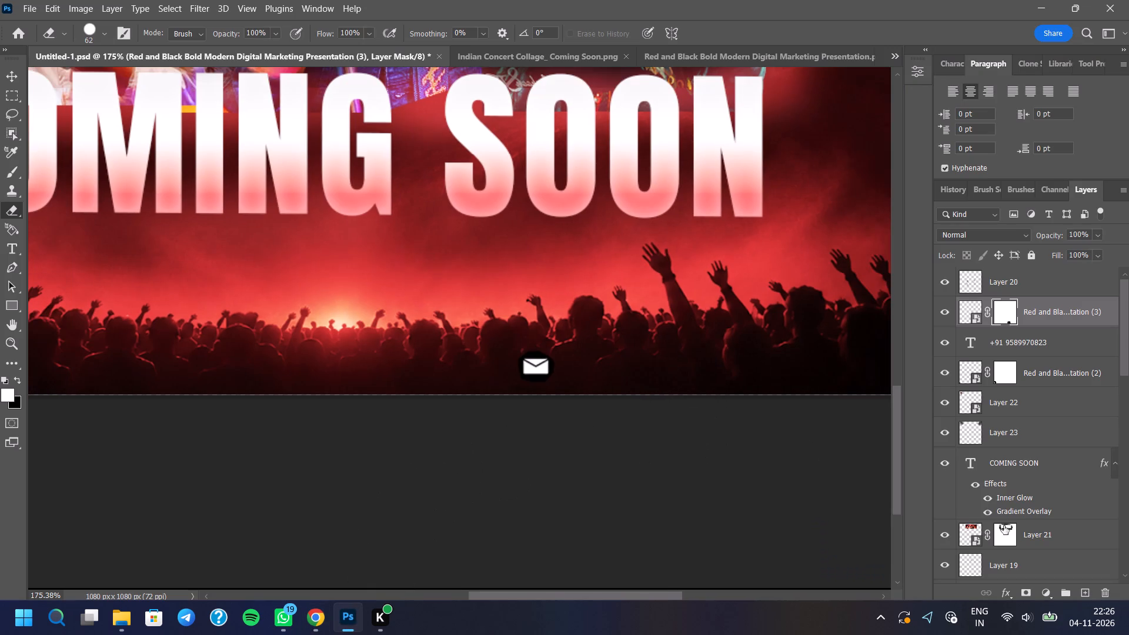
pyautogui.click(1092, 592)
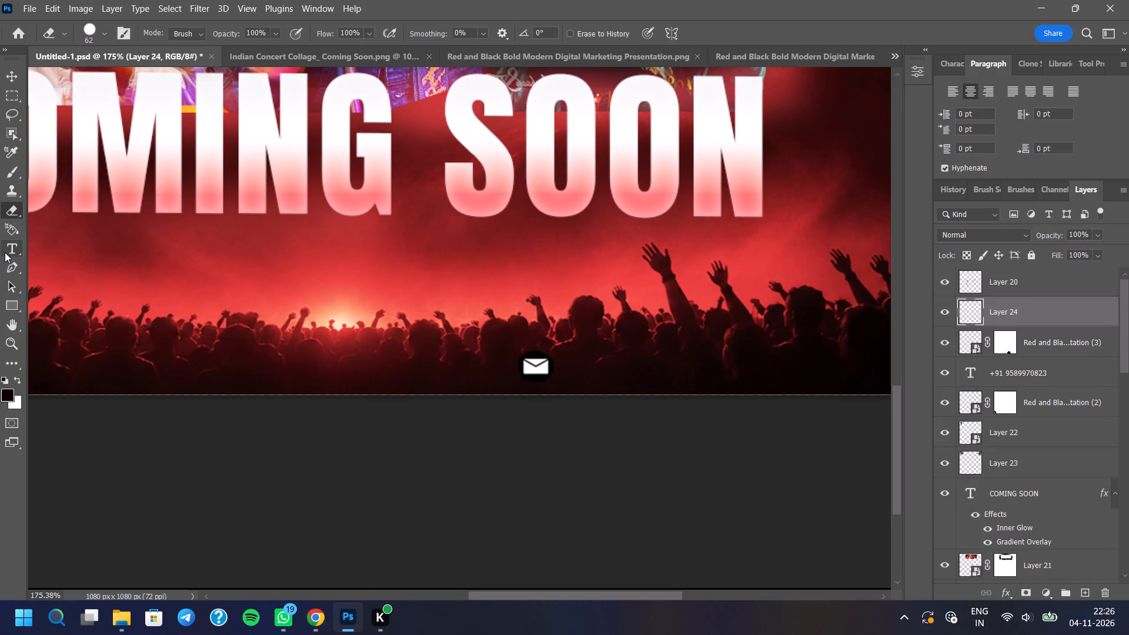
pyautogui.click(5, 252)
pyautogui.click(583, 372)
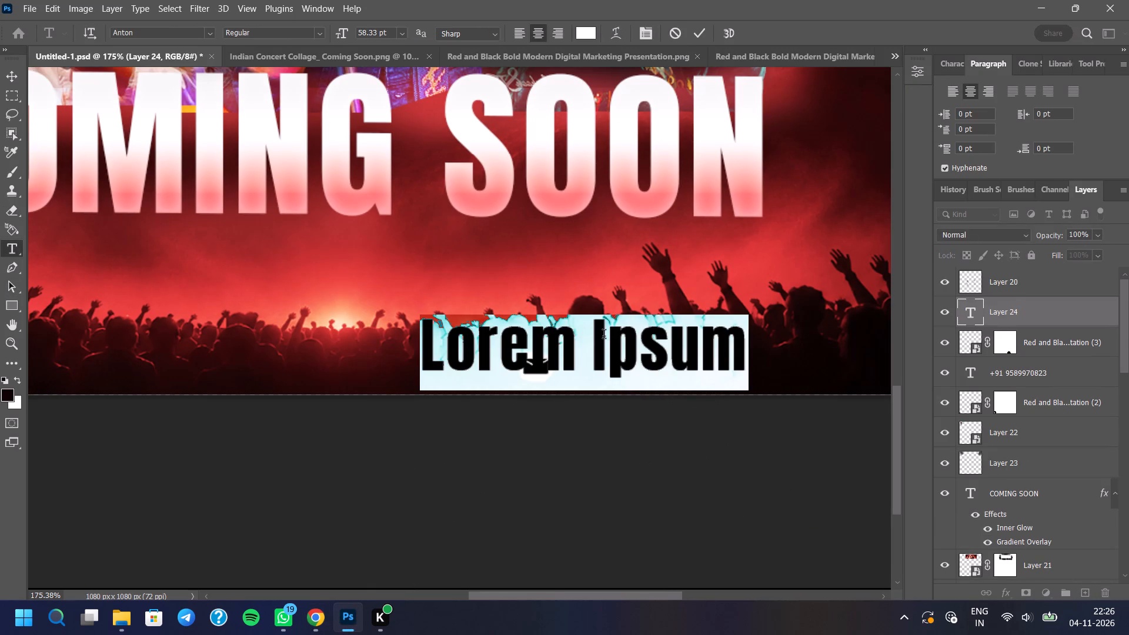
pyautogui.hotkey('ctrl', 'v')
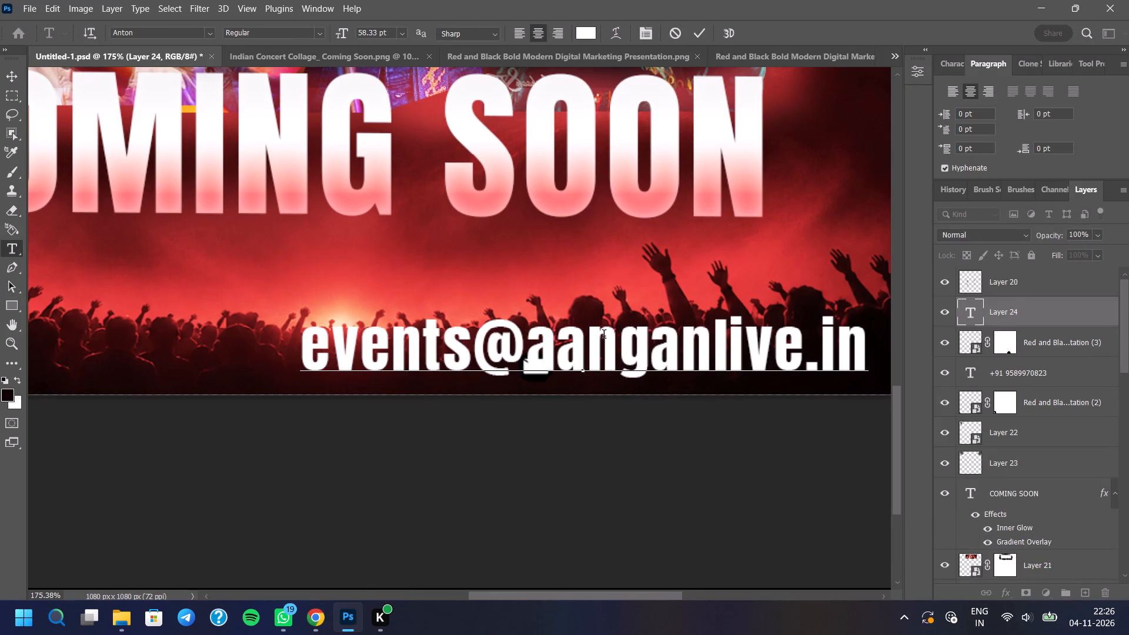
pyautogui.click(697, 28)
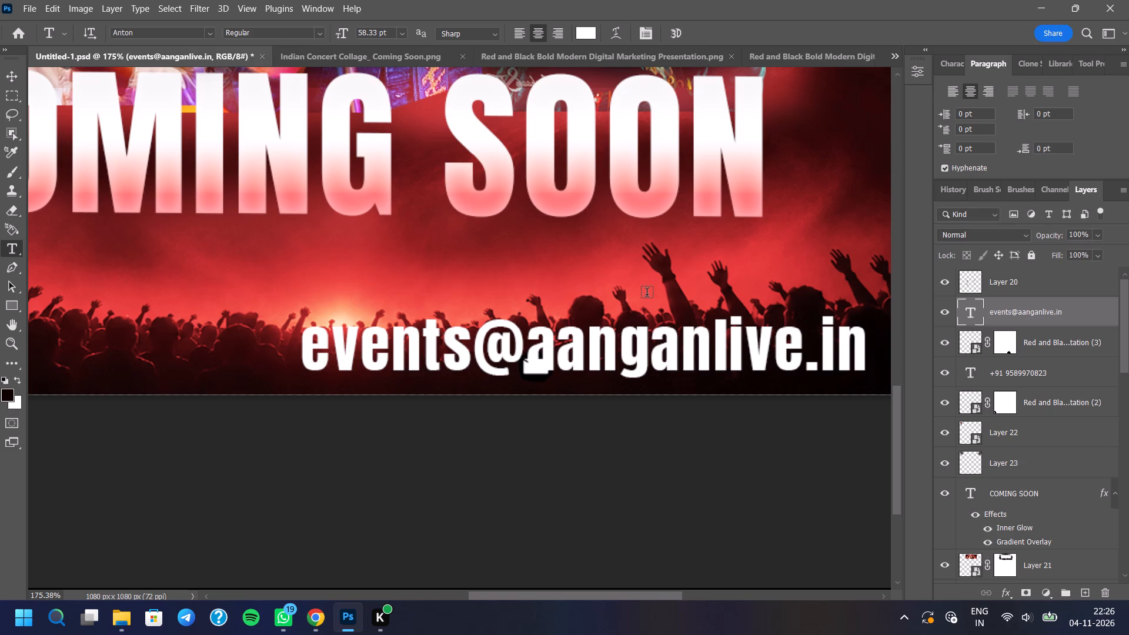
# Scale the email text down to about 48% width and 46% height, placing it in the poster's lower-right corner level with the phone number.
pyautogui.hotkey('ctrl', 't')
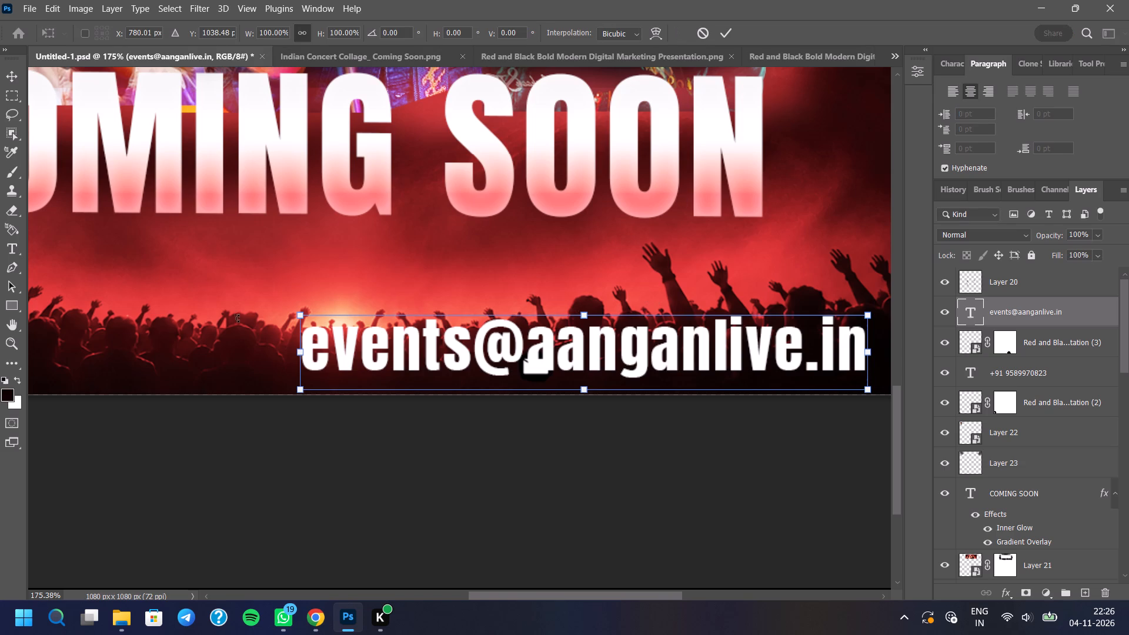
pyautogui.moveTo(296, 315); pyautogui.dragTo(600, 345)
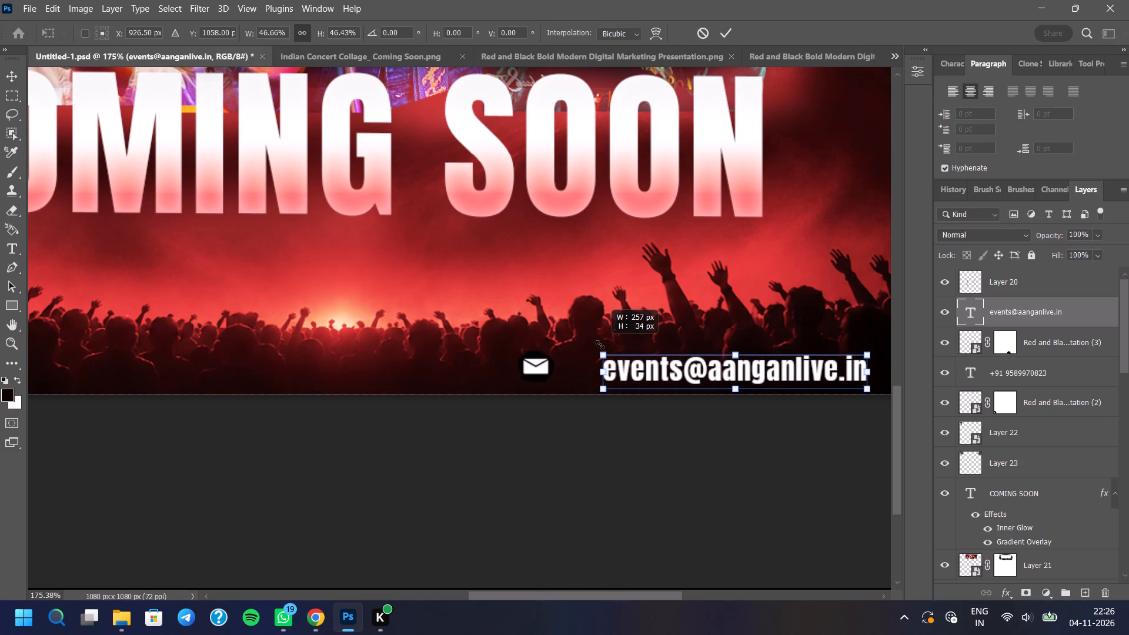
pyautogui.moveTo(600, 345); pyautogui.dragTo(574, 337)
pyautogui.scroll(-3, 525, 347)
pyautogui.moveTo(662, 369); pyautogui.dragTo(684, 366)
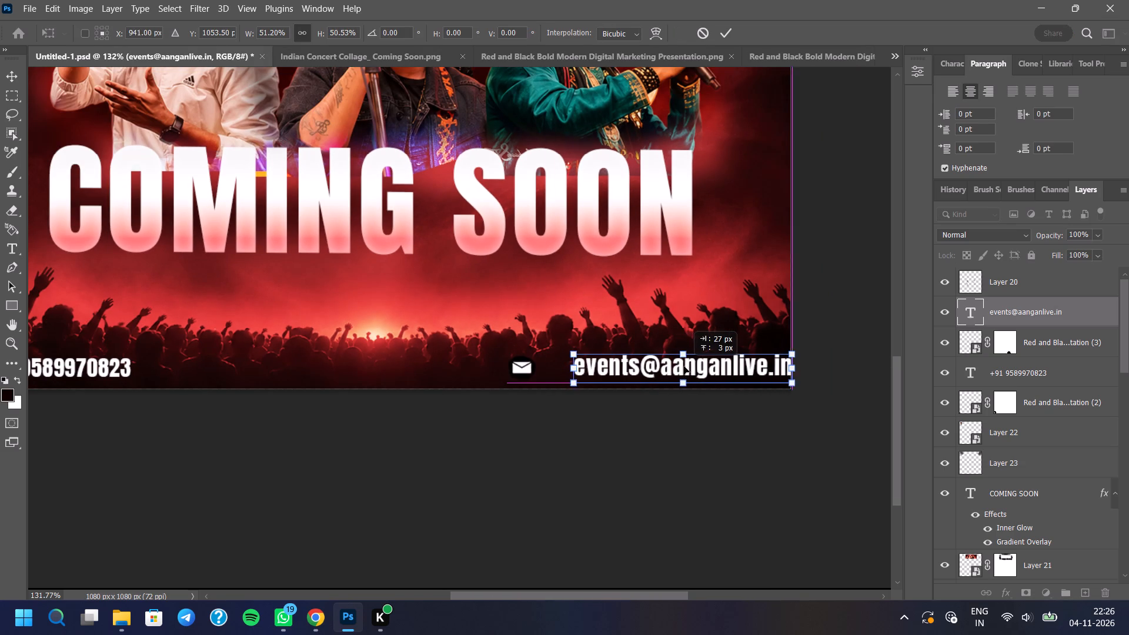
pyautogui.moveTo(684, 366); pyautogui.dragTo(675, 368)
pyautogui.moveTo(566, 355); pyautogui.dragTo(584, 356)
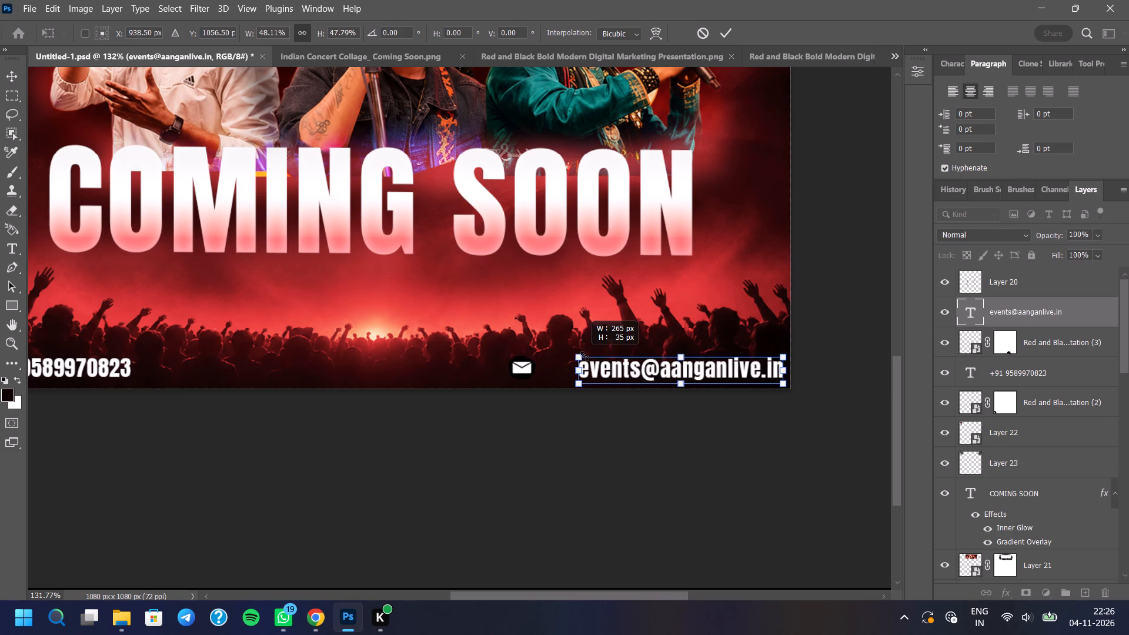
pyautogui.moveTo(584, 356); pyautogui.dragTo(589, 349)
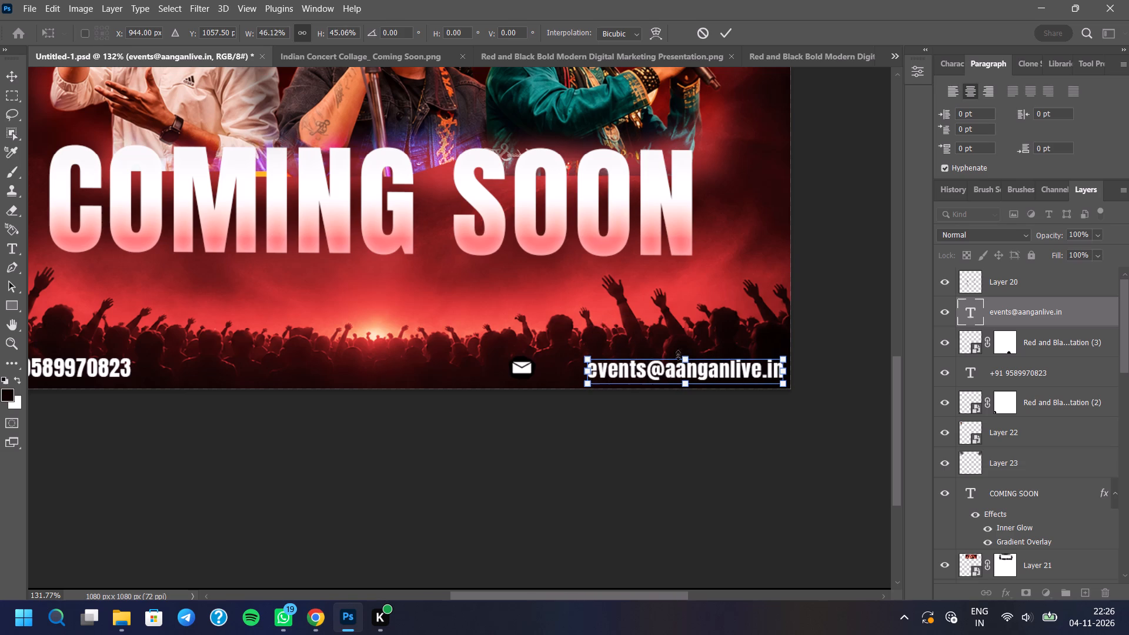
pyautogui.click(685, 359)
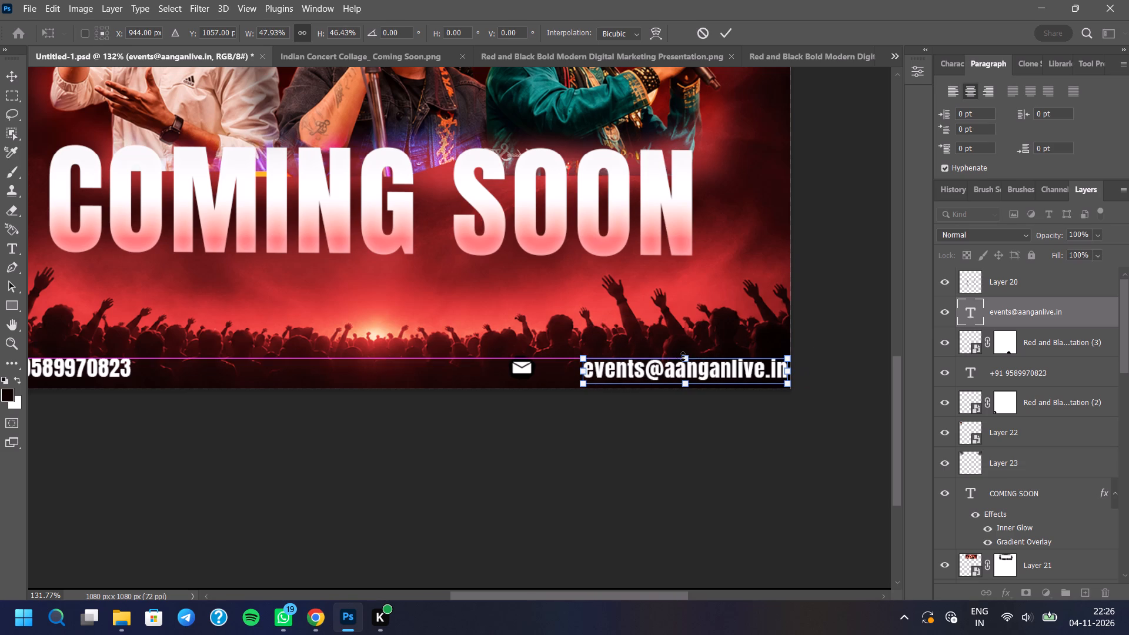
pyautogui.click(725, 32)
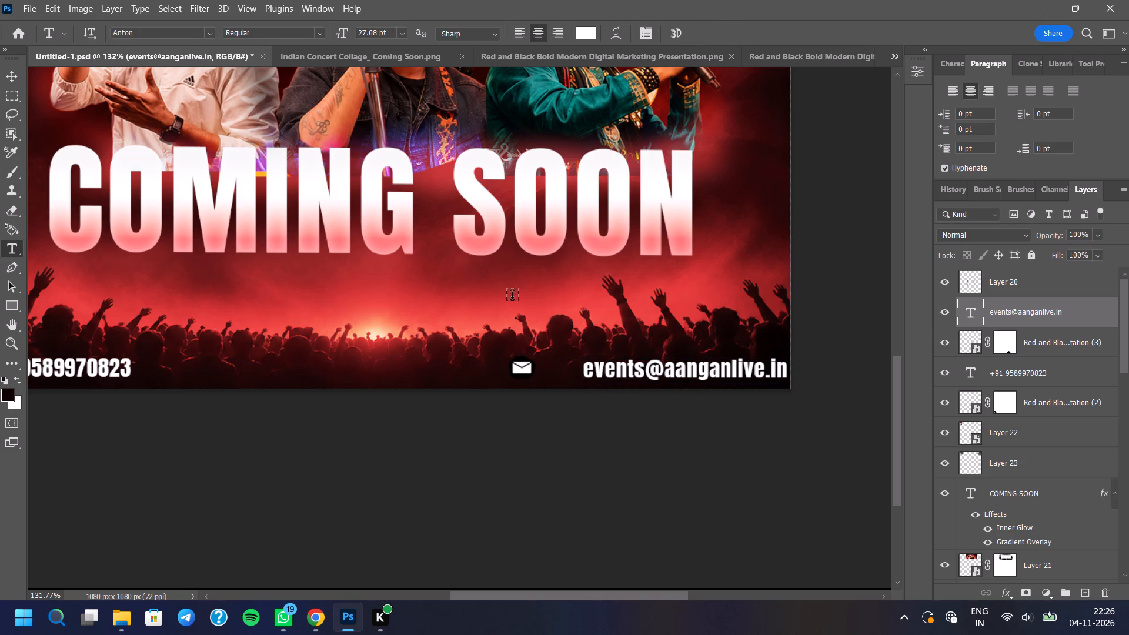
# Move the envelope icon right beside the start of the email text.
pyautogui.click(5, 68)
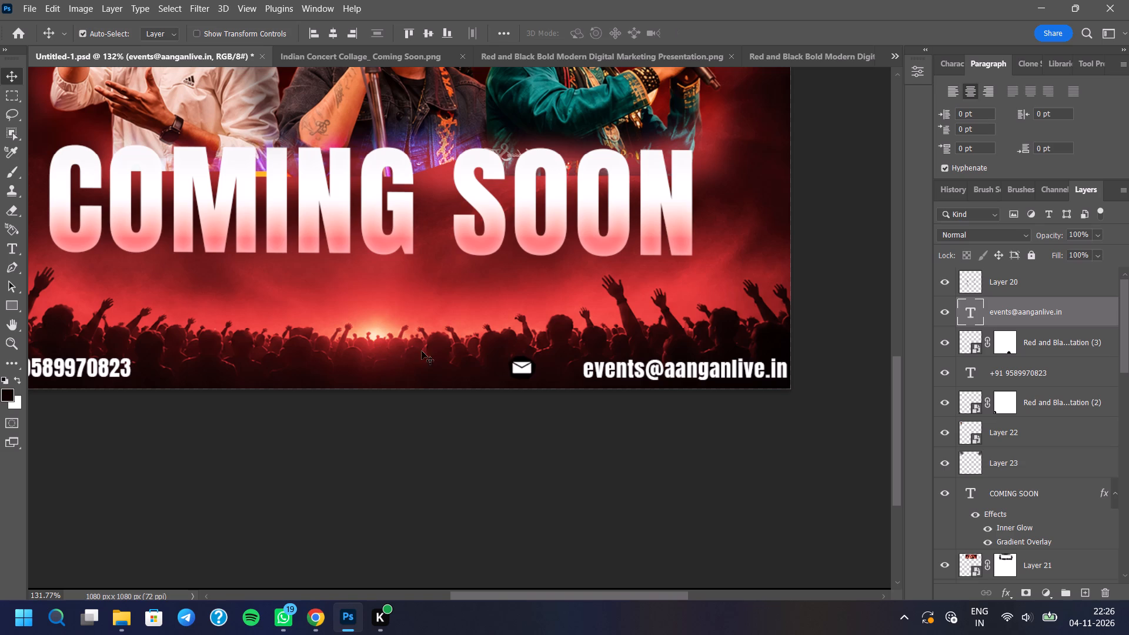
pyautogui.moveTo(519, 367); pyautogui.dragTo(563, 370)
pyautogui.scroll(-3, 640, 541)
pyautogui.moveTo(897, 420); pyautogui.dragTo(892, 377)
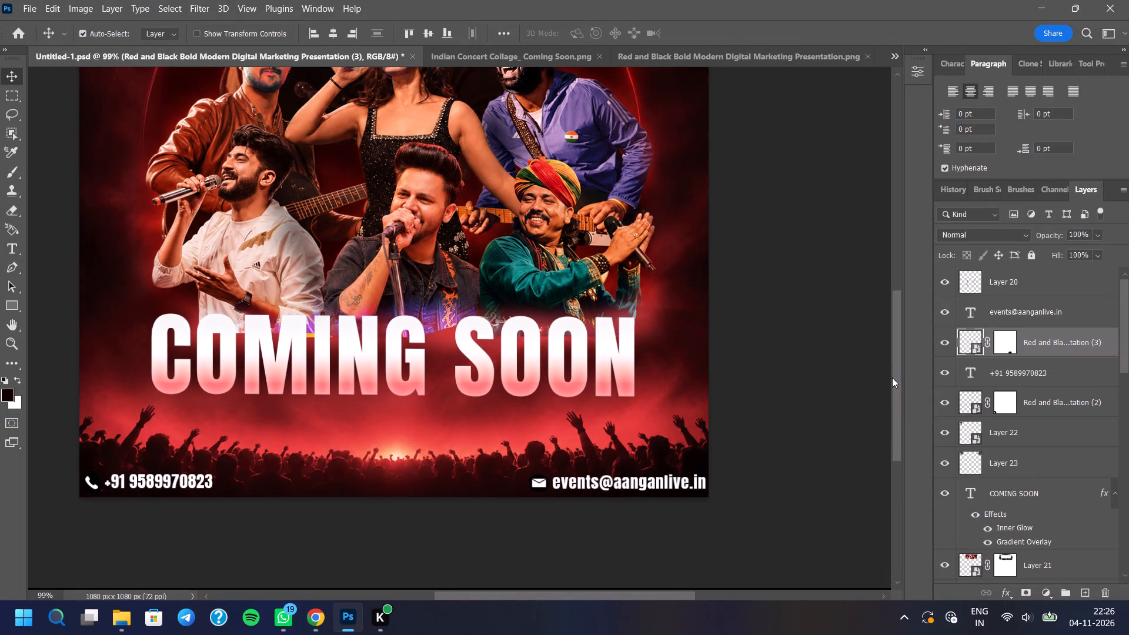
# In Photoshop, group the phone number text layer with the phone icon layer below it.
pyautogui.moveTo(892, 377); pyautogui.dragTo(892, 353)
pyautogui.scroll(-4, 554, 496)
pyautogui.scroll(2, 333, 540)
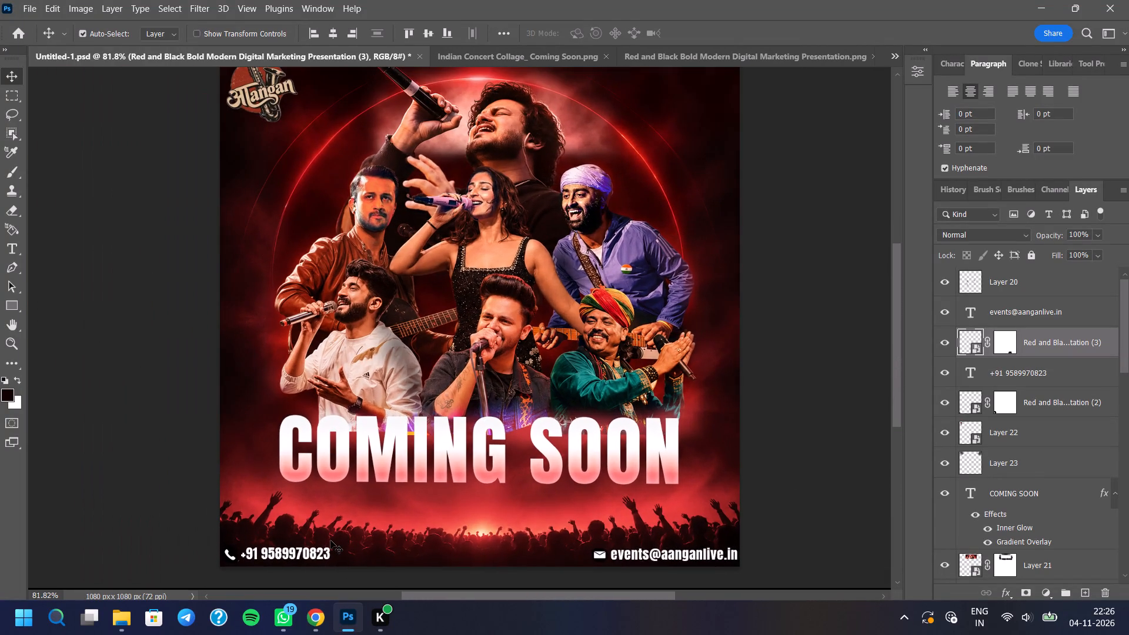
pyautogui.scroll(5, 251, 554)
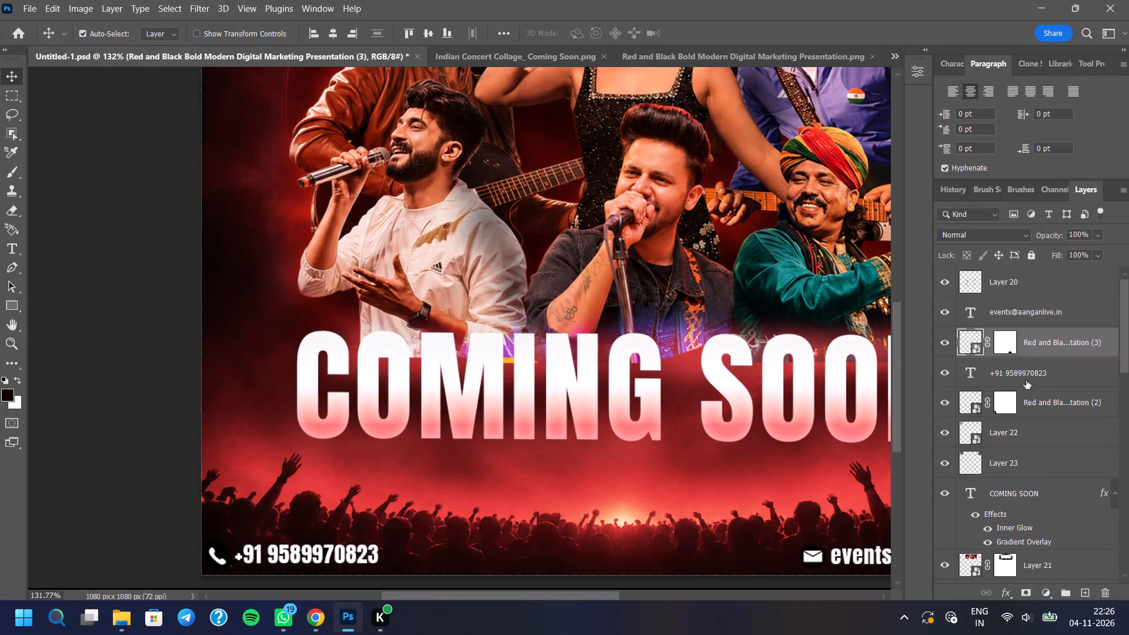
pyautogui.click(1026, 380)
pyautogui.keyDown('ctrl'); pyautogui.click(1044, 402); pyautogui.keyUp('ctrl')
pyautogui.click(1061, 588)
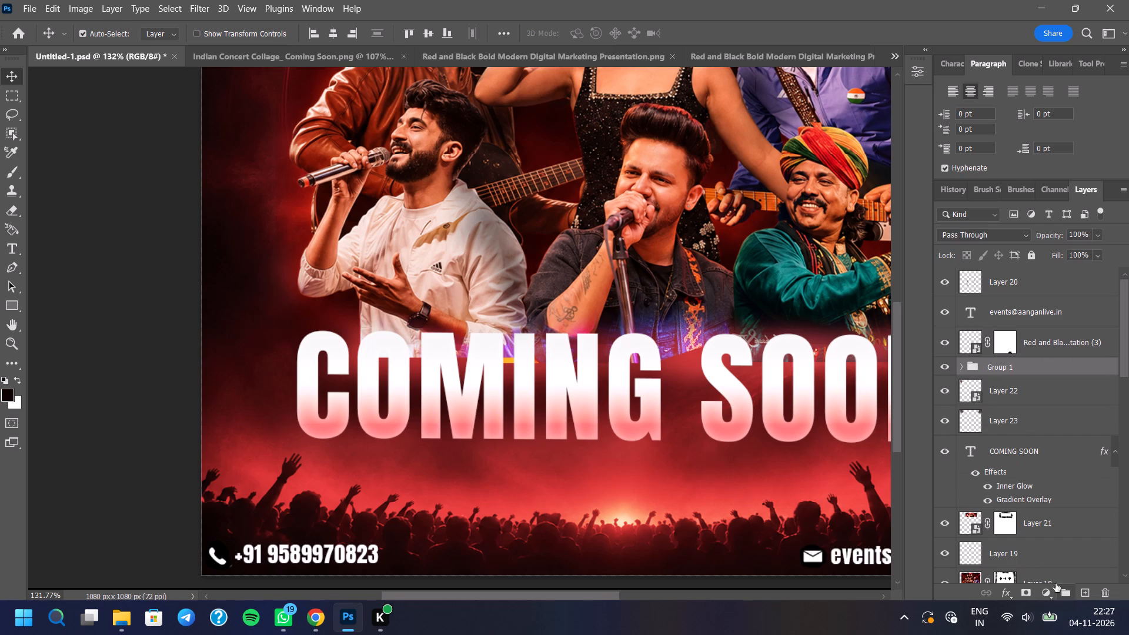
# Scale the phone contact group down to about 87%, keeping it in the poster's bottom-left corner.
pyautogui.hotkey('ctrl', 't')
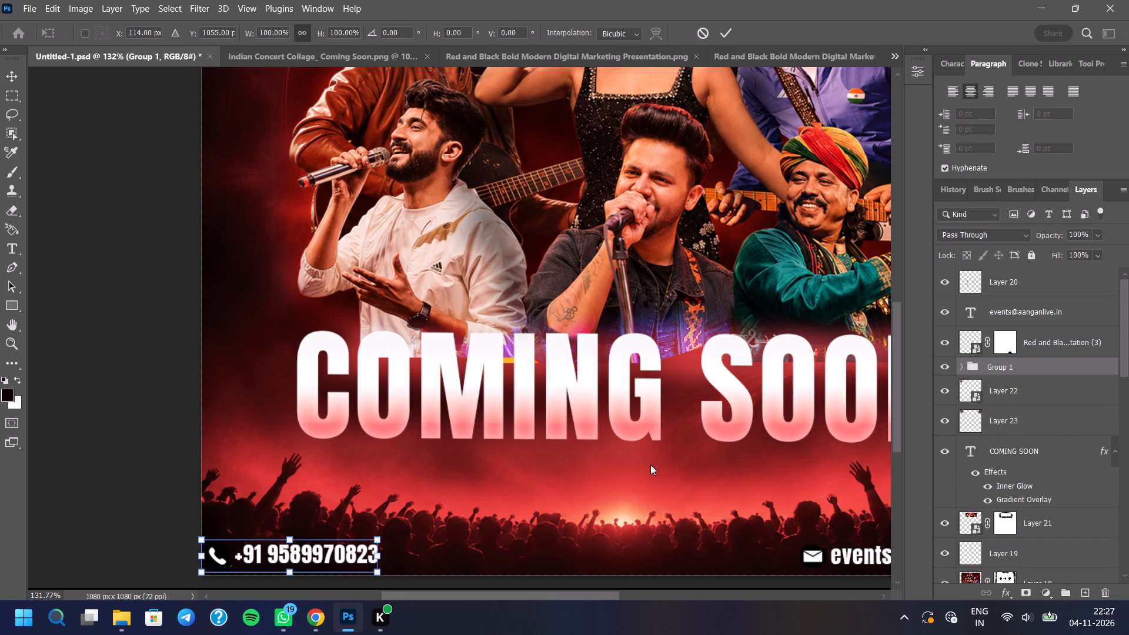
pyautogui.moveTo(376, 542); pyautogui.dragTo(370, 546)
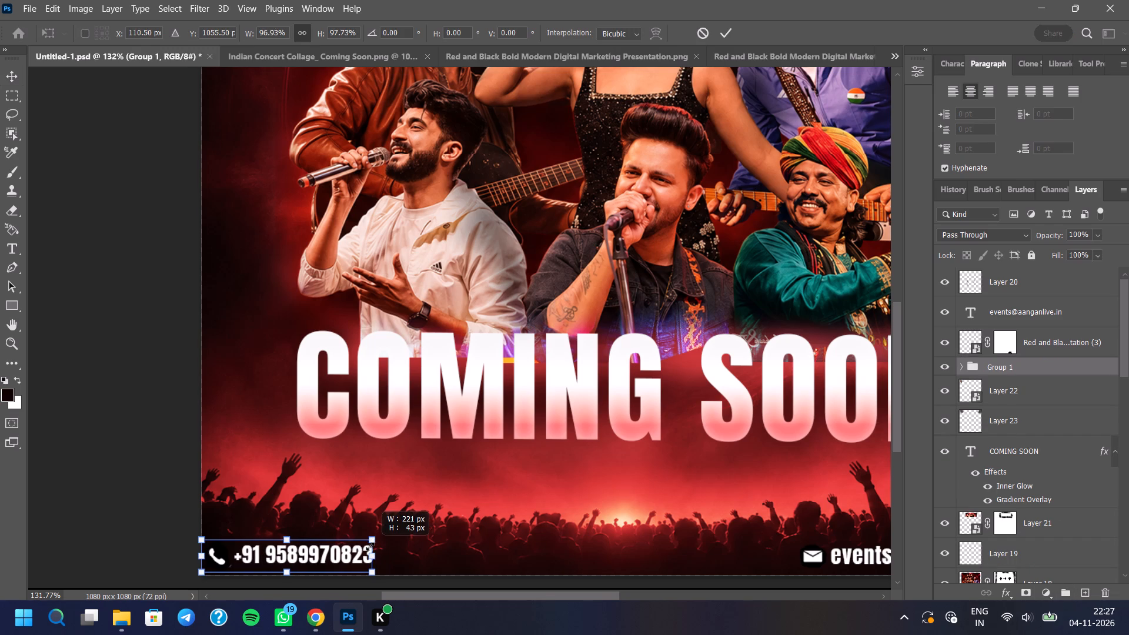
pyautogui.moveTo(370, 546); pyautogui.dragTo(355, 556)
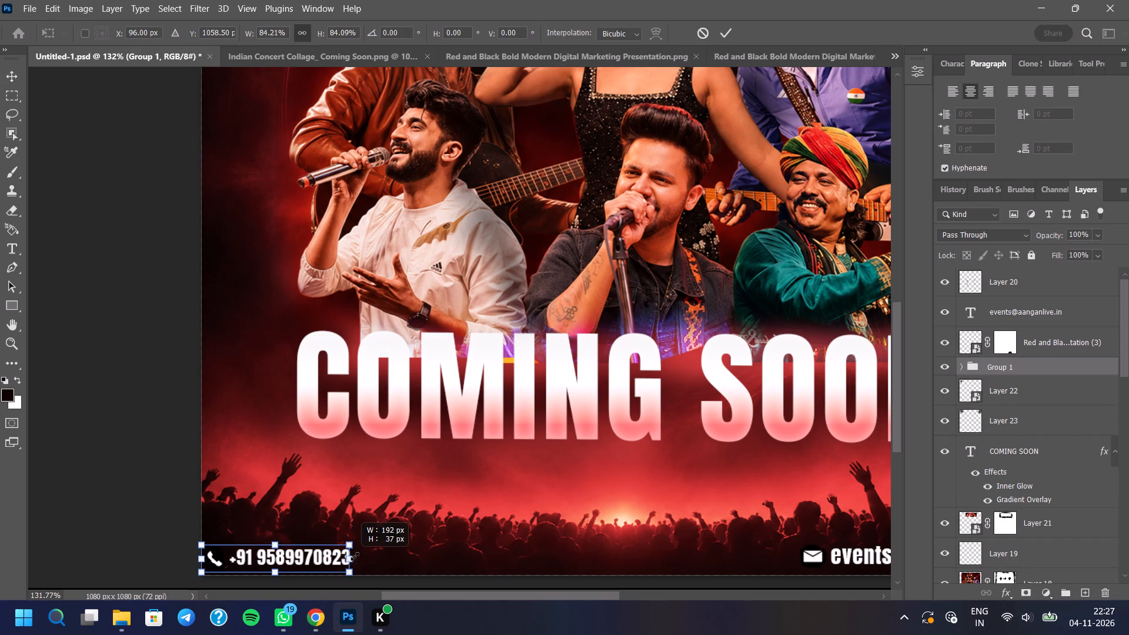
pyautogui.moveTo(355, 556); pyautogui.dragTo(355, 555)
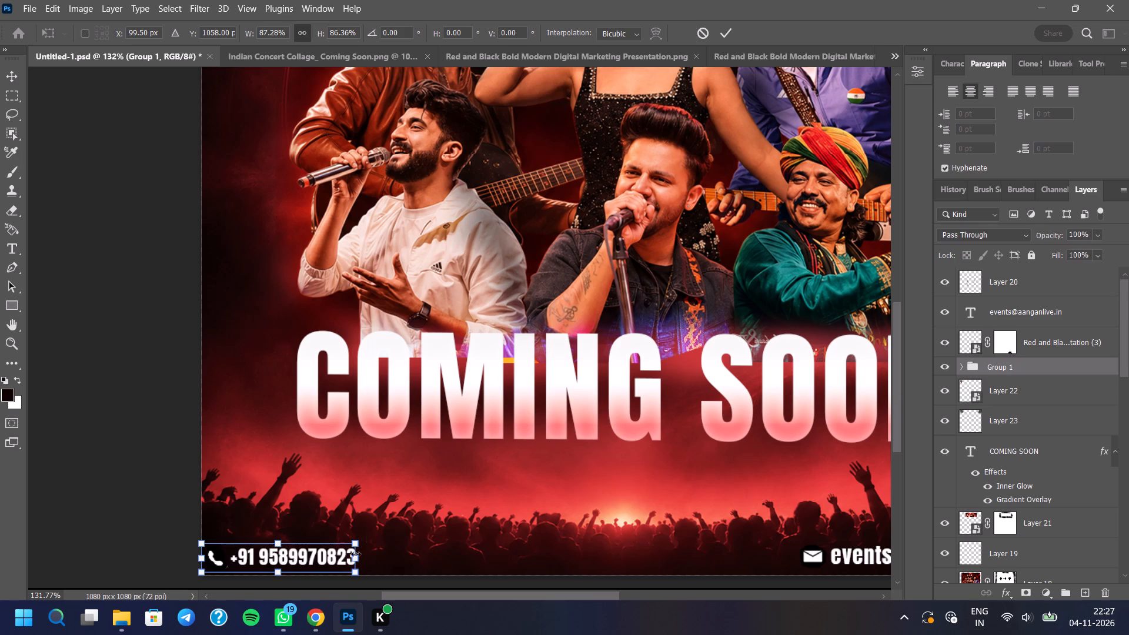
pyautogui.click(734, 30)
# Review the whole poster, check the contact footer on the Artist Proposal slide in Canva, and return to Photoshop.
pyautogui.scroll(-4, 489, 493)
pyautogui.scroll(-2, 525, 430)
pyautogui.scroll(-2, 561, 504)
pyautogui.scroll(2, 600, 379)
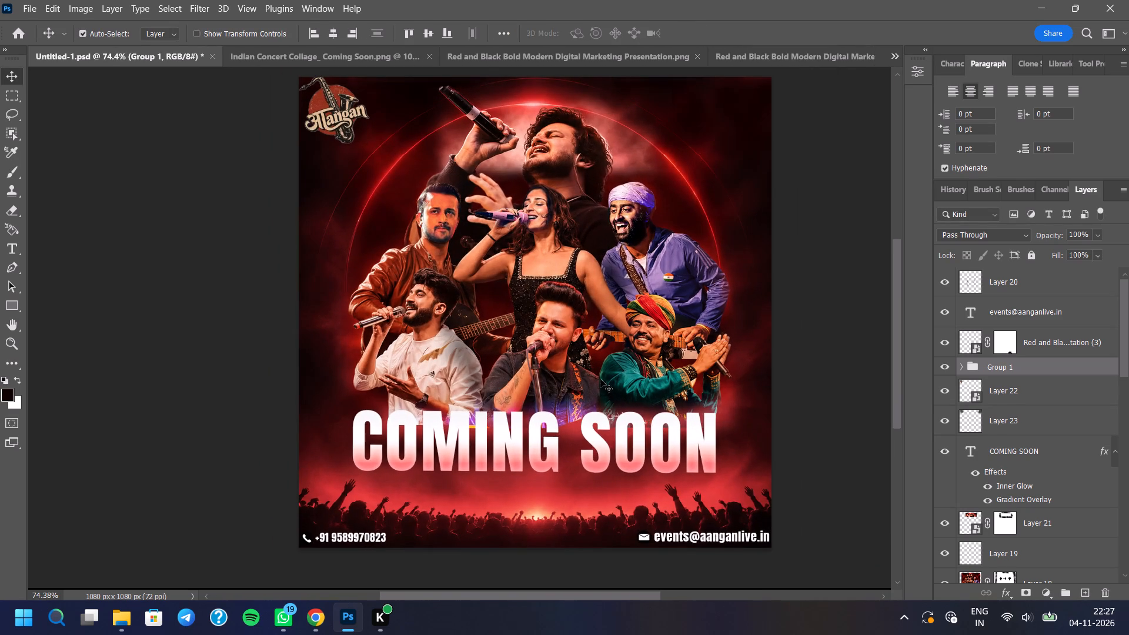
pyautogui.scroll(-1, 588, 420)
pyautogui.scroll(2, 545, 289)
pyautogui.scroll(-1, 548, 359)
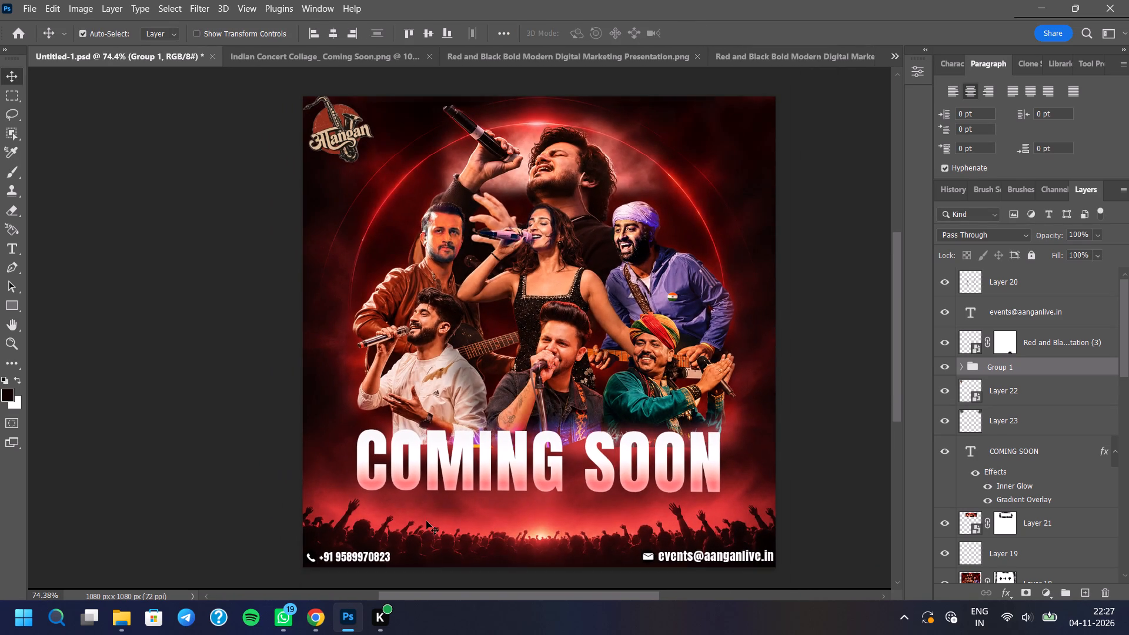
pyautogui.click(313, 620)
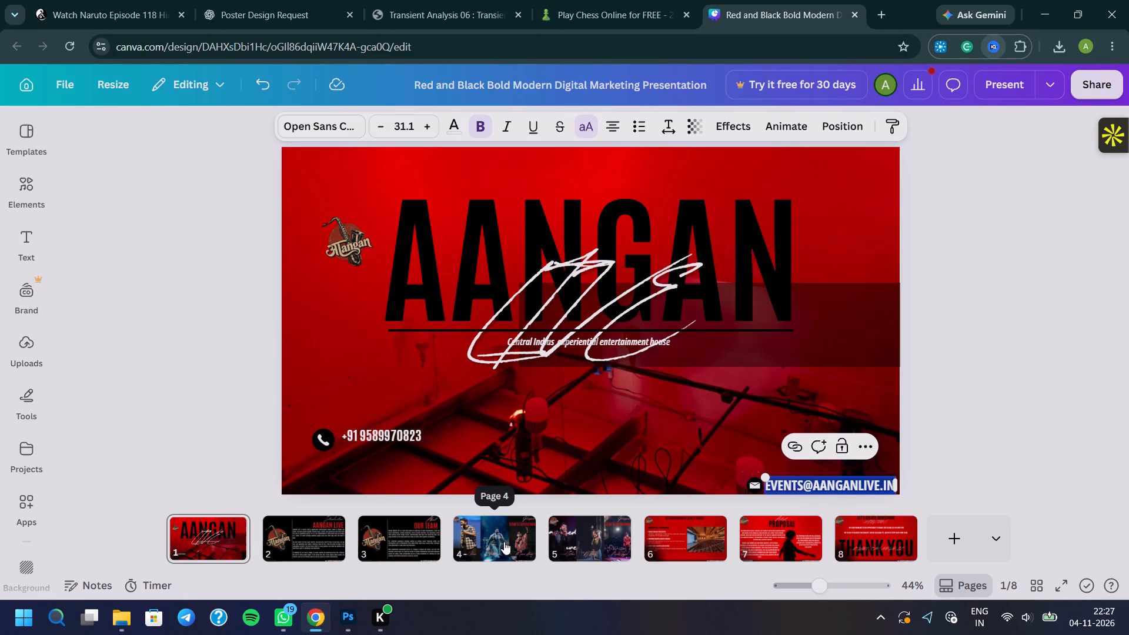
pyautogui.click(755, 536)
pyautogui.click(703, 543)
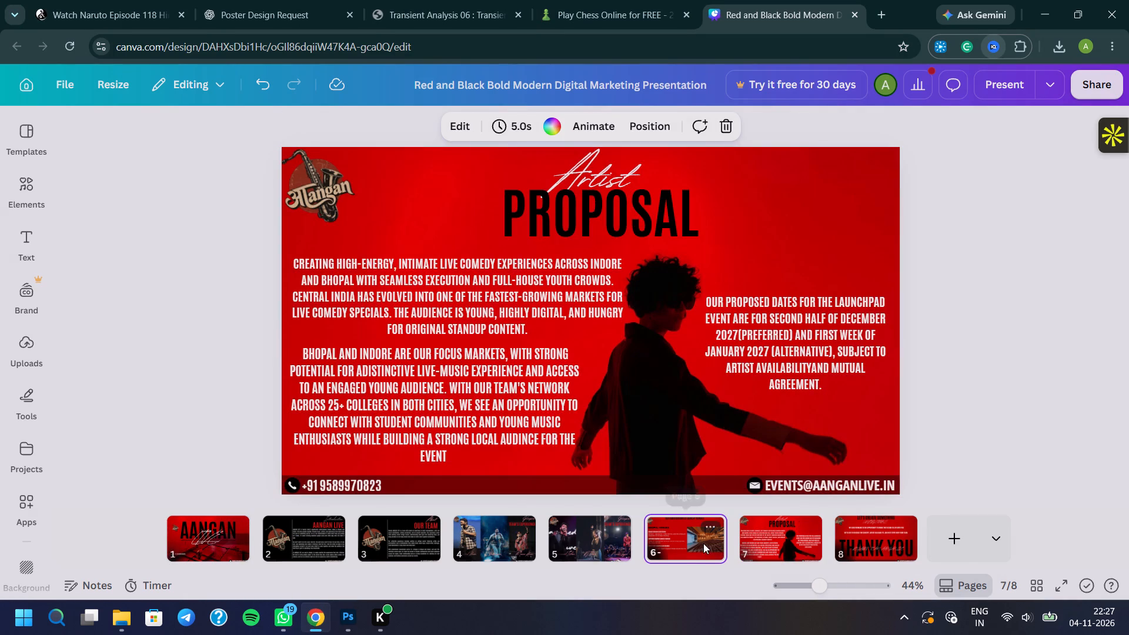
pyautogui.click(362, 616)
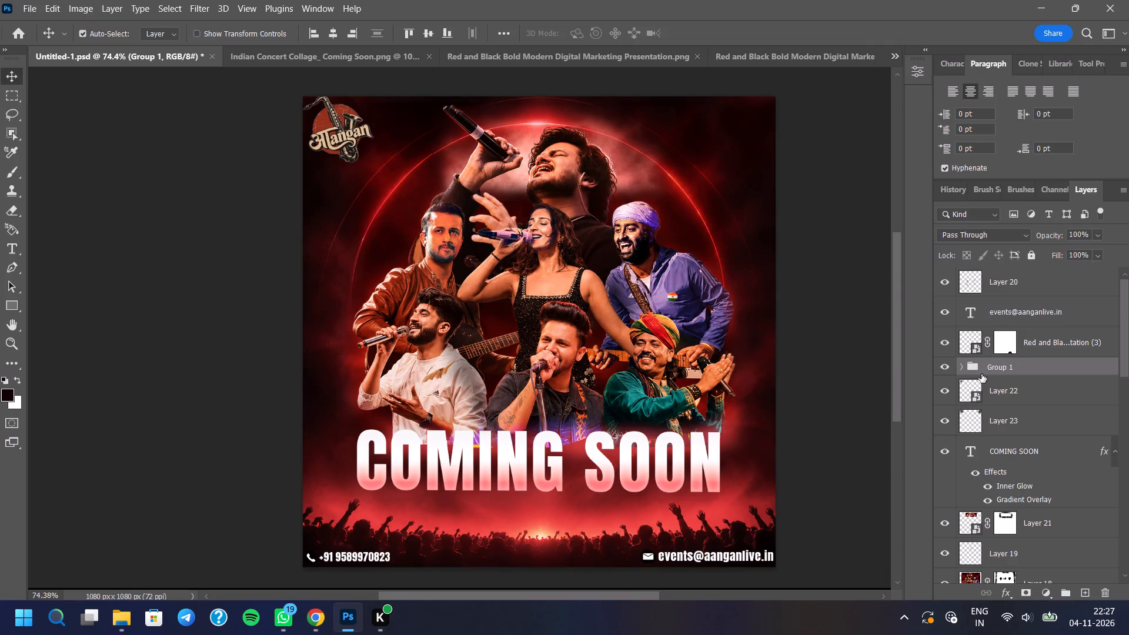
# Hide and show the COMING SOON layer's Gradient Overlay to compare the text with and without it.
pyautogui.scroll(-2, 1031, 413)
pyautogui.click(1028, 397)
pyautogui.click(994, 440)
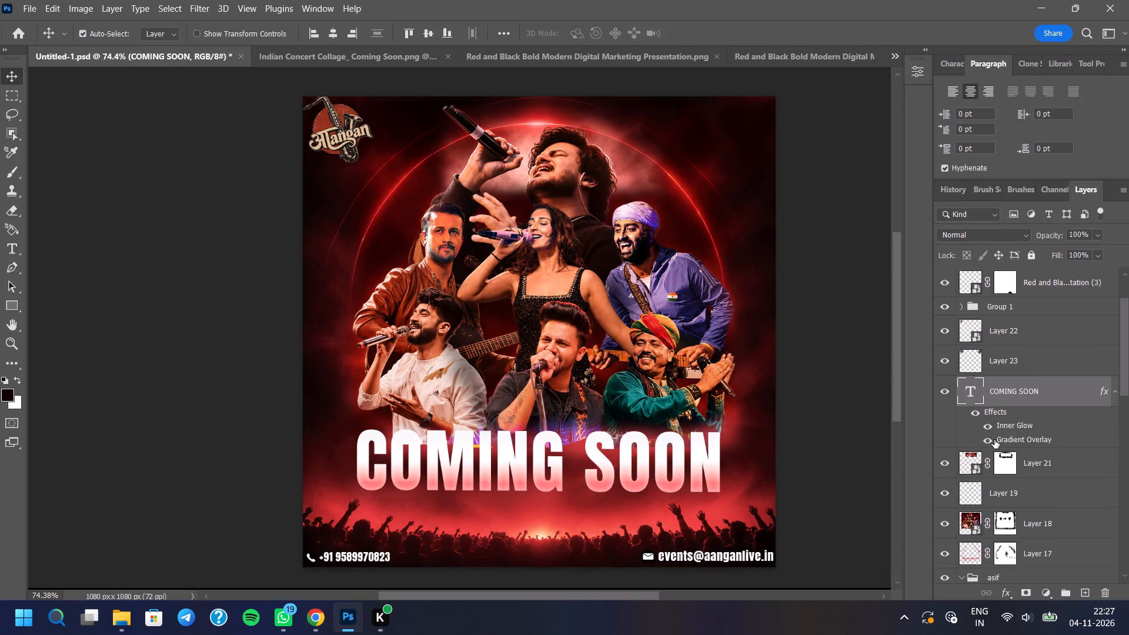
pyautogui.click(984, 439)
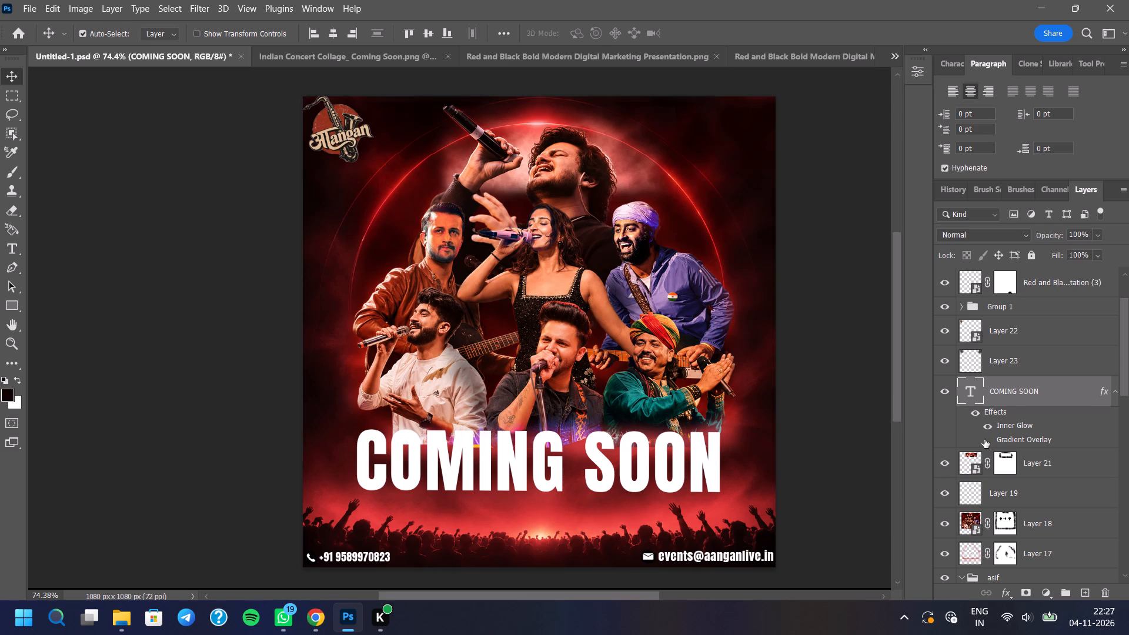
pyautogui.click(984, 439)
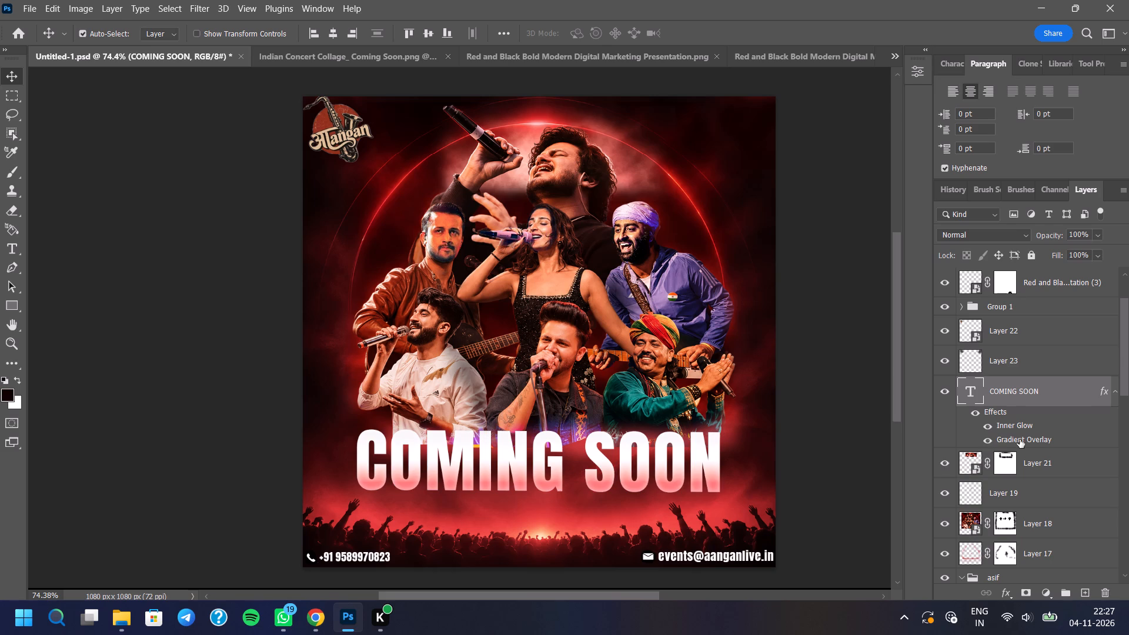
# Move the red stop of the COMING SOON Gradient Overlay to location 0 and apply the style.
pyautogui.doubleClick(1048, 439)
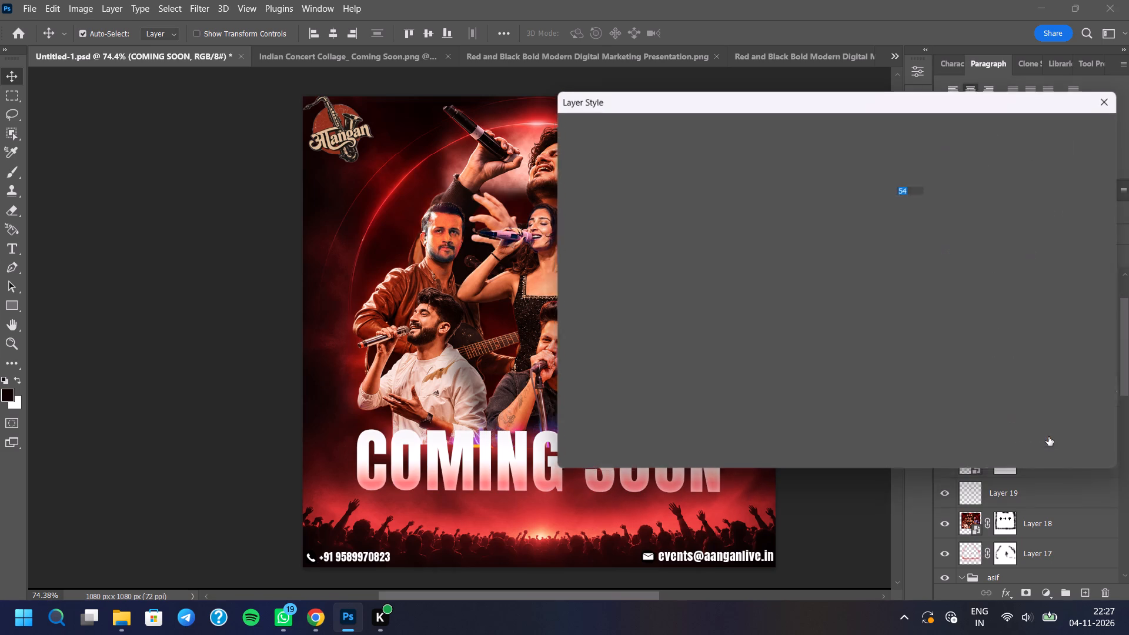
pyautogui.click(853, 210)
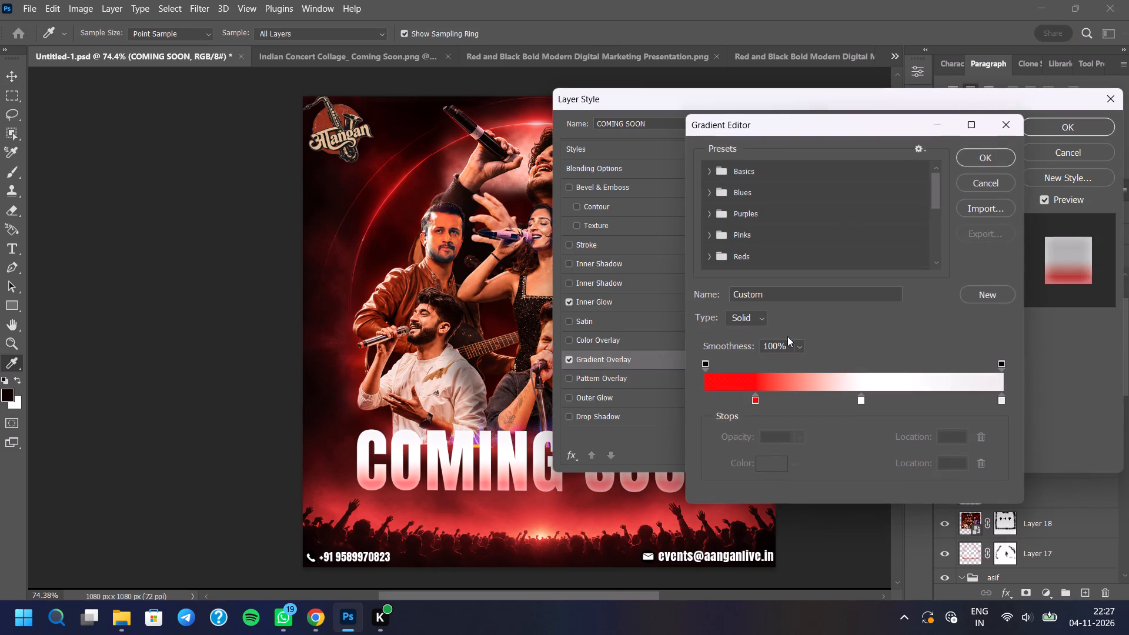
pyautogui.moveTo(752, 397); pyautogui.dragTo(704, 397)
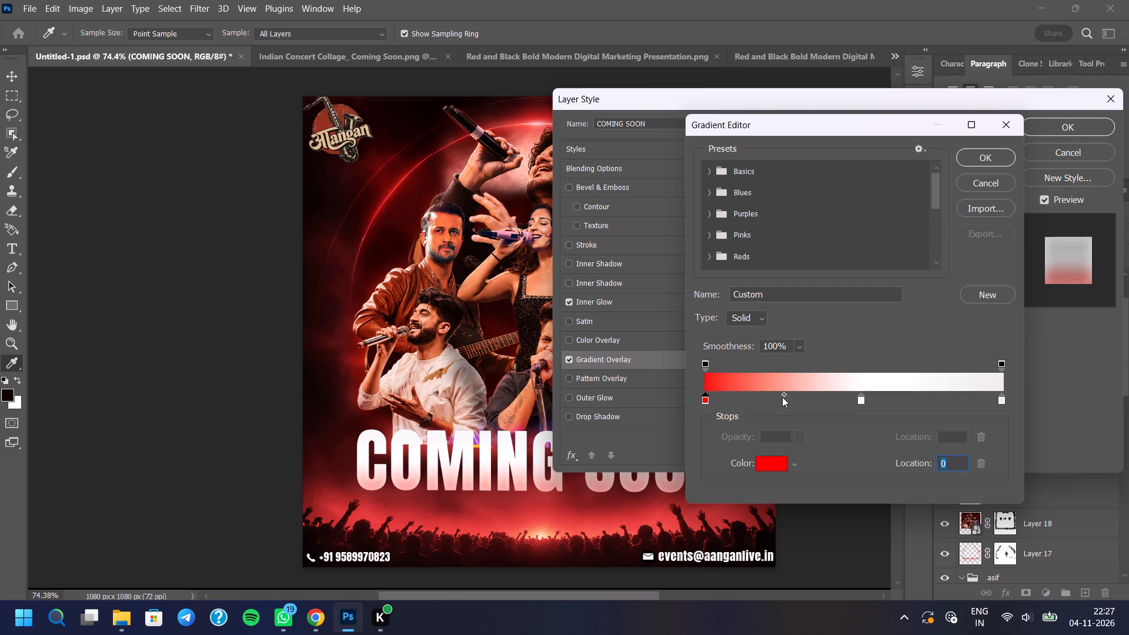
pyautogui.click(961, 162)
pyautogui.click(1081, 128)
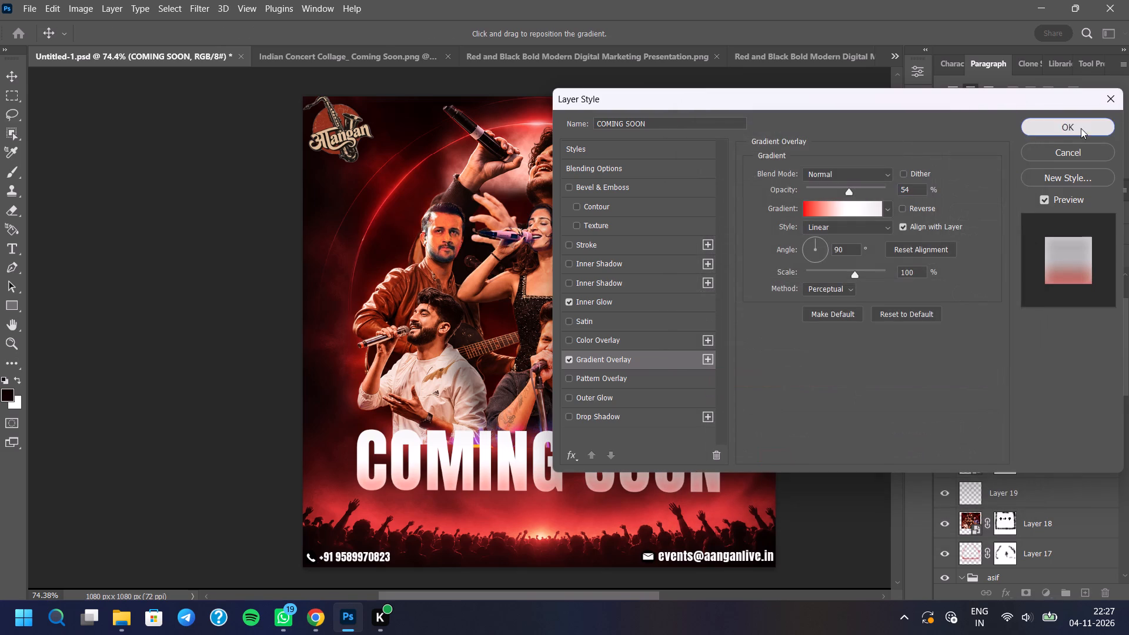
# Replace the COMING SOON Gradient Overlay's gradient with the Orange_13 preset from the Oranges group.
pyautogui.scroll(4, 637, 401)
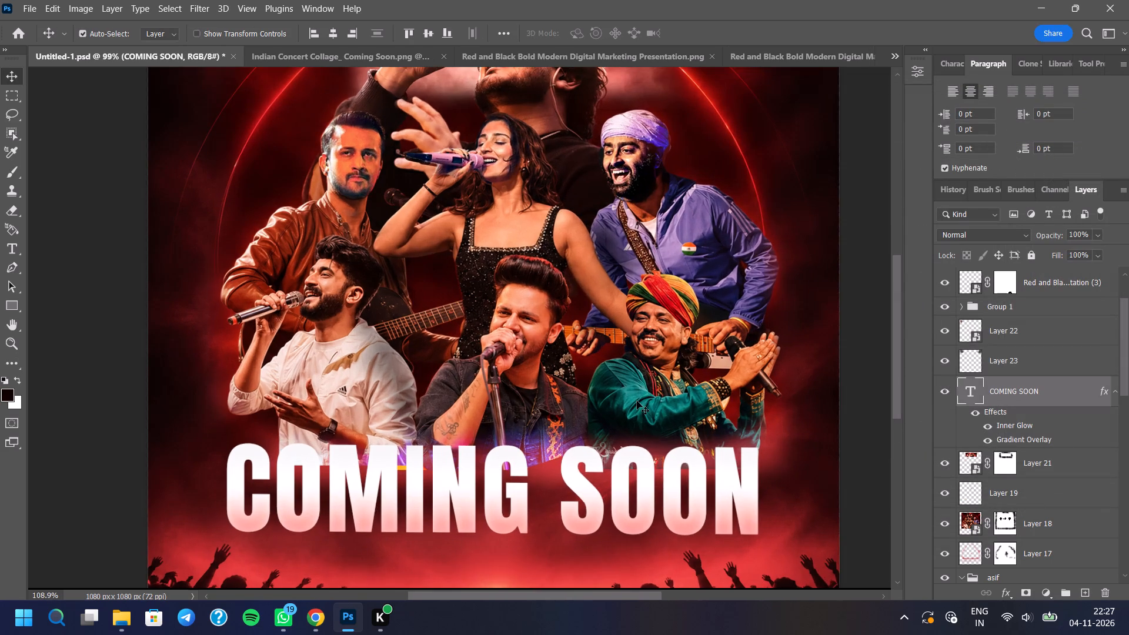
pyautogui.scroll(2, 627, 409)
pyautogui.scroll(-7, 627, 409)
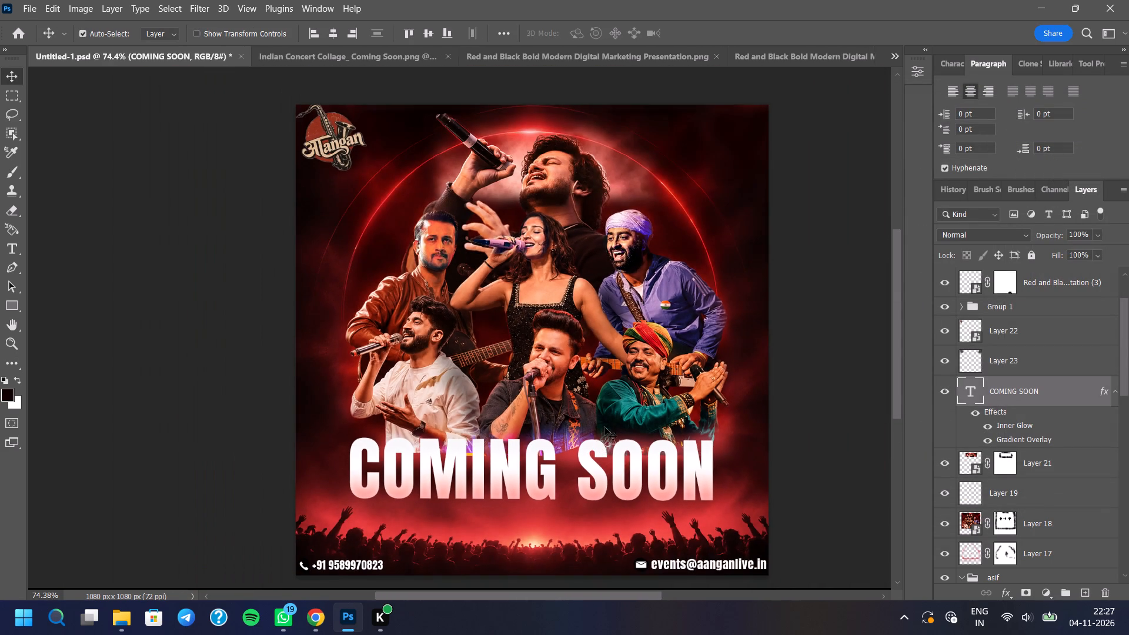
pyautogui.tripleClick(1046, 442)
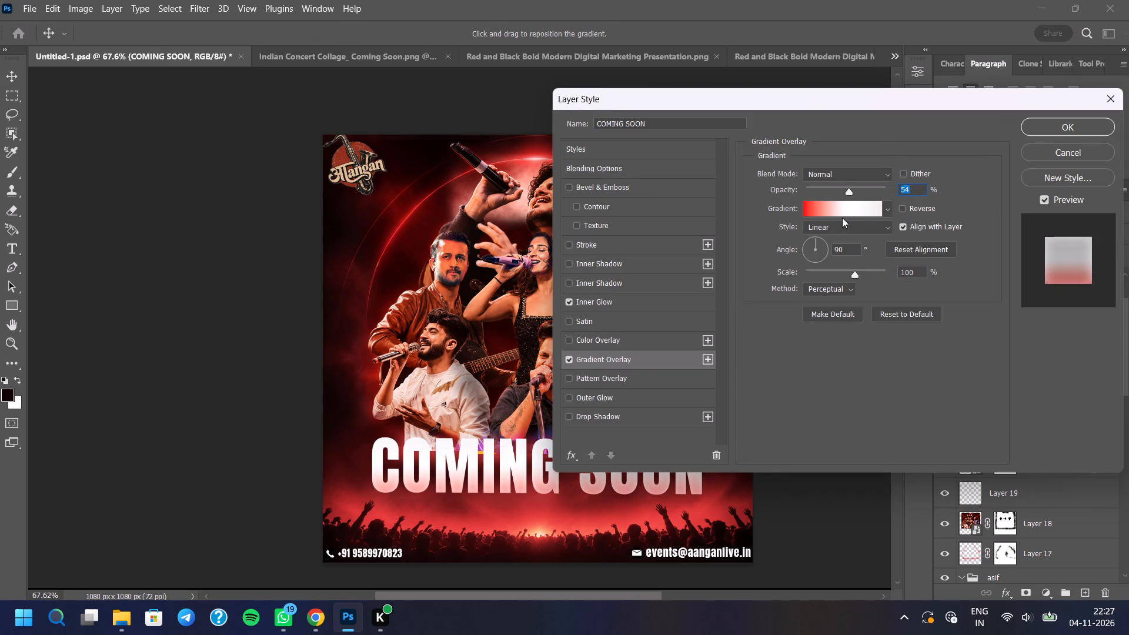
pyautogui.click(843, 216)
pyautogui.scroll(-3, 720, 243)
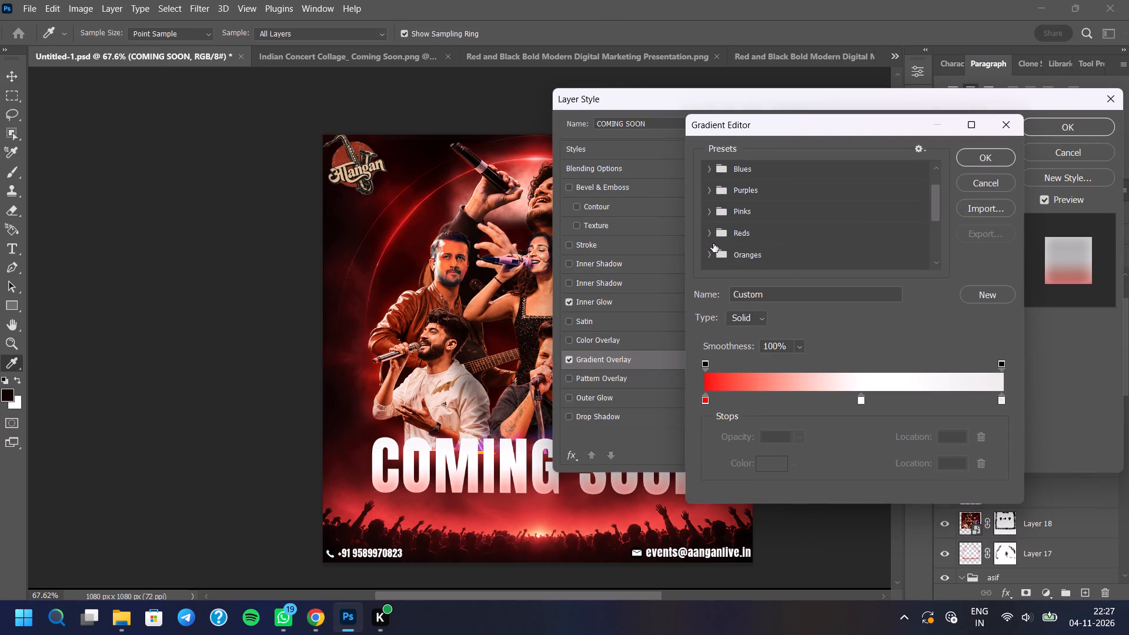
pyautogui.click(713, 243)
pyautogui.click(726, 258)
pyautogui.scroll(-2, 758, 238)
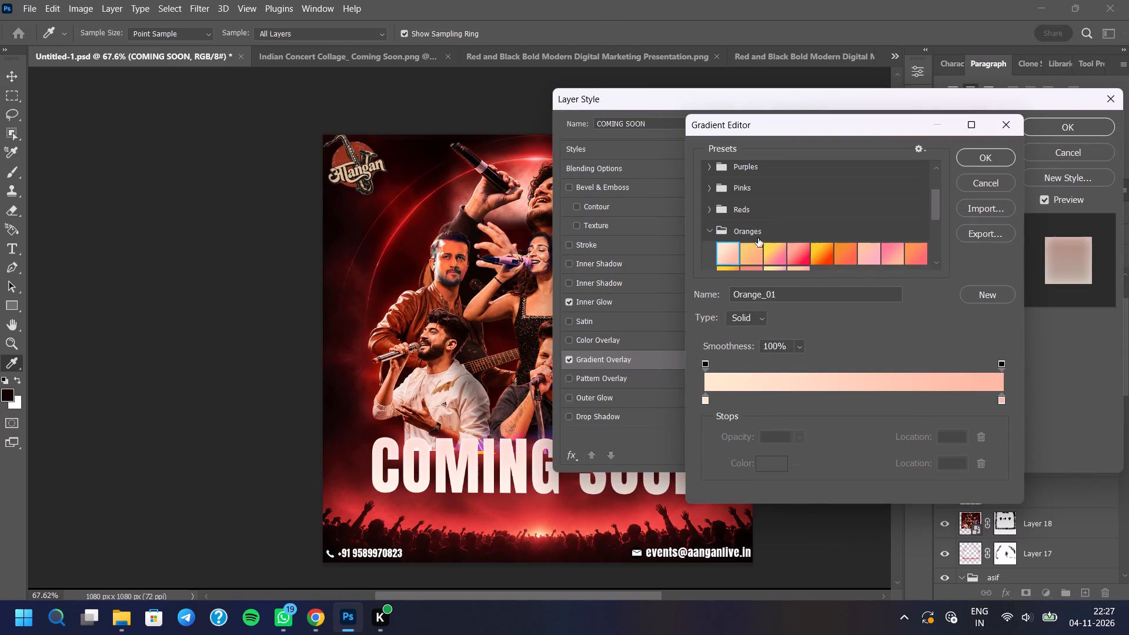
pyautogui.scroll(-1, 758, 238)
pyautogui.click(793, 248)
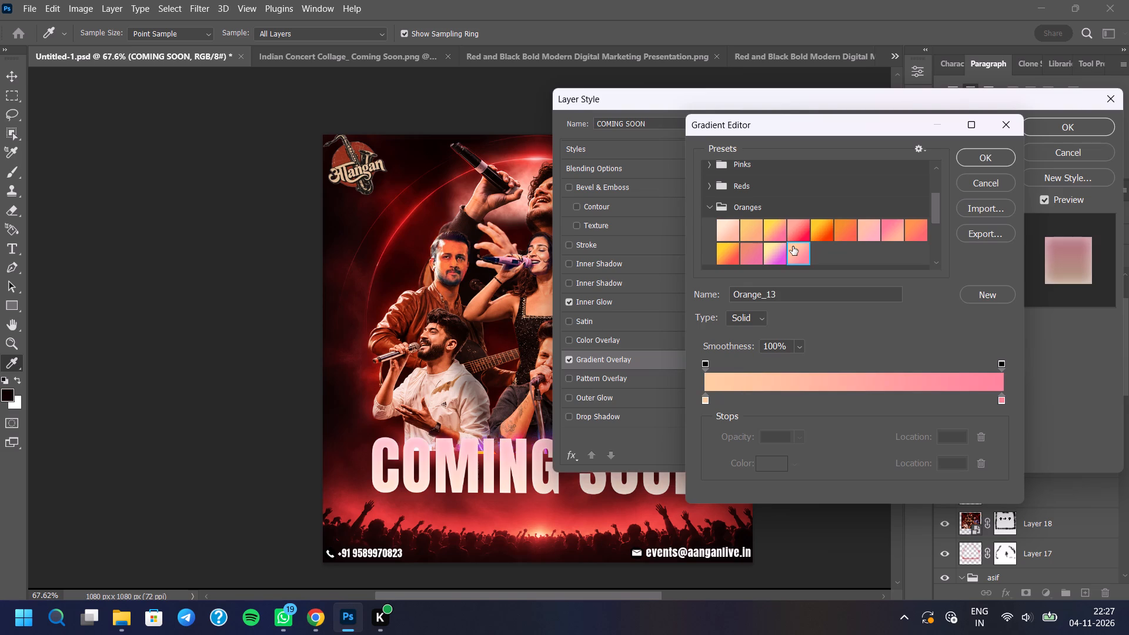
pyautogui.scroll(-2, 793, 244)
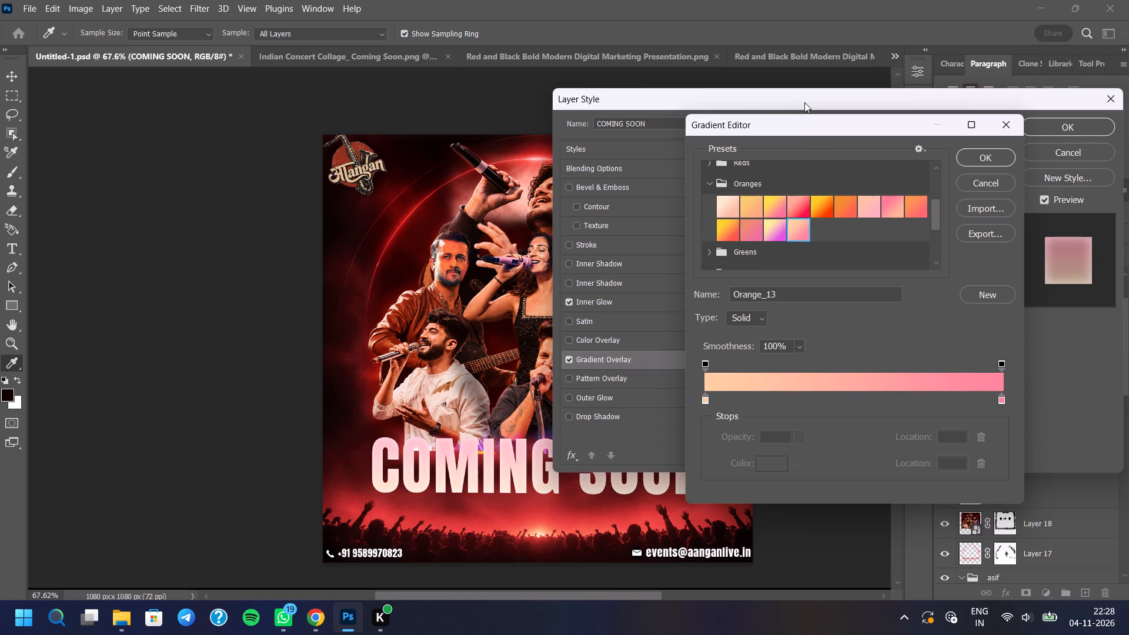
pyautogui.moveTo(804, 102); pyautogui.dragTo(831, 96)
pyautogui.moveTo(606, 599); pyautogui.dragTo(646, 606)
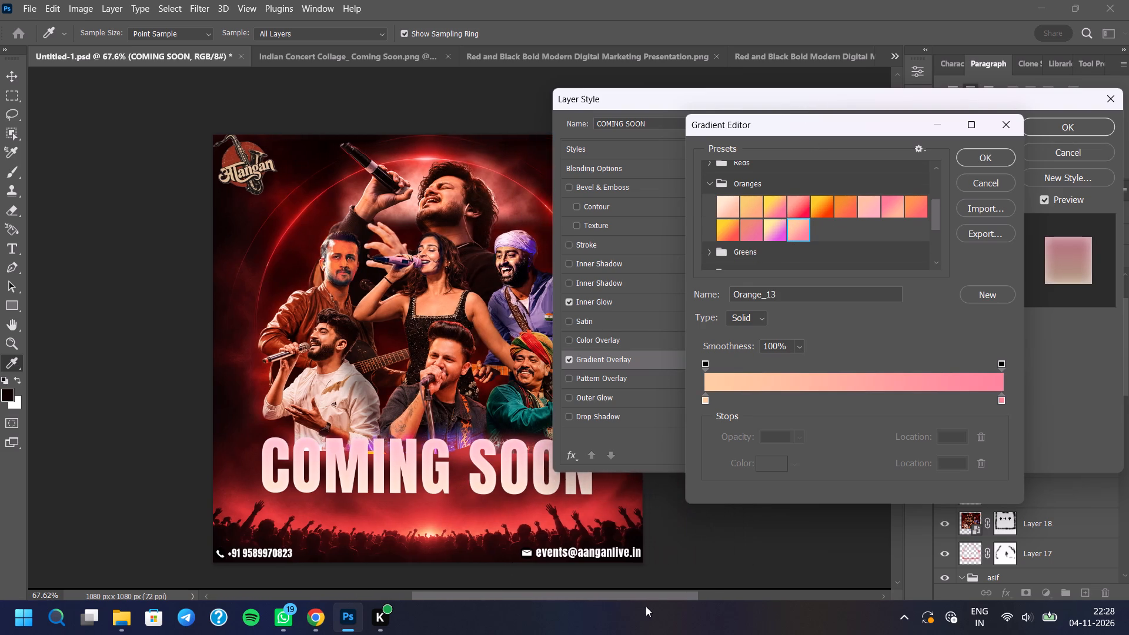
pyautogui.moveTo(646, 606); pyautogui.dragTo(668, 607)
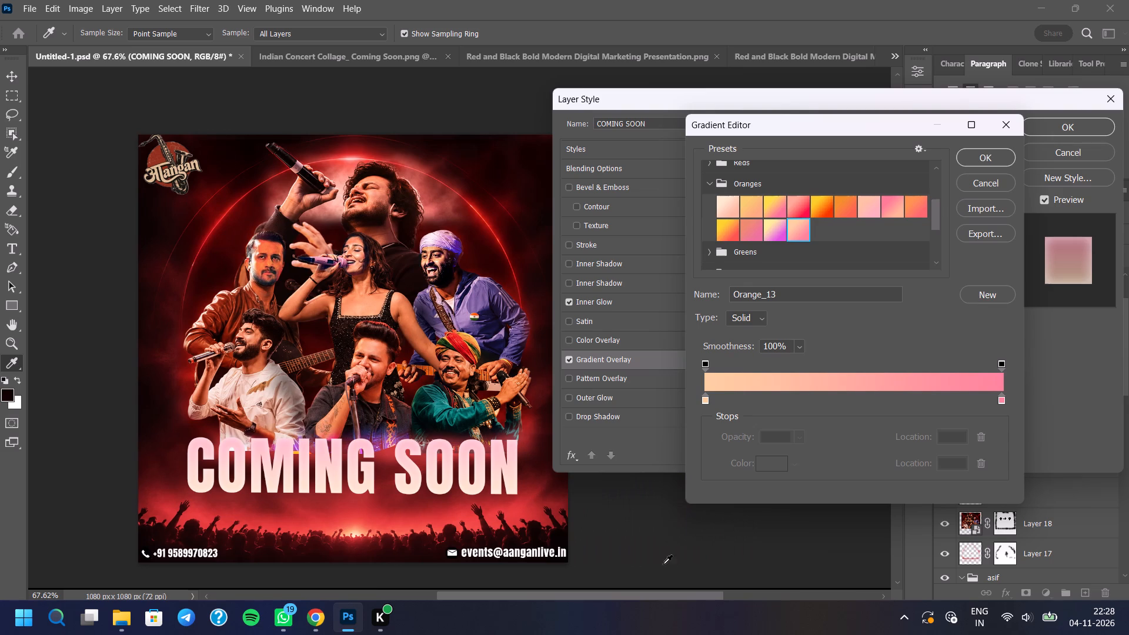
# Recolour the gradient's pink end stop at location 100 to white and apply the COMING SOON layer style.
pyautogui.click(998, 400)
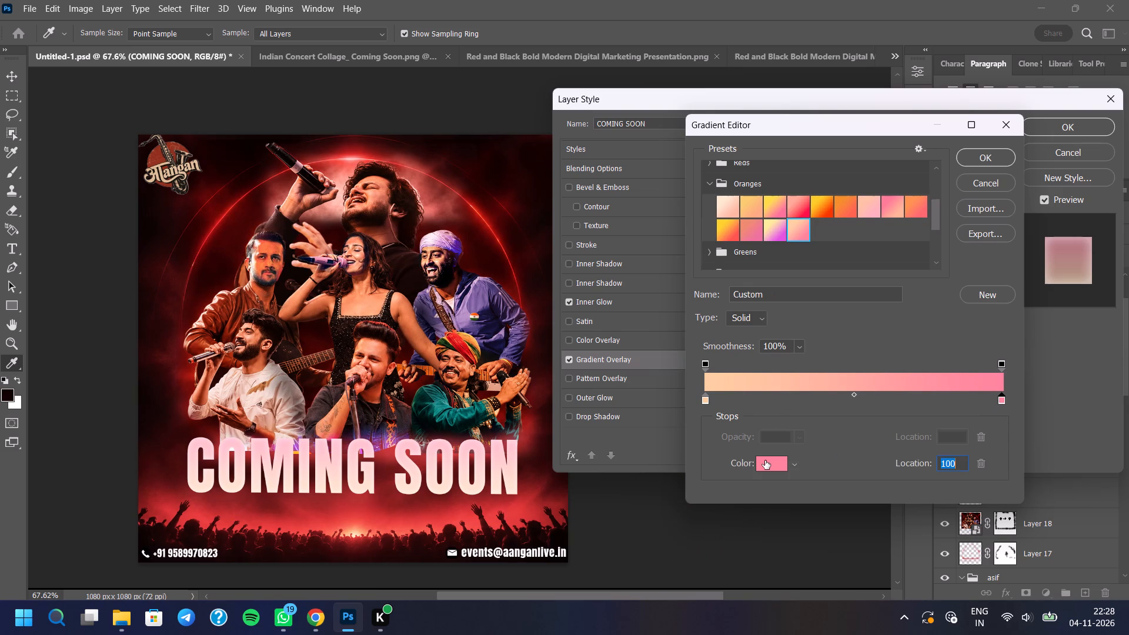
pyautogui.click(765, 460)
pyautogui.moveTo(769, 206); pyautogui.dragTo(633, 123)
pyautogui.click(1051, 150)
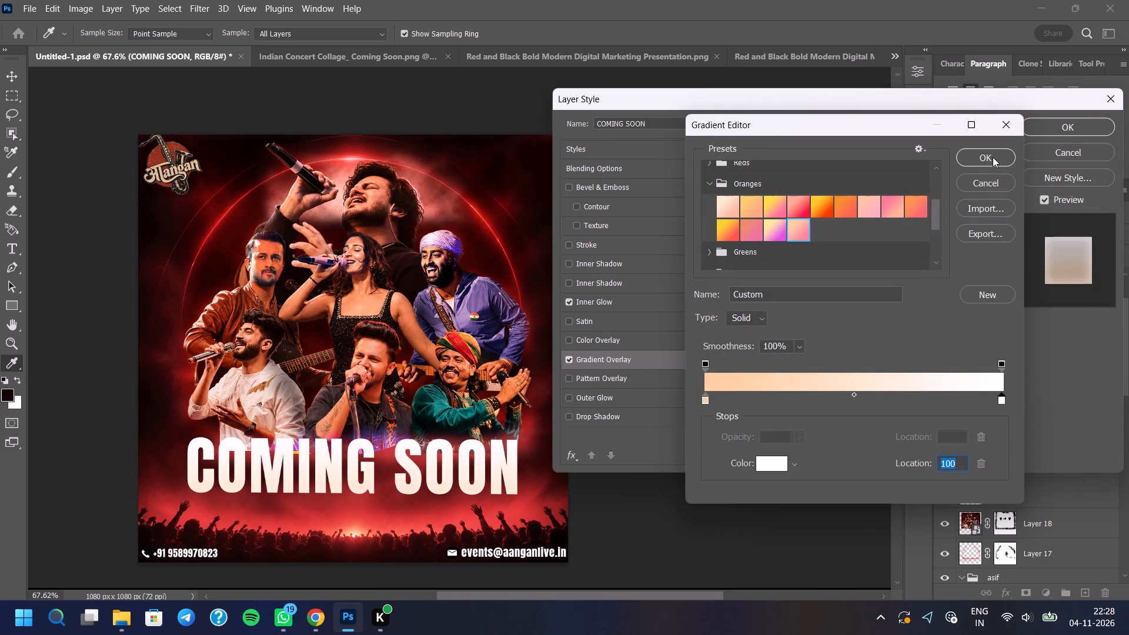
pyautogui.click(993, 157)
pyautogui.click(1050, 126)
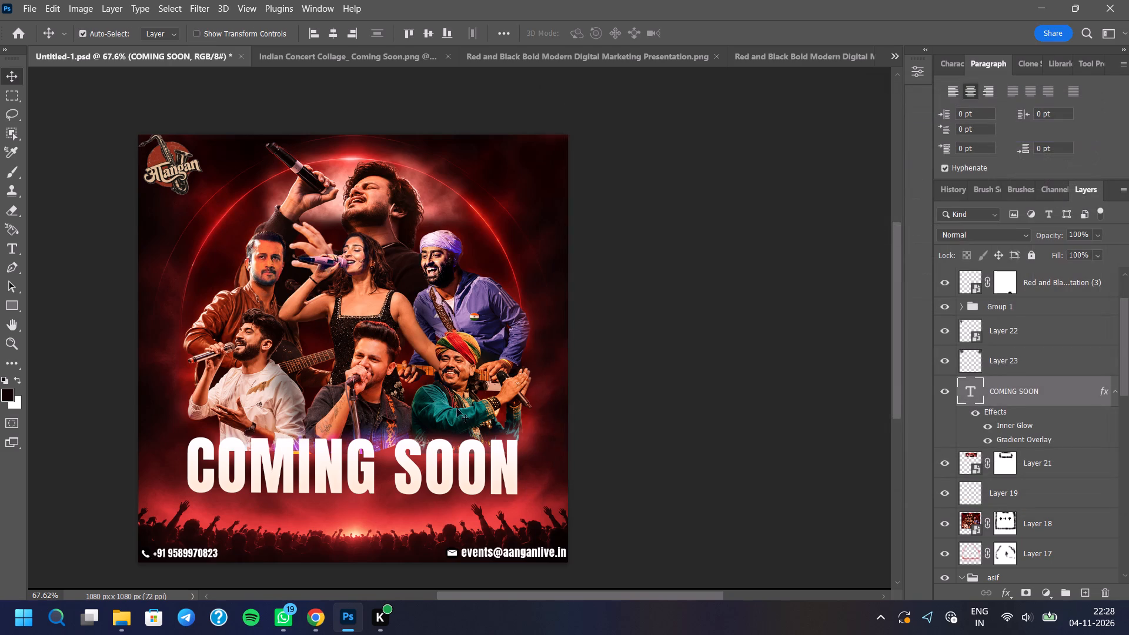
# Examine the whole poster at different magnifications to judge the COMING SOON title's peach-to-white gradient.
pyautogui.scroll(-3, 497, 417)
pyautogui.scroll(6, 223, 359)
pyautogui.scroll(-2, 373, 353)
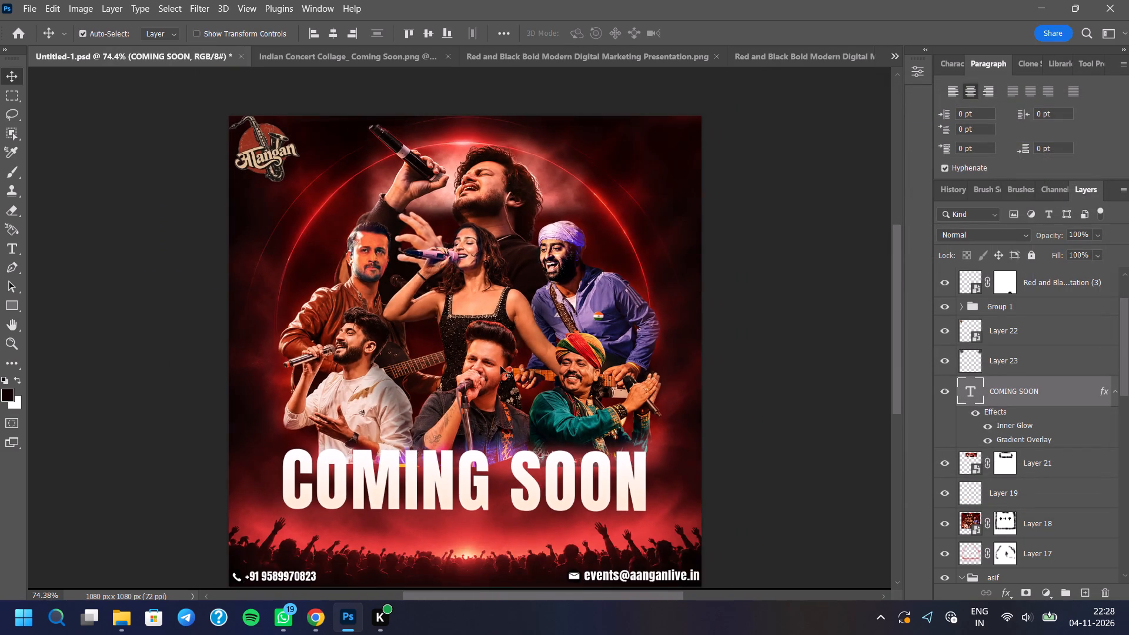
pyautogui.scroll(-2, 389, 373)
pyautogui.scroll(2, 285, 368)
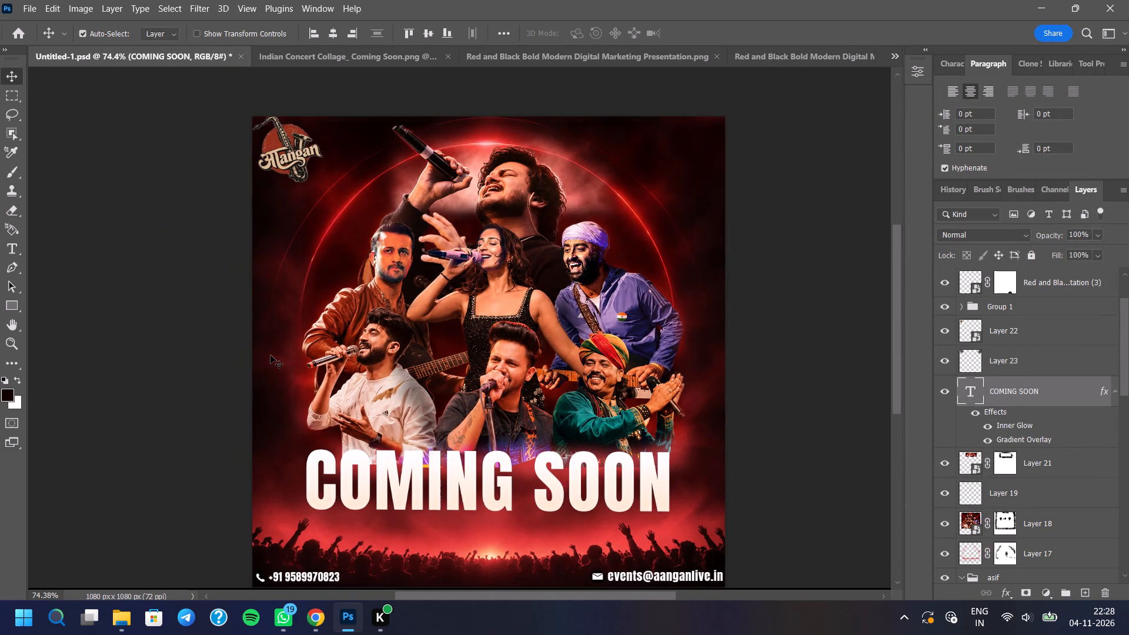
pyautogui.scroll(-2, 326, 314)
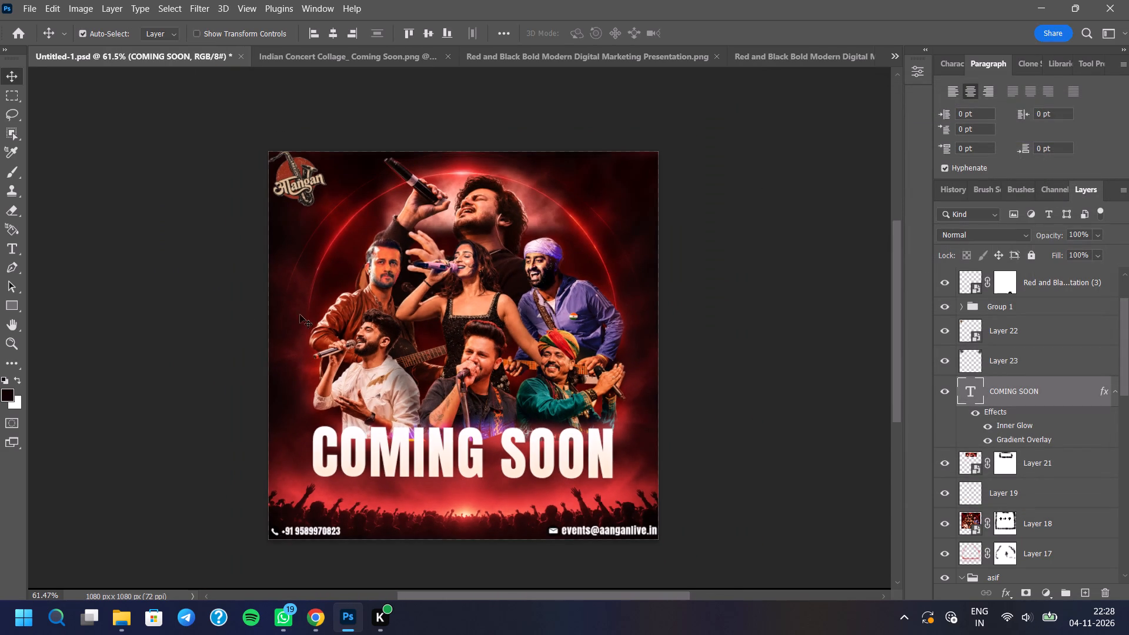
pyautogui.scroll(2, 225, 315)
pyautogui.moveTo(617, 601); pyautogui.dragTo(610, 601)
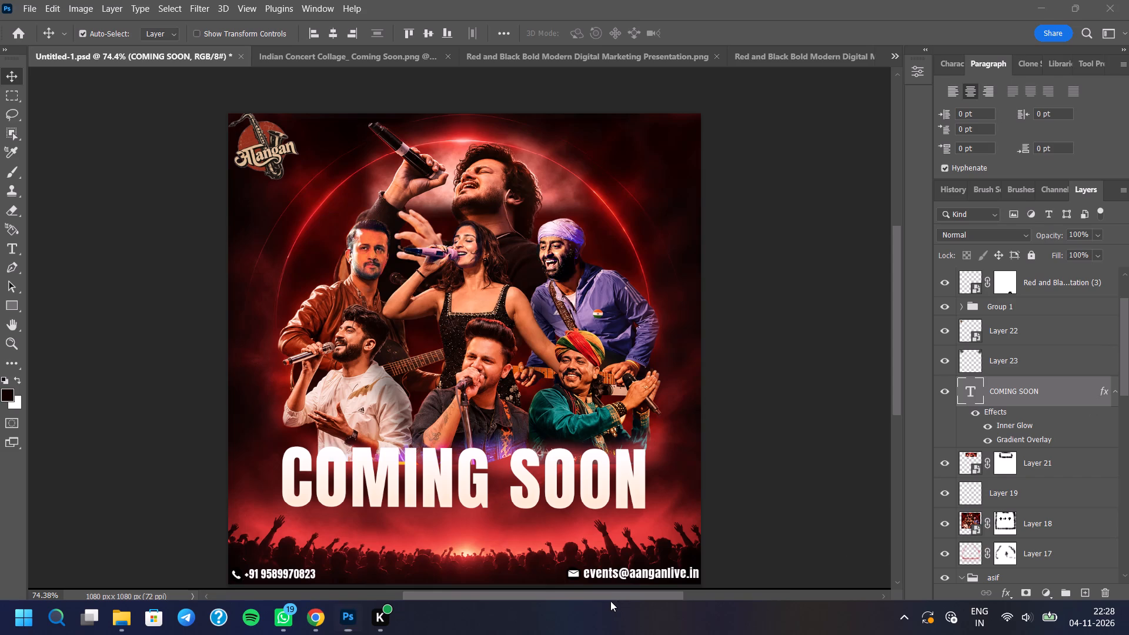
pyautogui.moveTo(610, 601); pyautogui.dragTo(556, 600)
pyautogui.moveTo(552, 596); pyautogui.dragTo(534, 596)
pyautogui.moveTo(534, 593); pyautogui.dragTo(512, 594)
pyautogui.scroll(-1, 553, 360)
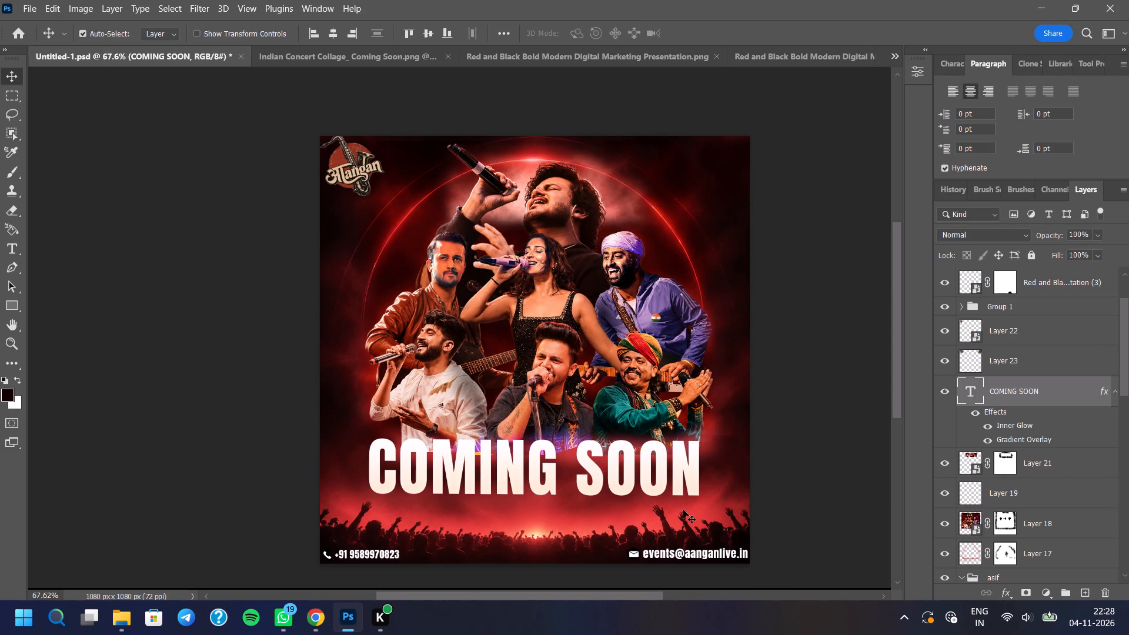
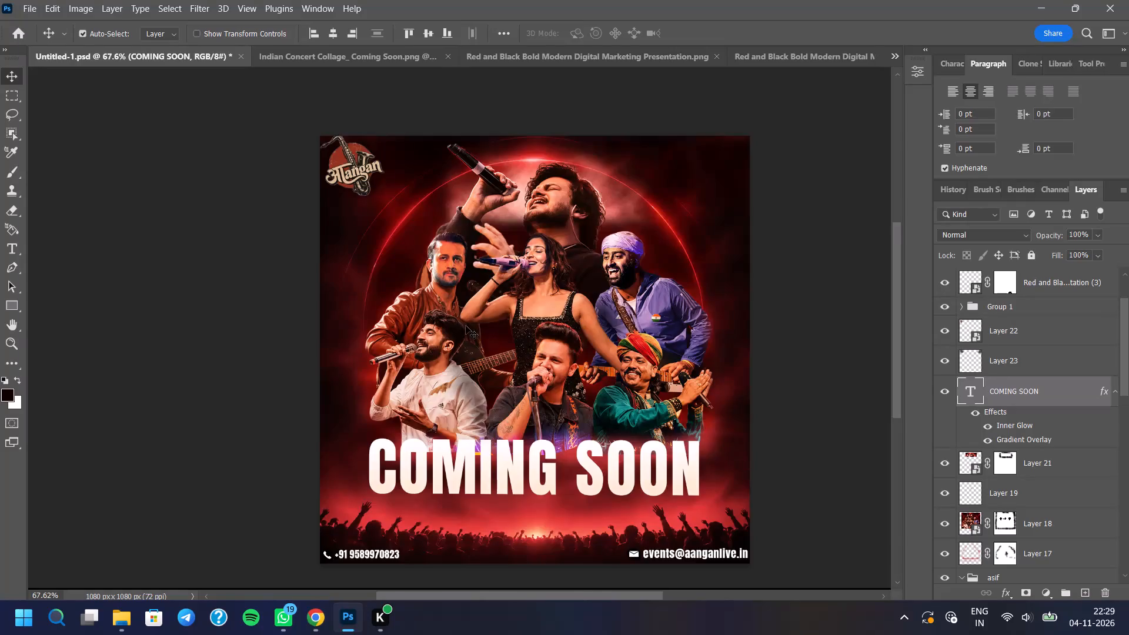
# Examine the singers' collage and the whole poster at different magnifications to judge the overall composition.
pyautogui.scroll(10, 466, 326)
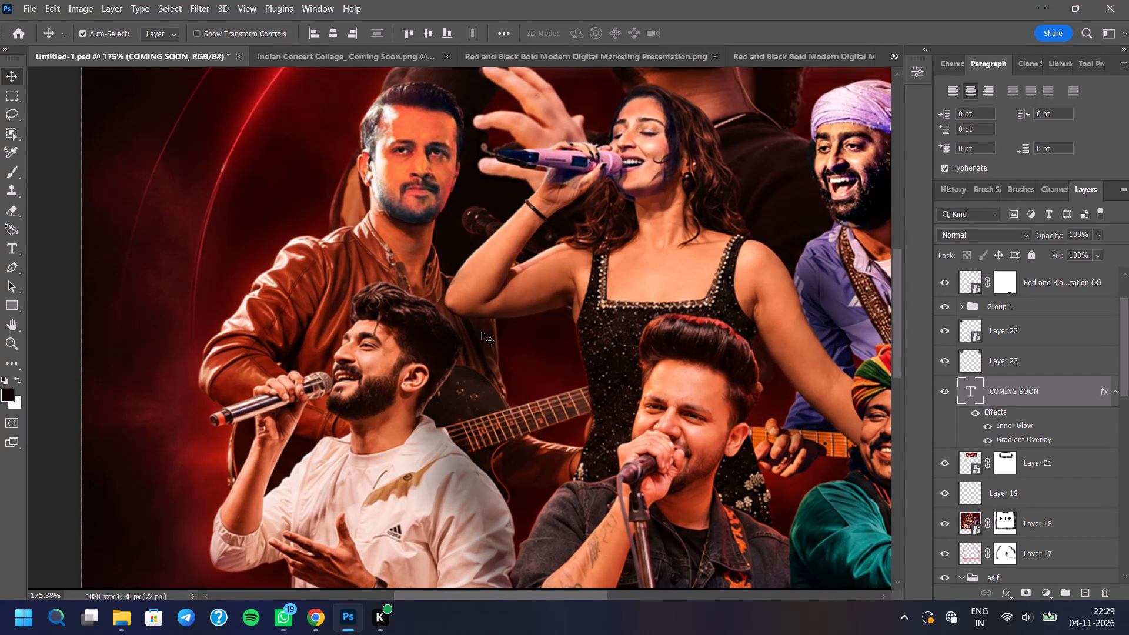
pyautogui.scroll(-5, 482, 332)
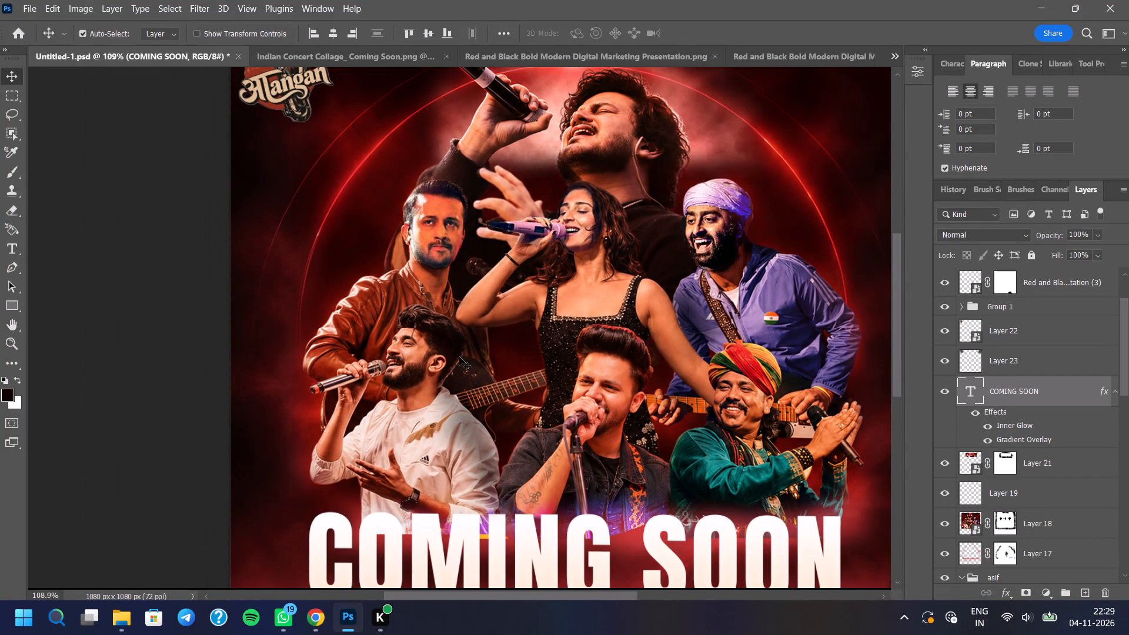
pyautogui.scroll(-3, 484, 344)
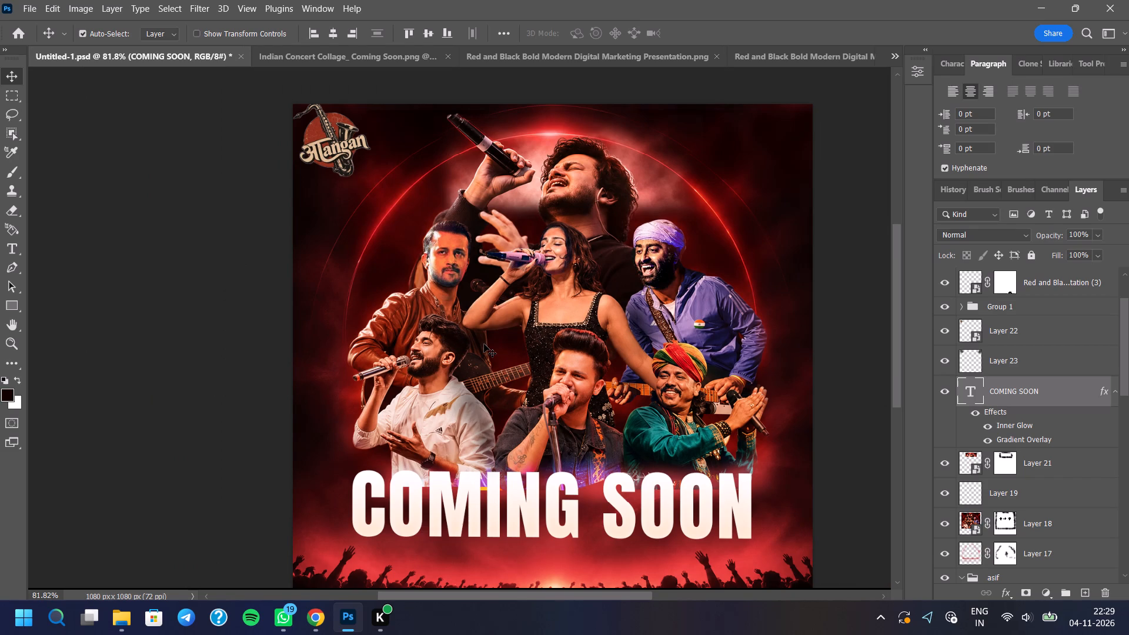
pyautogui.scroll(-4, 484, 344)
pyautogui.scroll(6, 602, 329)
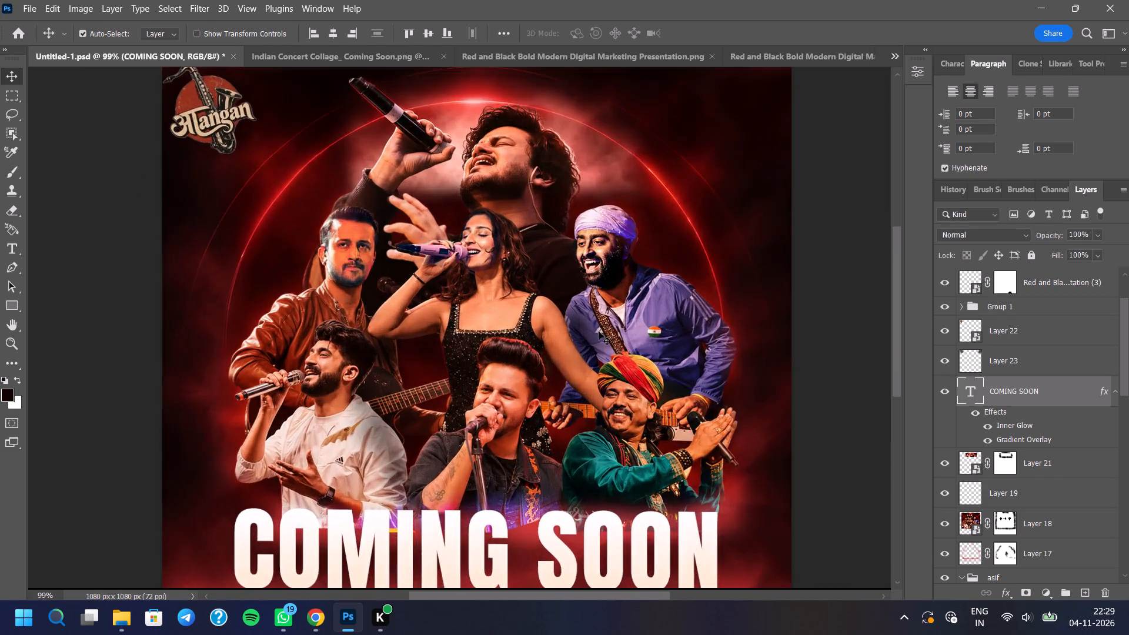
pyautogui.scroll(5, 599, 332)
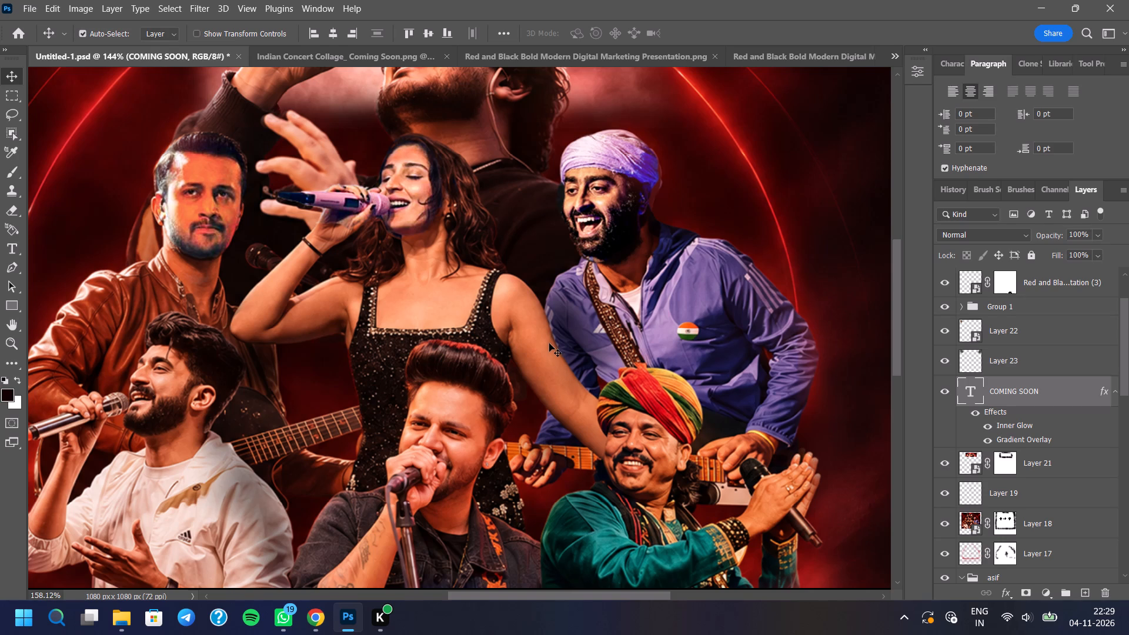
pyautogui.scroll(-10, 549, 345)
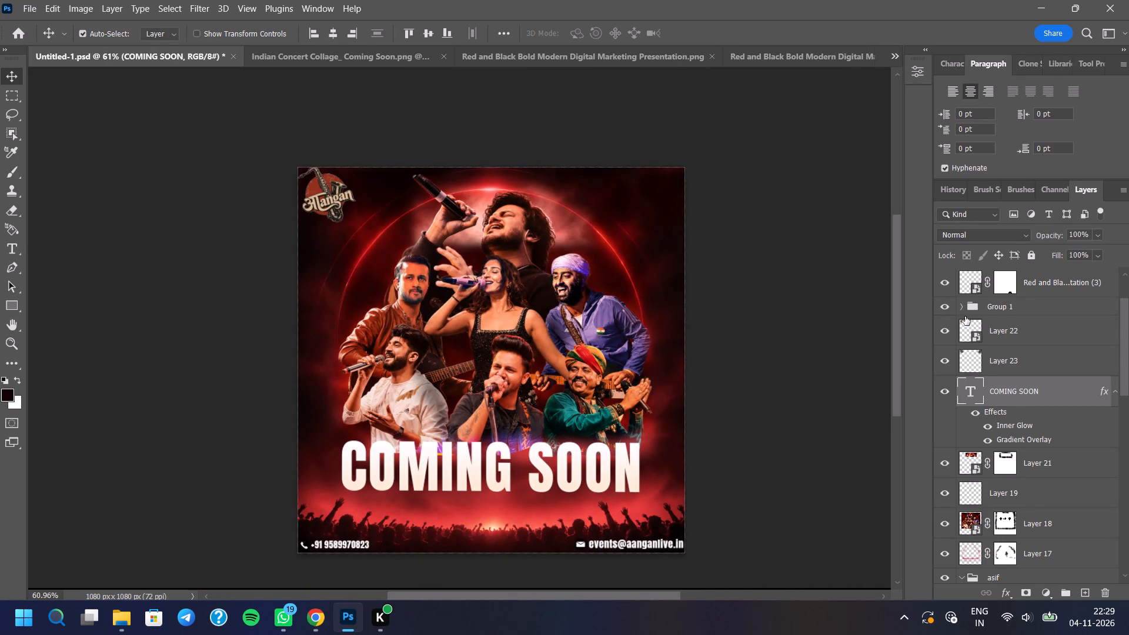
# Add a new layer above Layer 20 and stamp all visible artwork into it as a merged copy.
pyautogui.scroll(12, 1004, 327)
pyautogui.click(1060, 279)
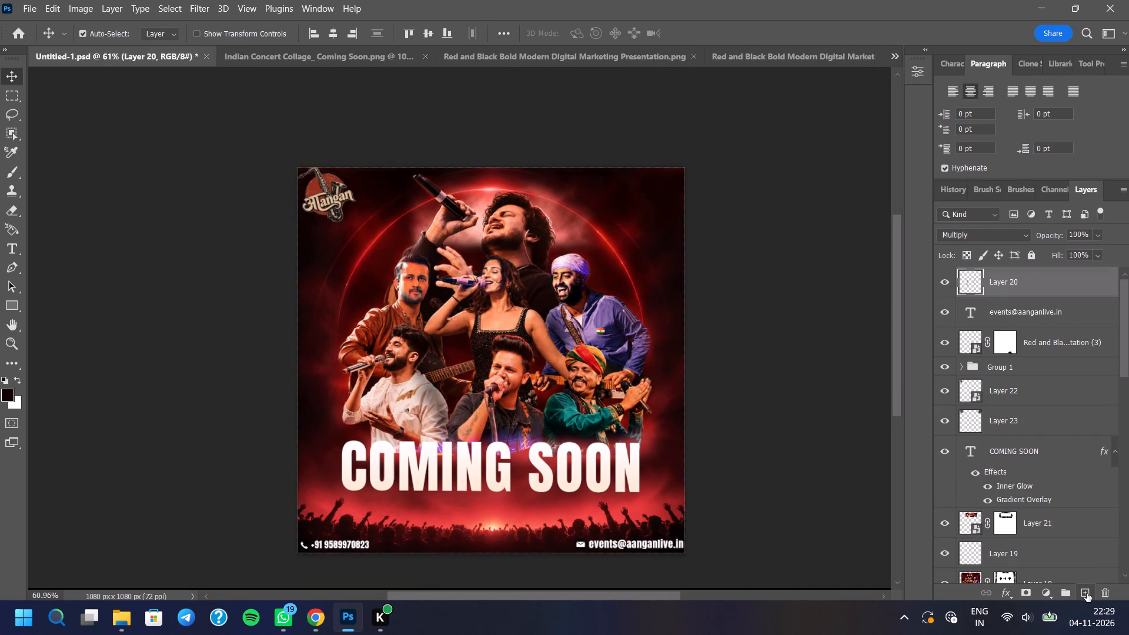
pyautogui.click(1087, 593)
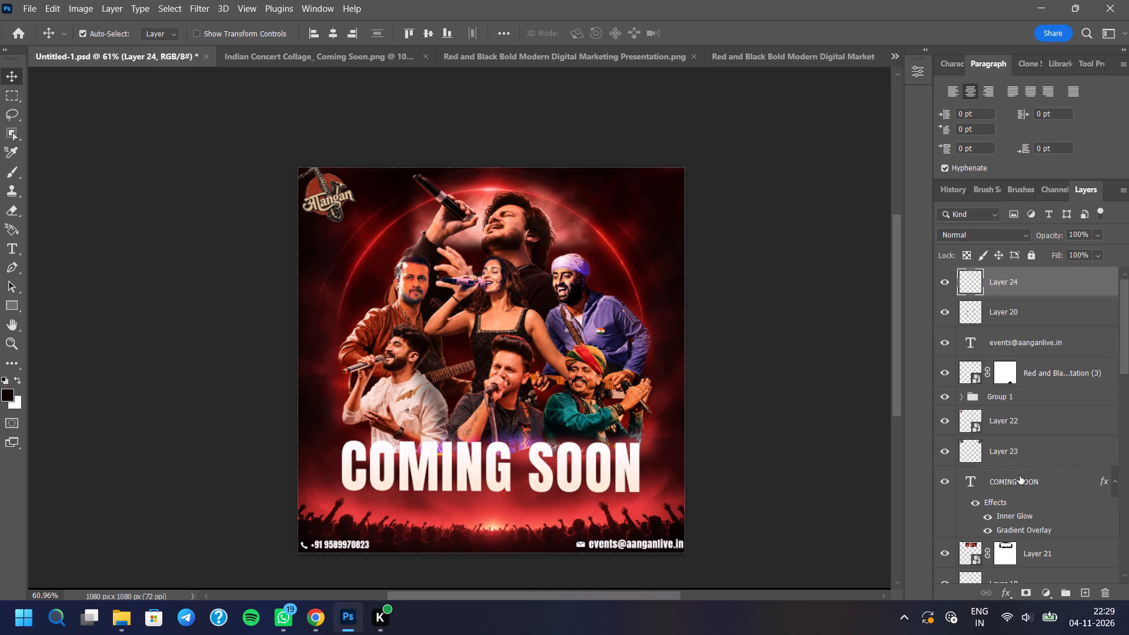
pyautogui.hotkey('ctrl', 'alt', 'shift', 'e')
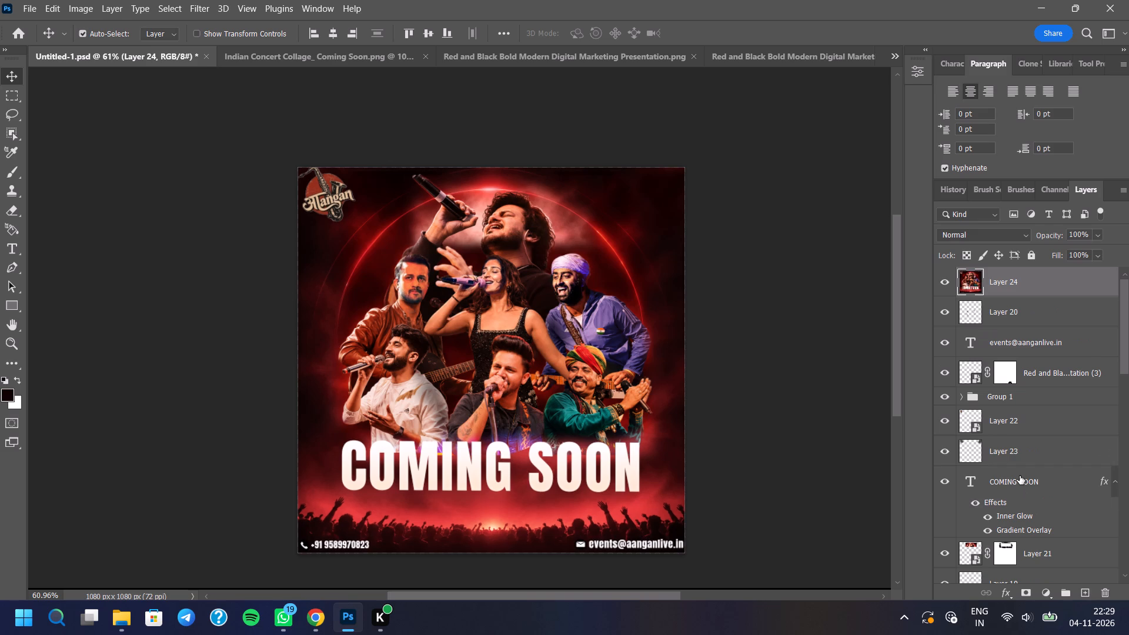
# Open the Camera Raw Filter on the merged layer and set Exposure to -0.25 and Contrast to -3.
pyautogui.click(188, 4)
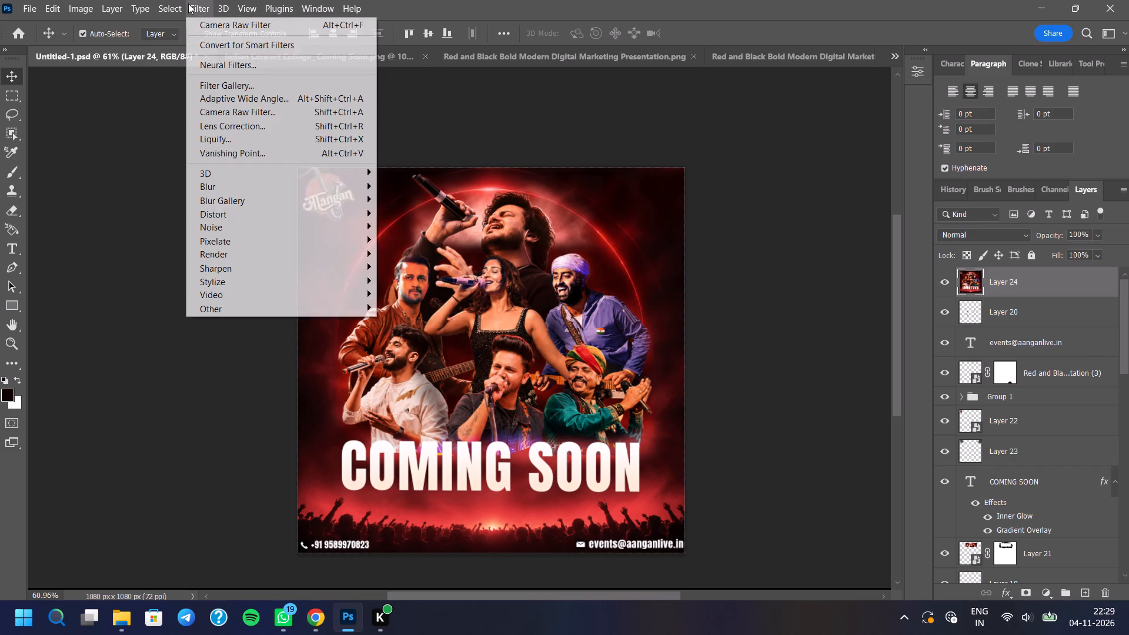
pyautogui.click(243, 111)
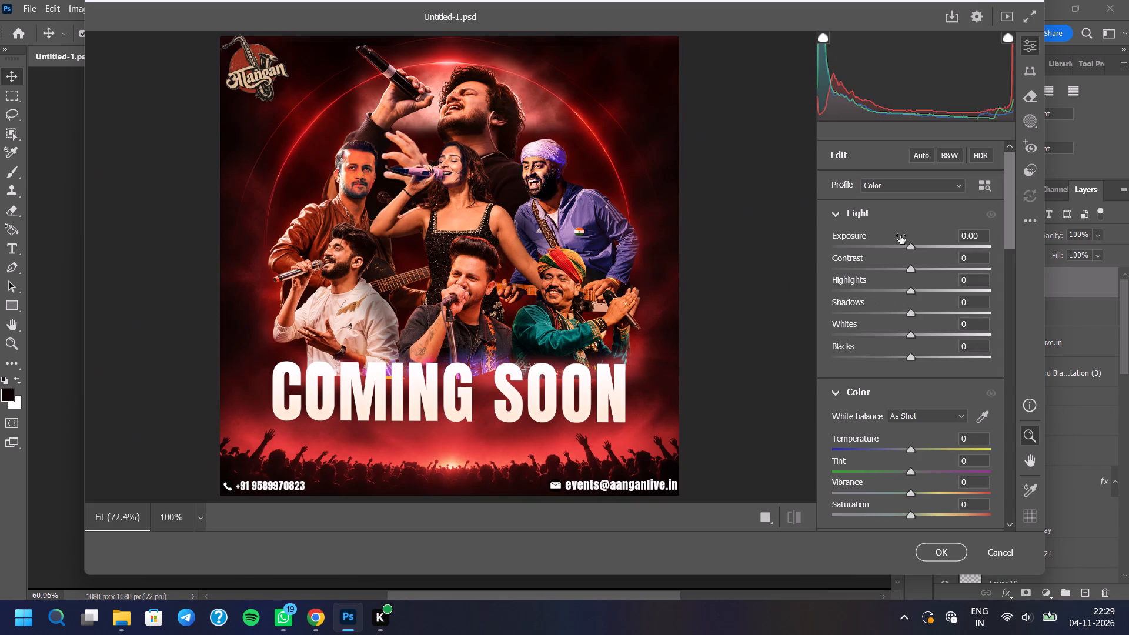
pyautogui.doubleClick(913, 249)
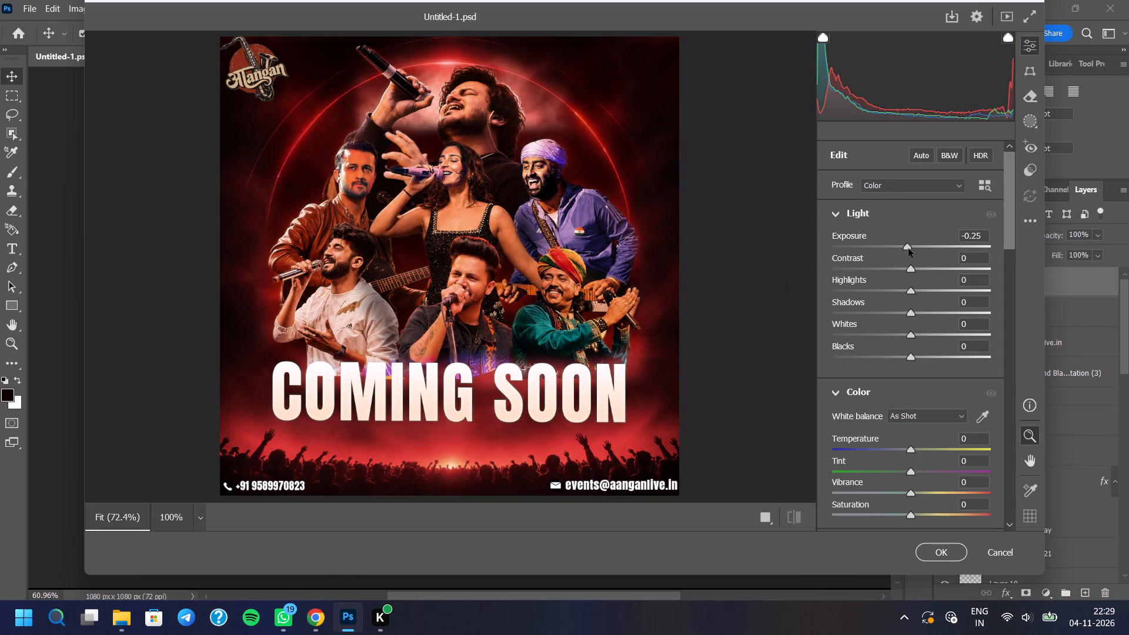
pyautogui.moveTo(910, 267); pyautogui.dragTo(913, 267)
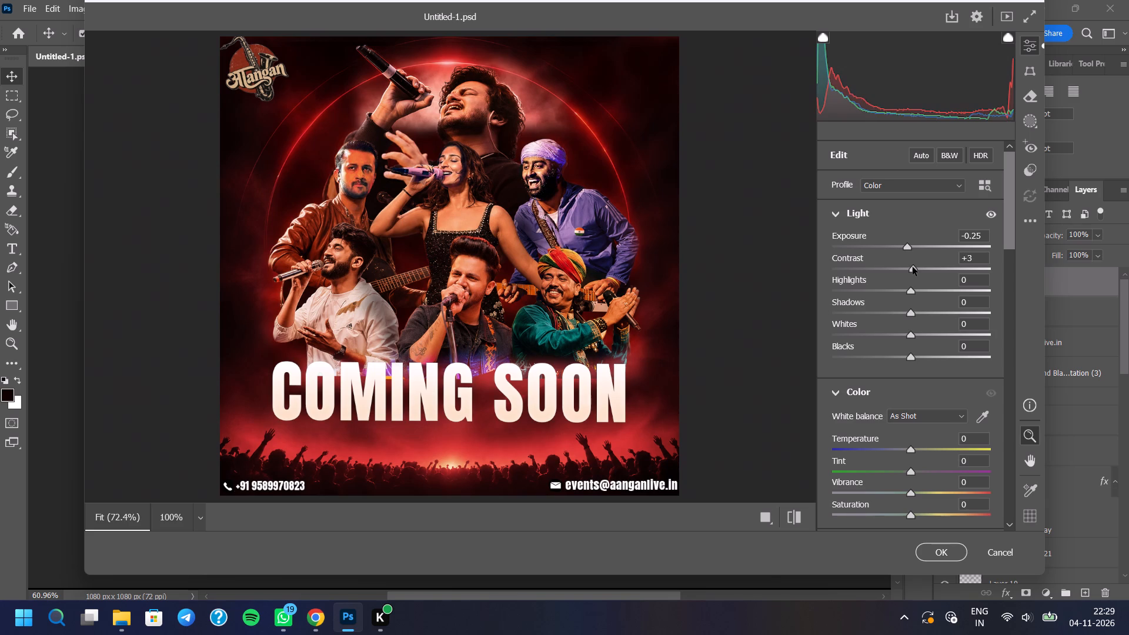
pyautogui.moveTo(913, 267); pyautogui.dragTo(898, 282)
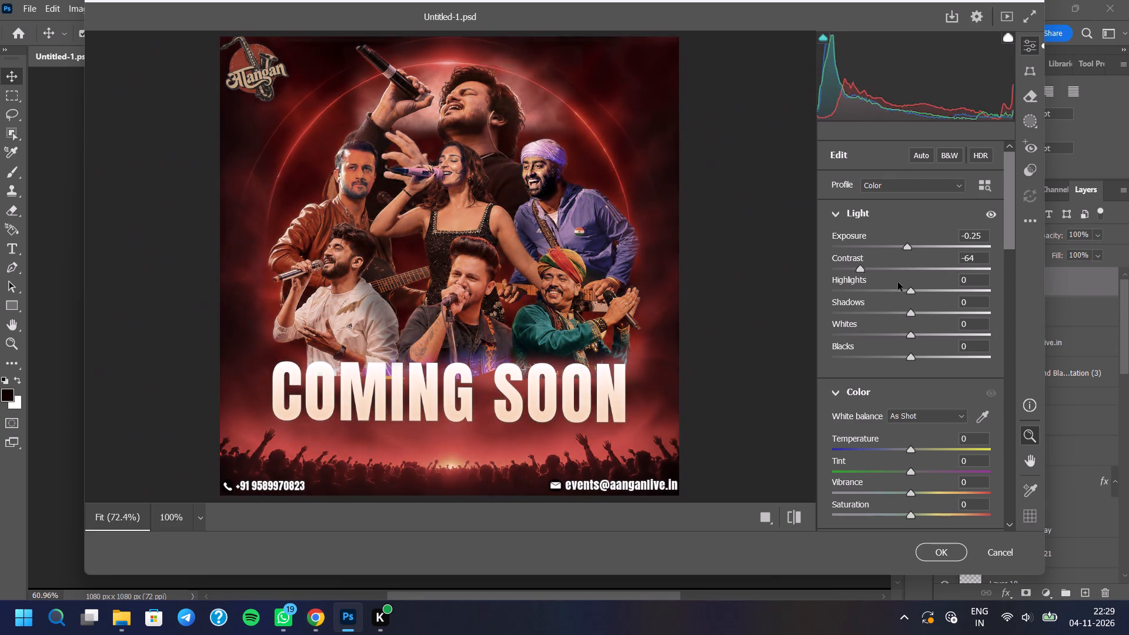
pyautogui.moveTo(898, 282); pyautogui.dragTo(904, 281)
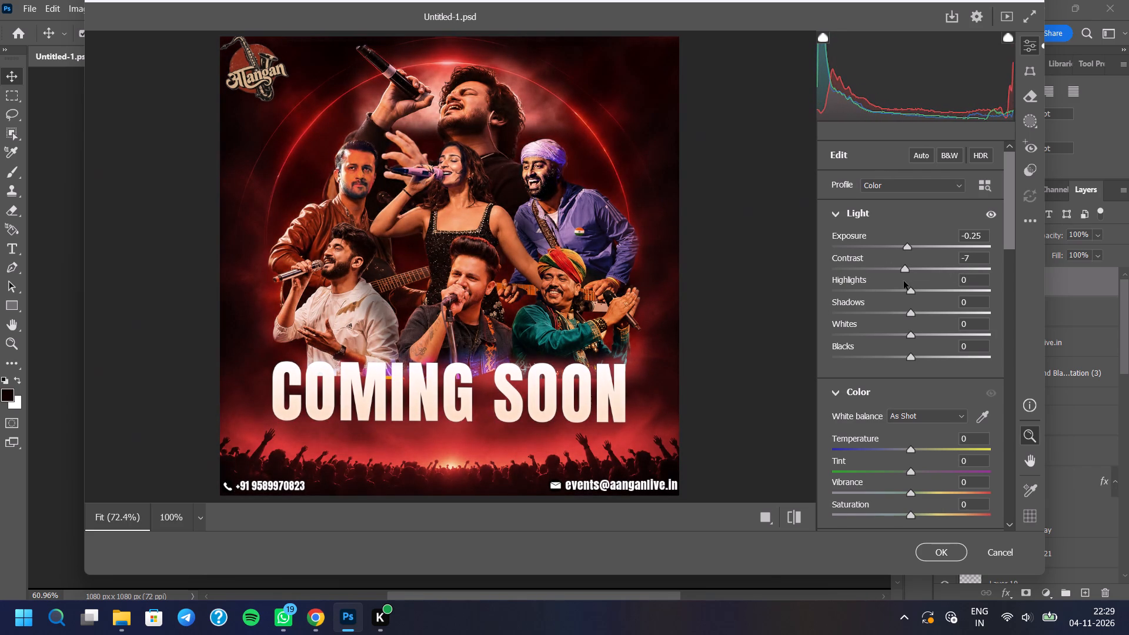
pyautogui.moveTo(904, 281); pyautogui.dragTo(907, 277)
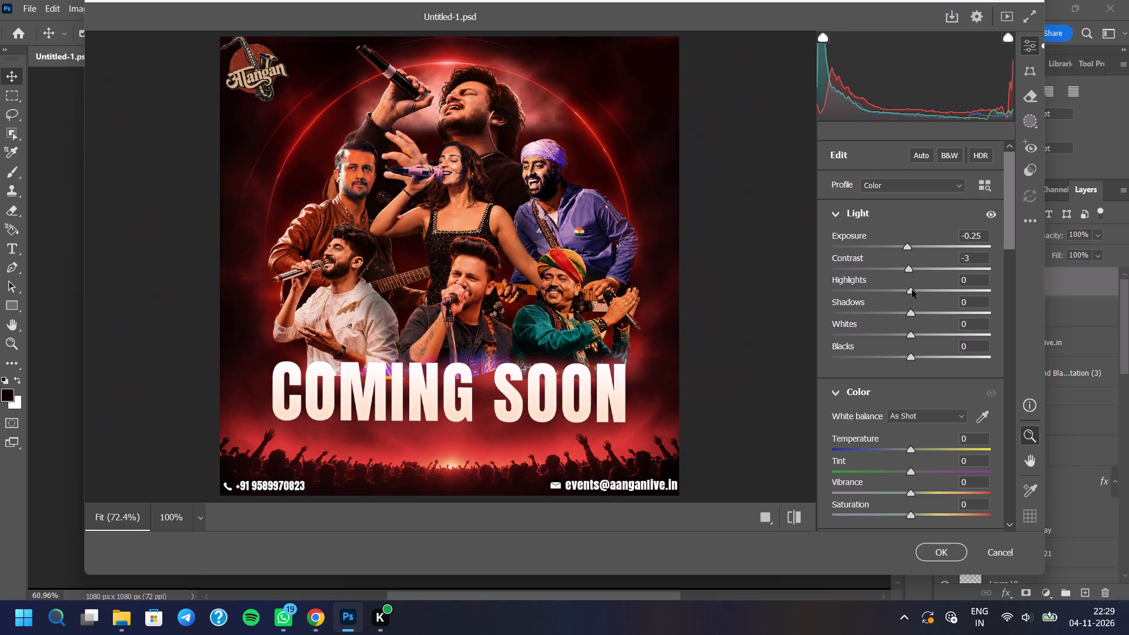
# Try stronger and weaker Highlights in the Camera Raw Filter and settle on -10.
pyautogui.moveTo(912, 290); pyautogui.dragTo(993, 298)
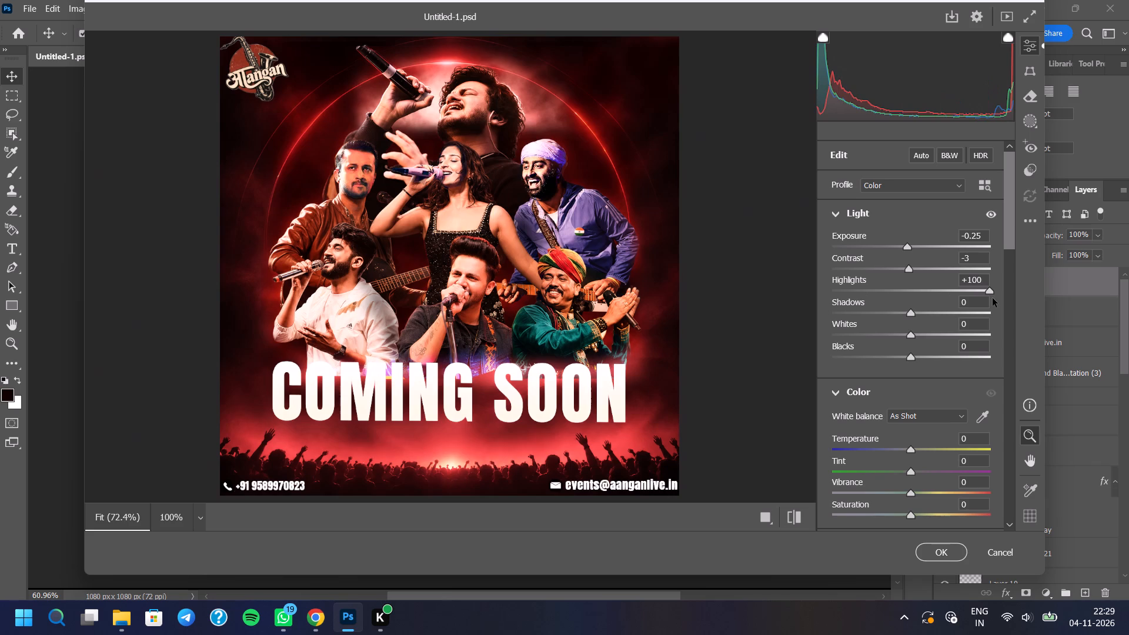
pyautogui.moveTo(993, 298); pyautogui.dragTo(920, 295)
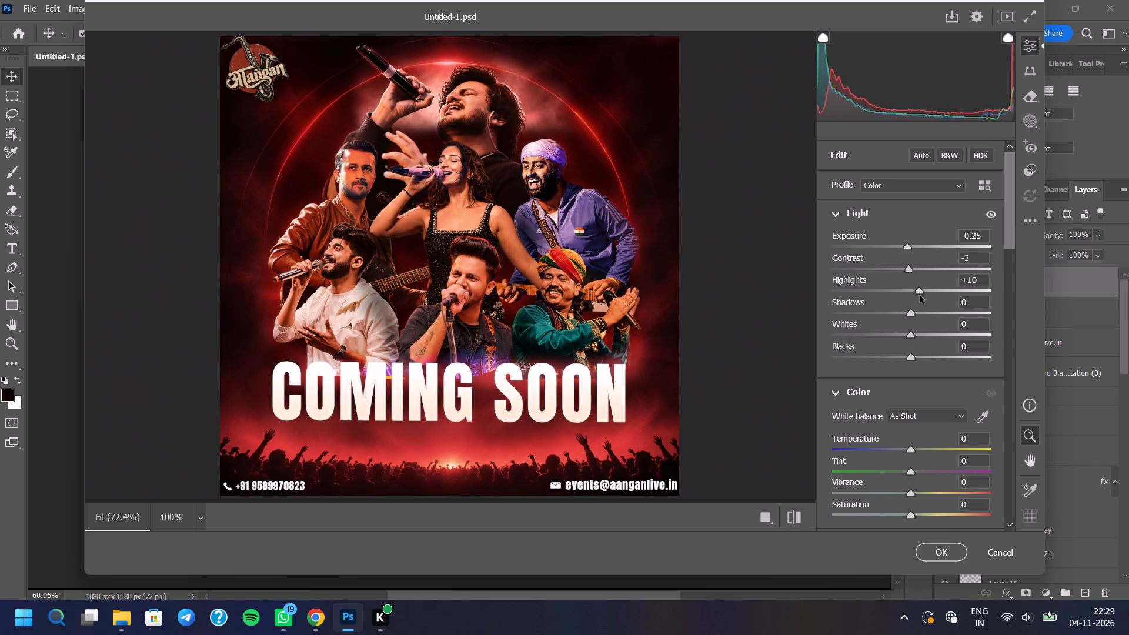
pyautogui.moveTo(920, 295); pyautogui.dragTo(920, 289)
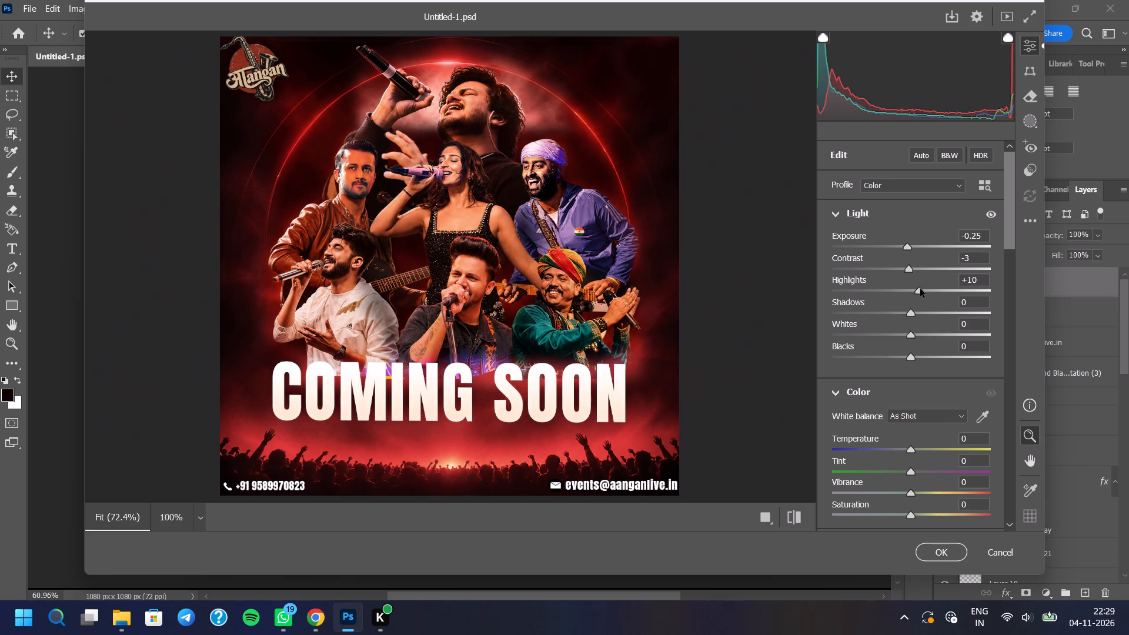
pyautogui.moveTo(920, 289); pyautogui.dragTo(904, 292)
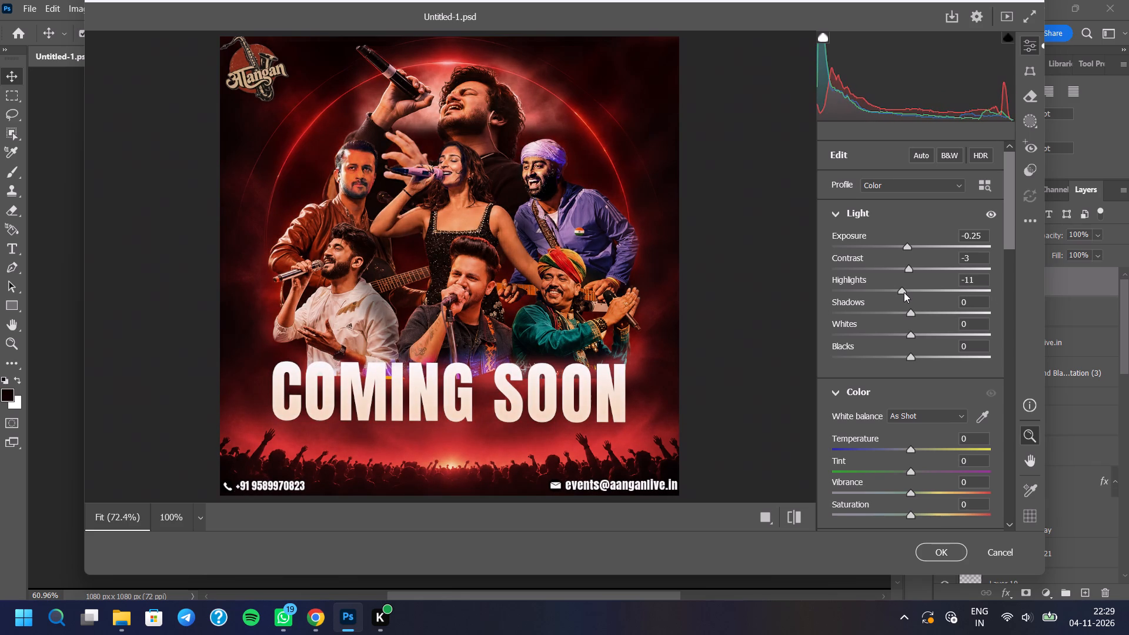
pyautogui.moveTo(904, 292); pyautogui.dragTo(904, 292)
# Test the Shadows range in the Camera Raw Filter and set Shadows to +16.
pyautogui.moveTo(914, 312); pyautogui.dragTo(993, 314)
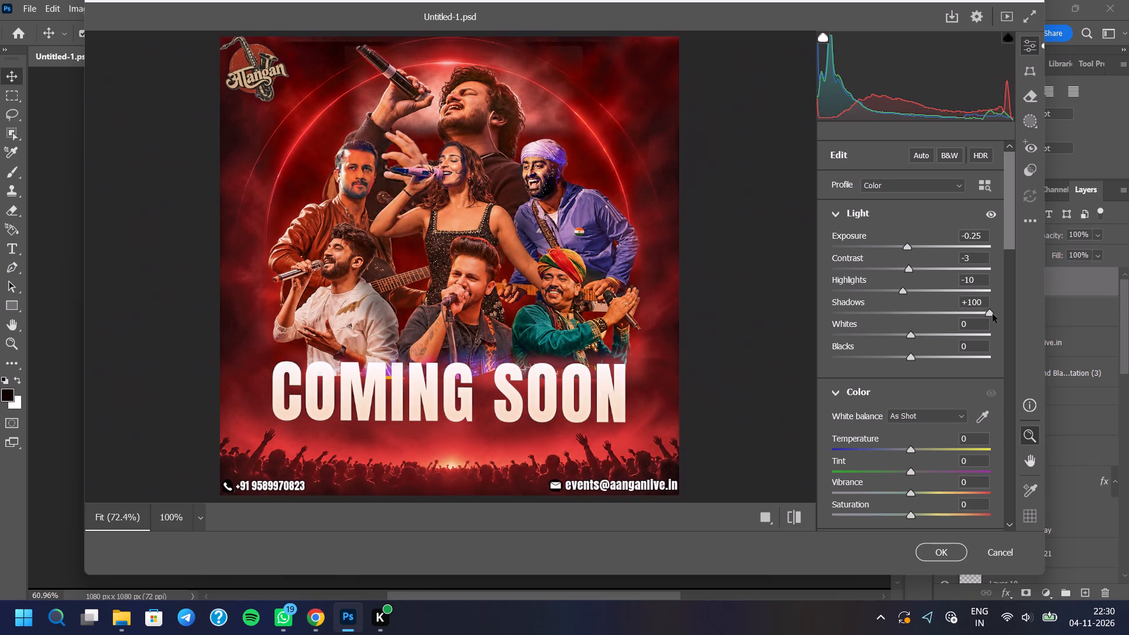
pyautogui.moveTo(993, 314); pyautogui.dragTo(1017, 312)
pyautogui.moveTo(1017, 312); pyautogui.dragTo(1128, 312)
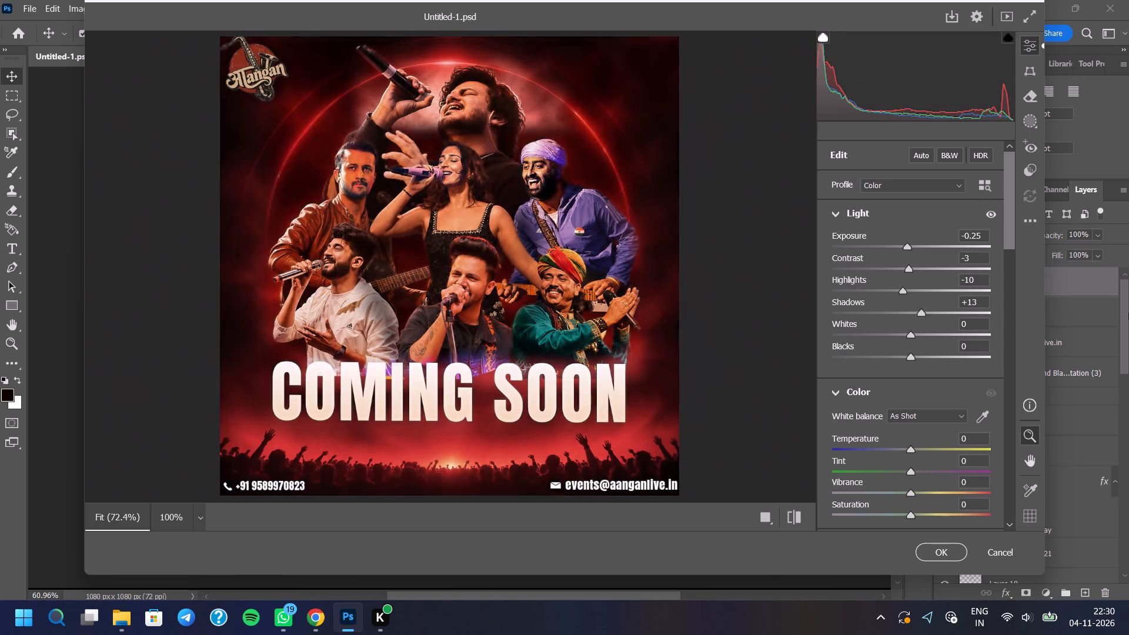
pyautogui.moveTo(1128, 312); pyautogui.dragTo(943, 309)
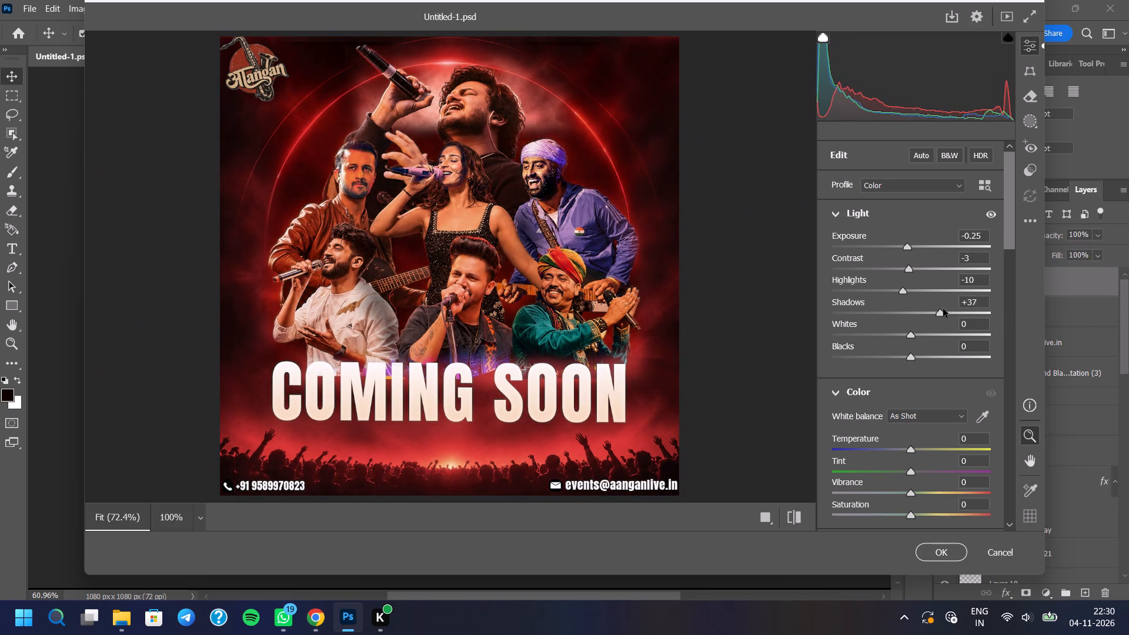
pyautogui.moveTo(943, 309); pyautogui.dragTo(926, 313)
# Set Whites to +16 and raise Blacks slightly above 0 in the Camera Raw light adjustments.
pyautogui.moveTo(906, 332); pyautogui.dragTo(1006, 341)
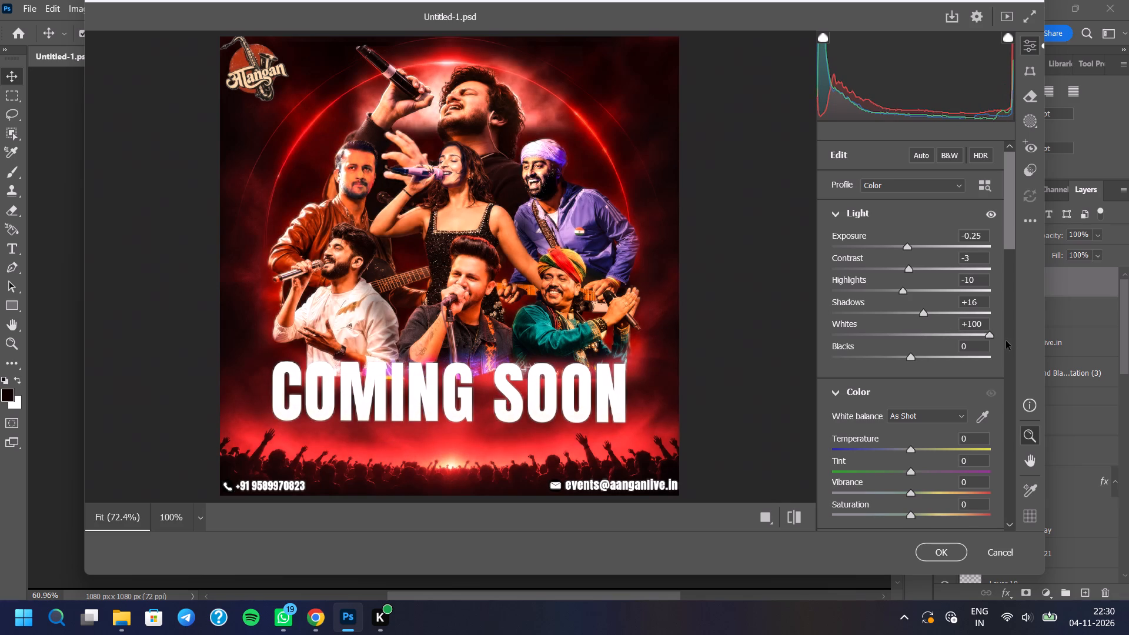
pyautogui.moveTo(1006, 341); pyautogui.dragTo(923, 335)
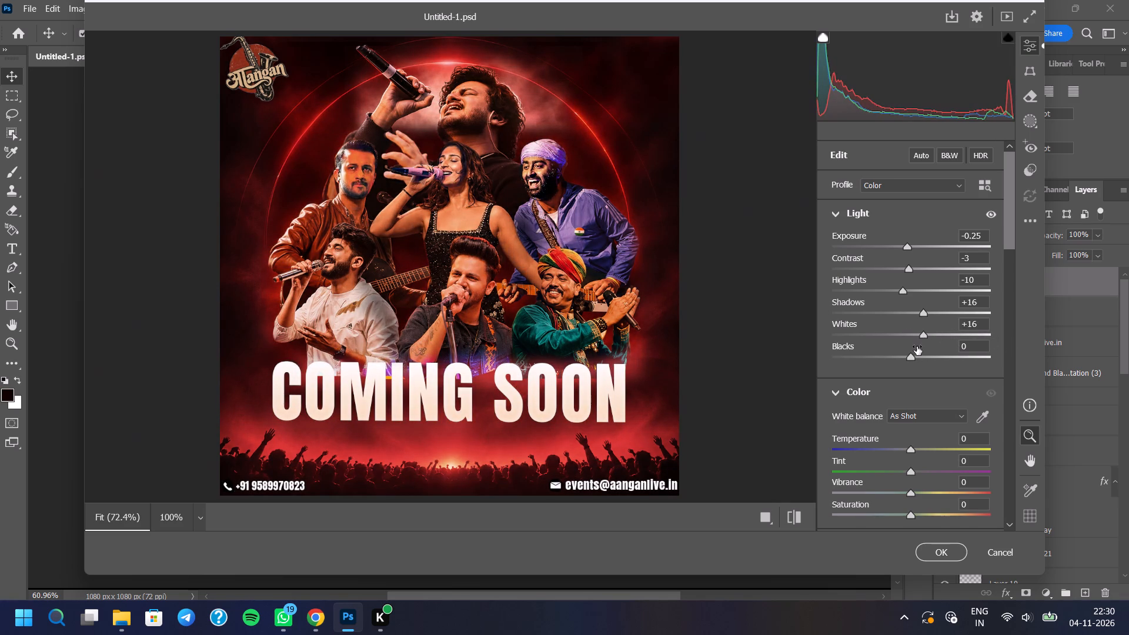
pyautogui.moveTo(908, 356); pyautogui.dragTo(1013, 358)
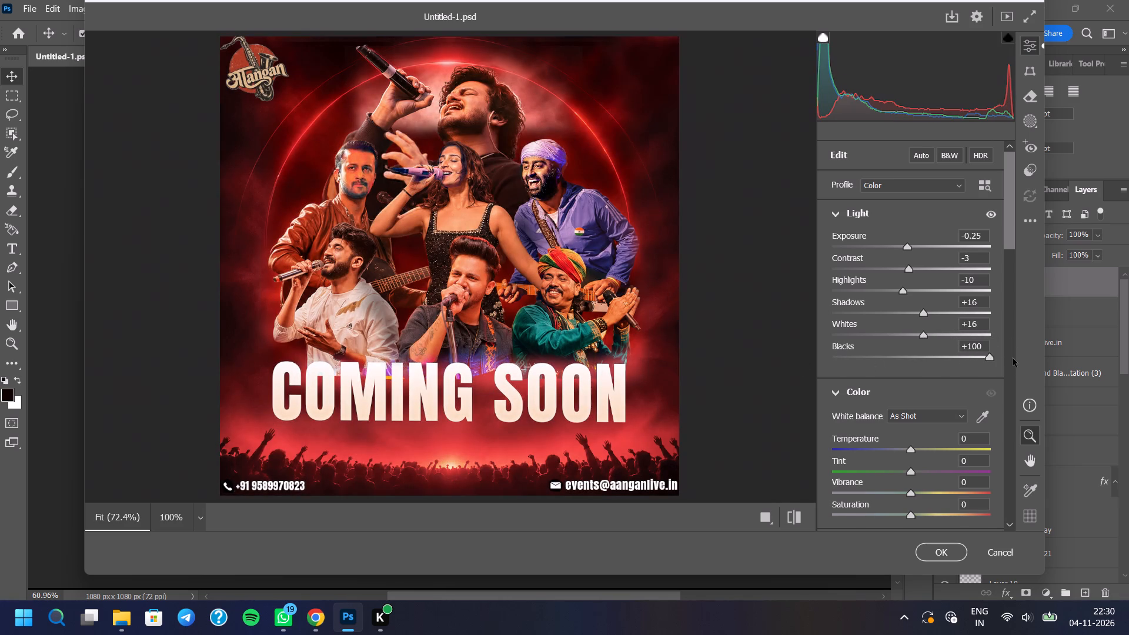
pyautogui.moveTo(1013, 358); pyautogui.dragTo(919, 356)
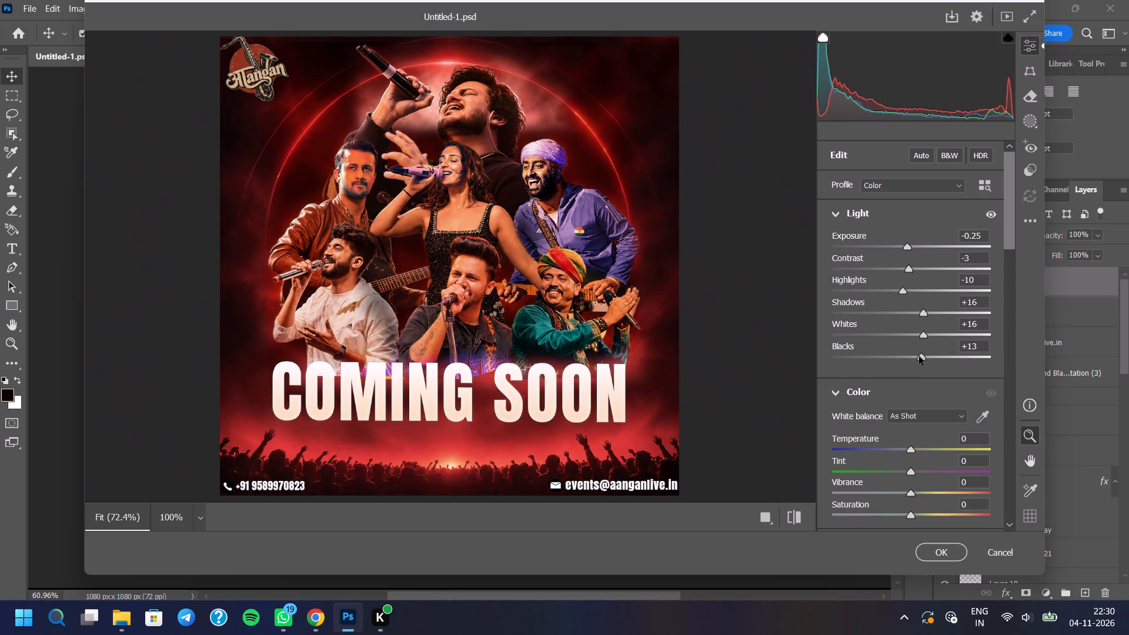
pyautogui.moveTo(919, 356); pyautogui.dragTo(916, 357)
# Compare Texture extremes in the Camera Raw effects and set Texture to -20.
pyautogui.scroll(-3, 910, 373)
pyautogui.moveTo(912, 309); pyautogui.dragTo(1033, 303)
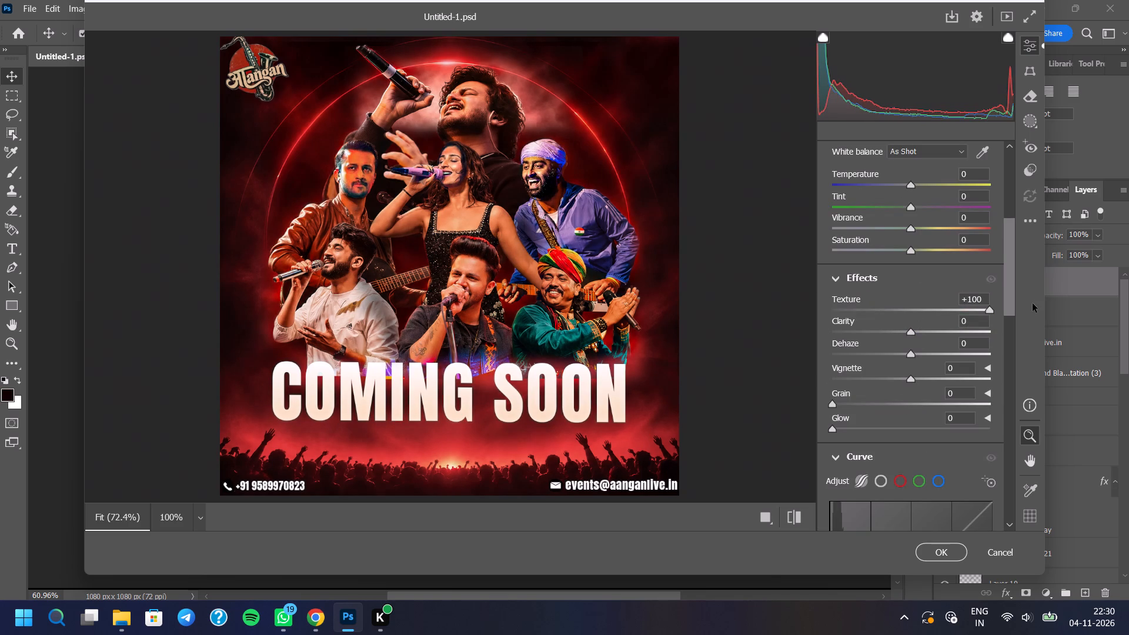
pyautogui.moveTo(1033, 303); pyautogui.dragTo(703, 333)
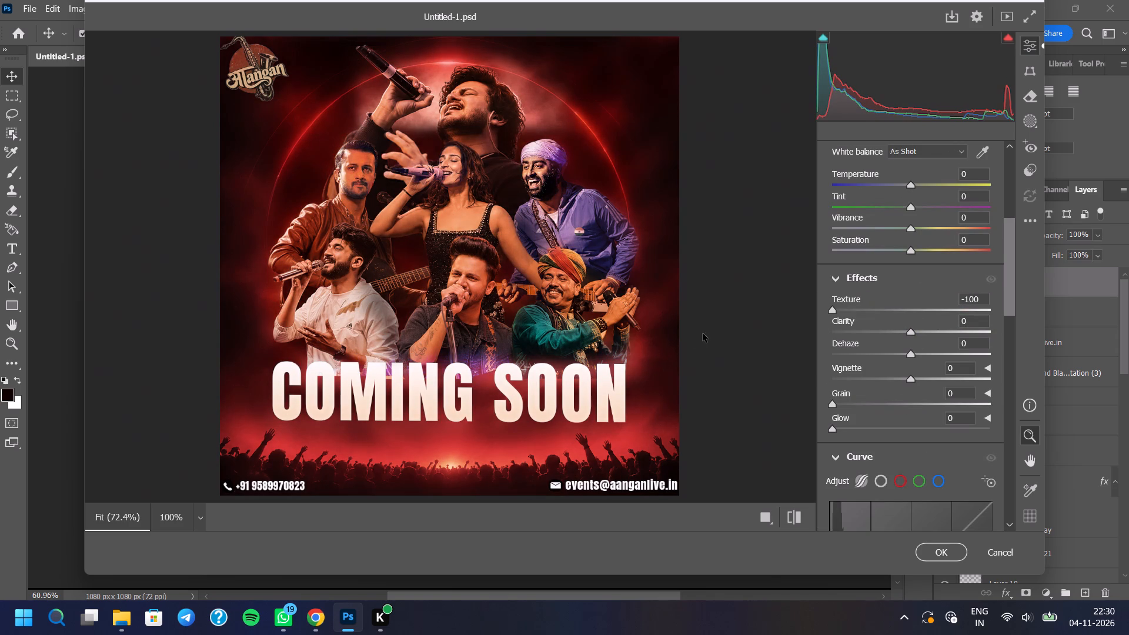
pyautogui.moveTo(703, 333); pyautogui.dragTo(884, 329)
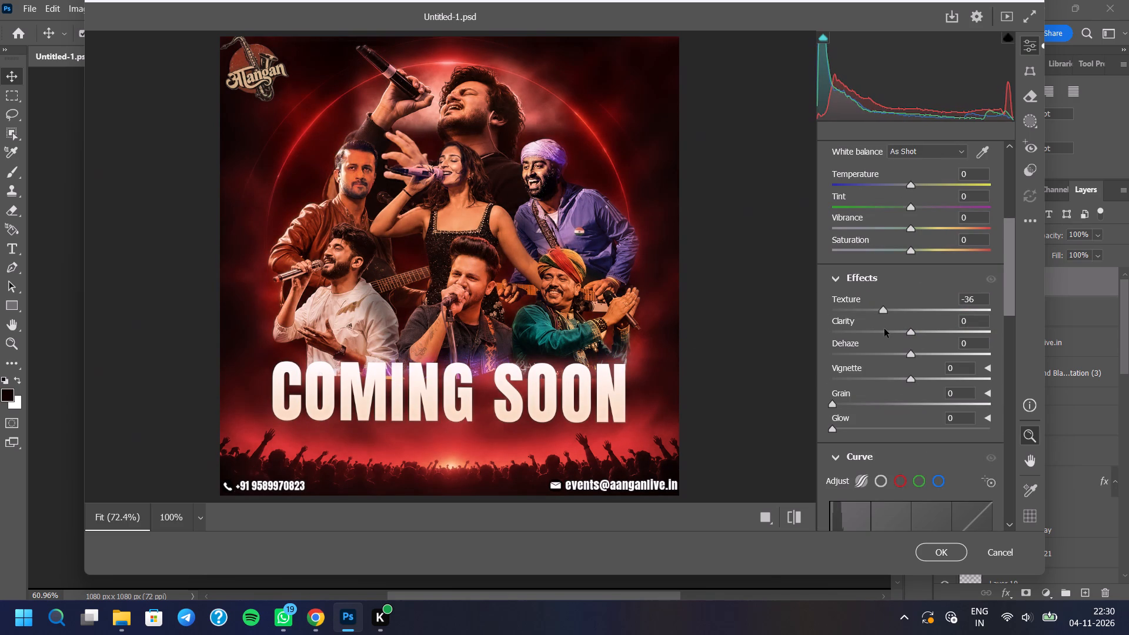
pyautogui.moveTo(884, 329); pyautogui.dragTo(897, 324)
# Compare Clarity settings down to -100 in the Camera Raw effects and set Clarity to -2.
pyautogui.moveTo(910, 325); pyautogui.dragTo(911, 326)
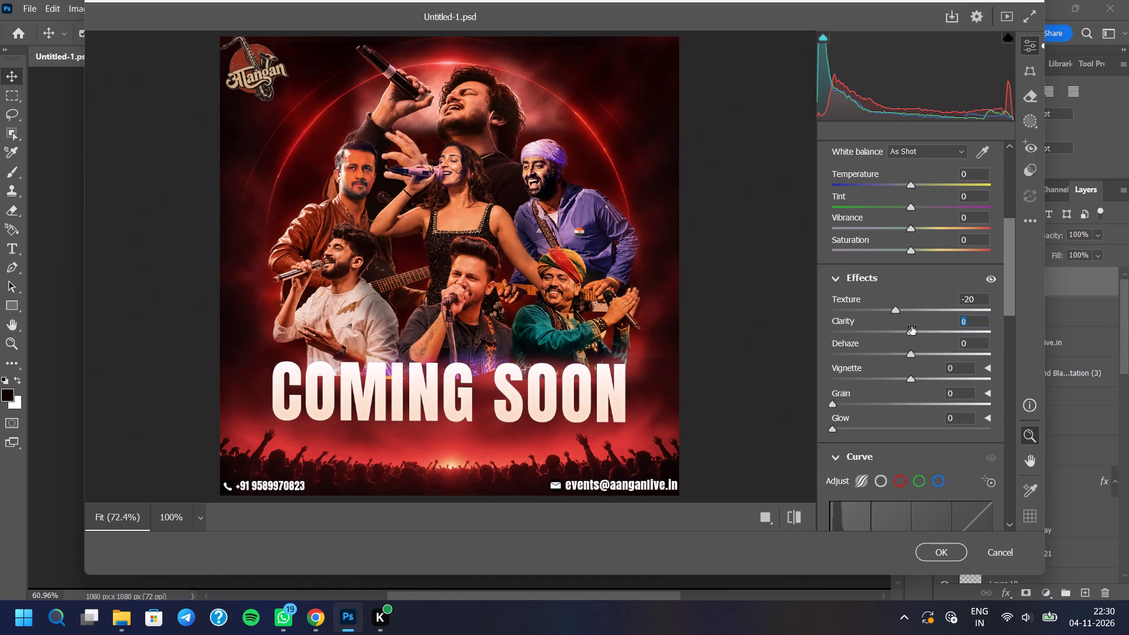
pyautogui.moveTo(911, 326); pyautogui.dragTo(996, 359)
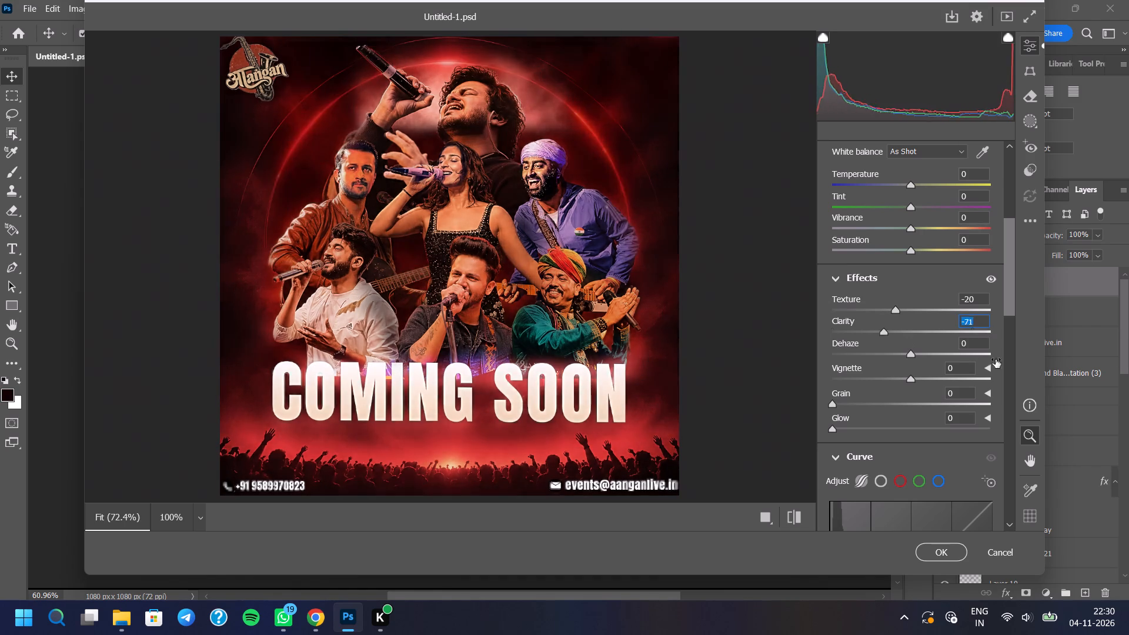
pyautogui.moveTo(996, 359); pyautogui.dragTo(676, 396)
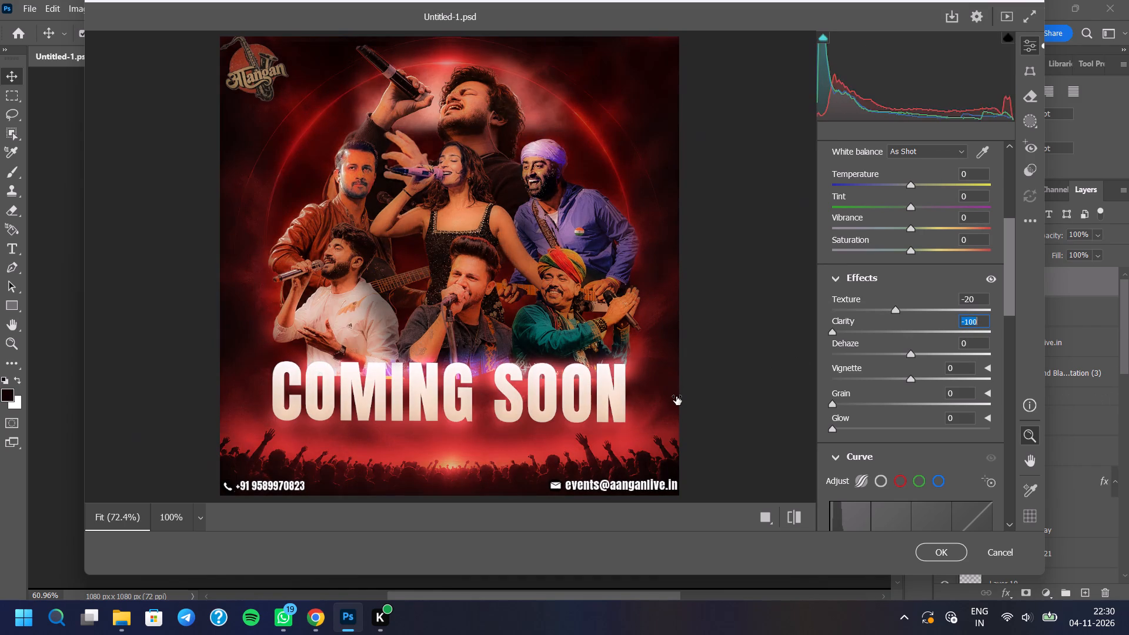
pyautogui.moveTo(676, 396); pyautogui.dragTo(796, 355)
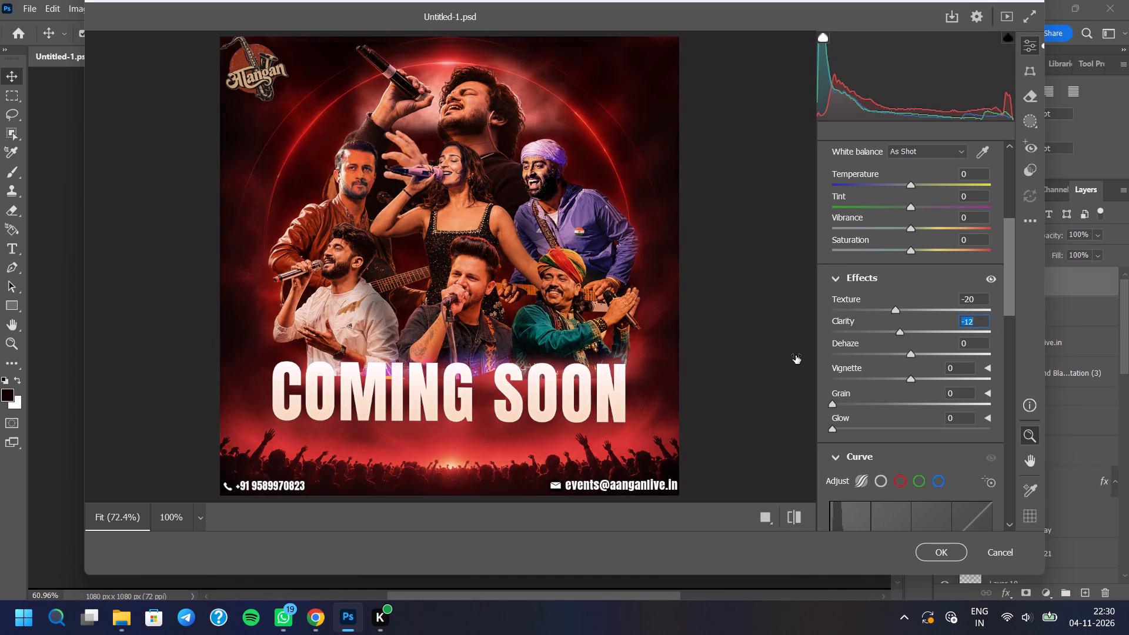
pyautogui.moveTo(796, 355); pyautogui.dragTo(803, 357)
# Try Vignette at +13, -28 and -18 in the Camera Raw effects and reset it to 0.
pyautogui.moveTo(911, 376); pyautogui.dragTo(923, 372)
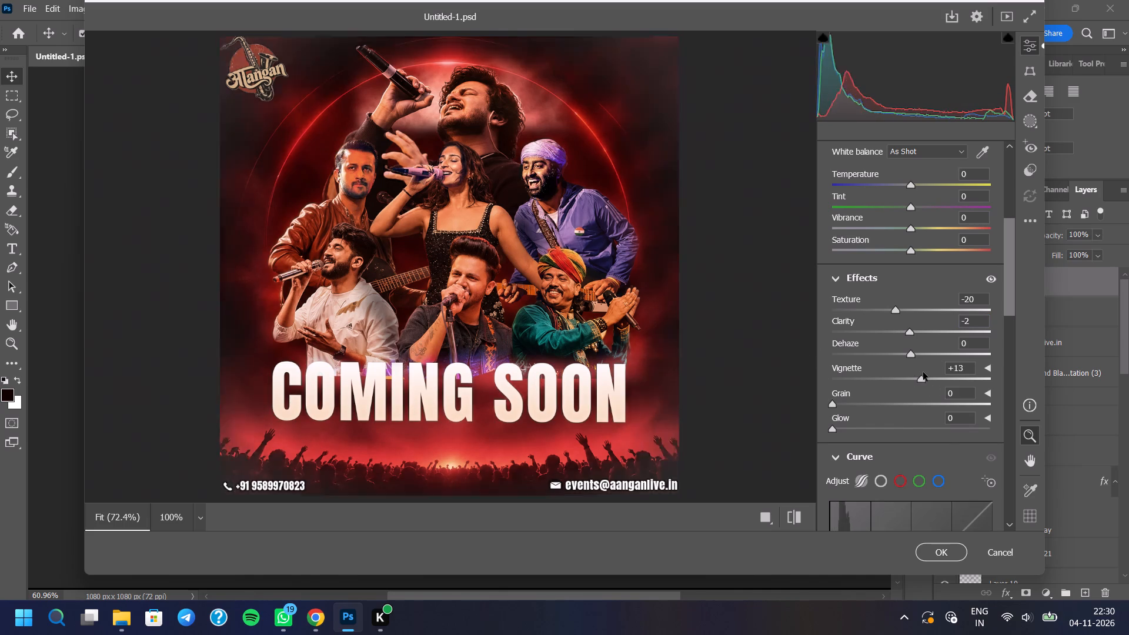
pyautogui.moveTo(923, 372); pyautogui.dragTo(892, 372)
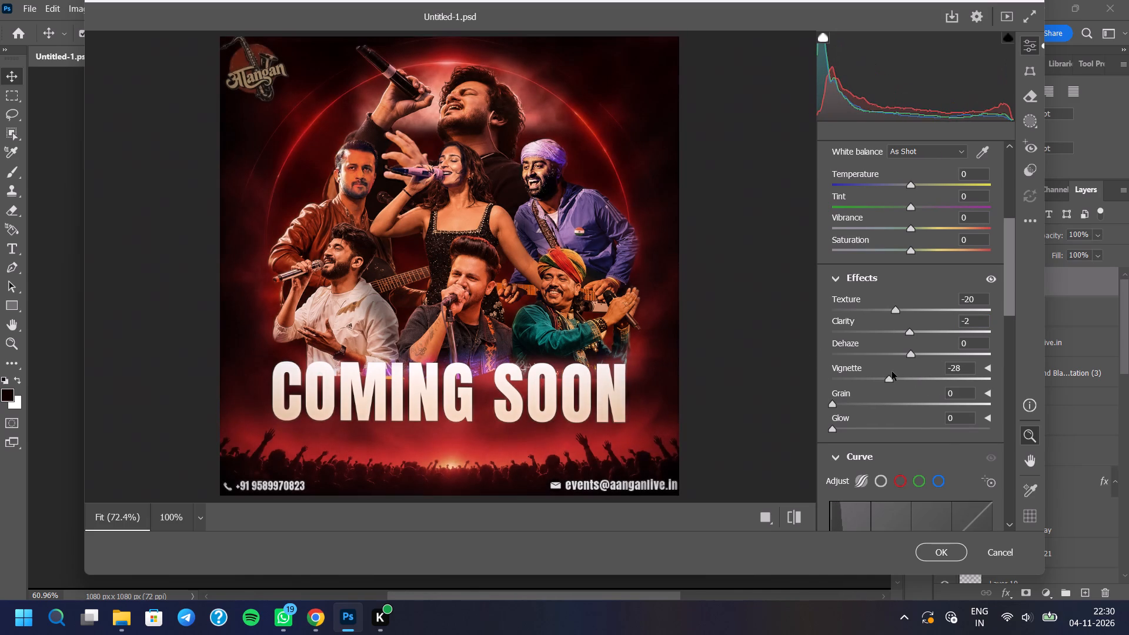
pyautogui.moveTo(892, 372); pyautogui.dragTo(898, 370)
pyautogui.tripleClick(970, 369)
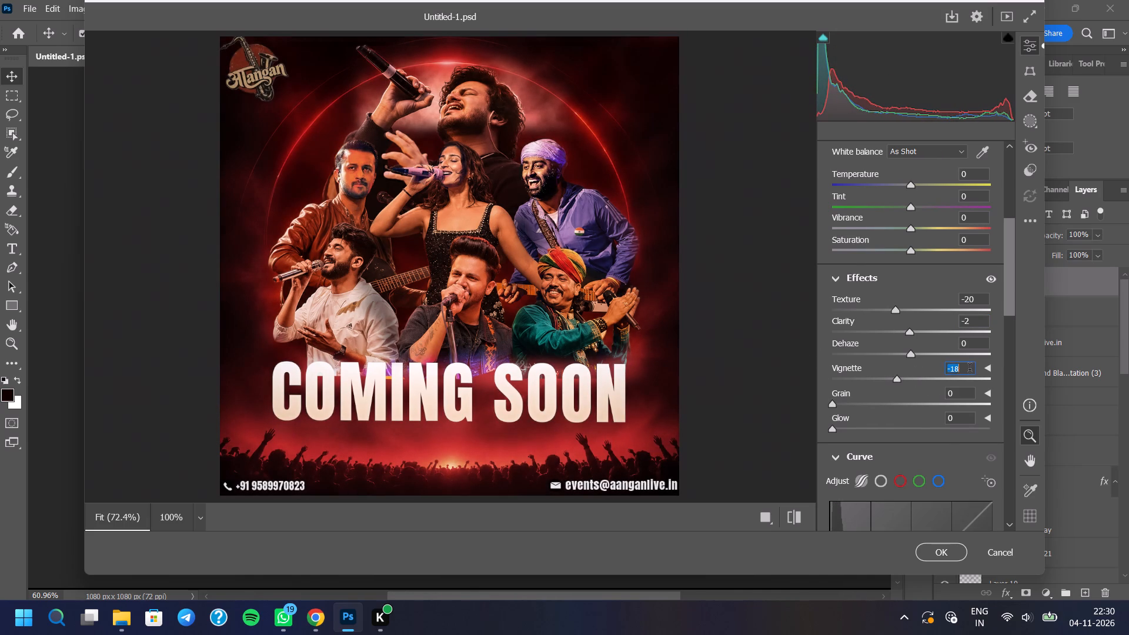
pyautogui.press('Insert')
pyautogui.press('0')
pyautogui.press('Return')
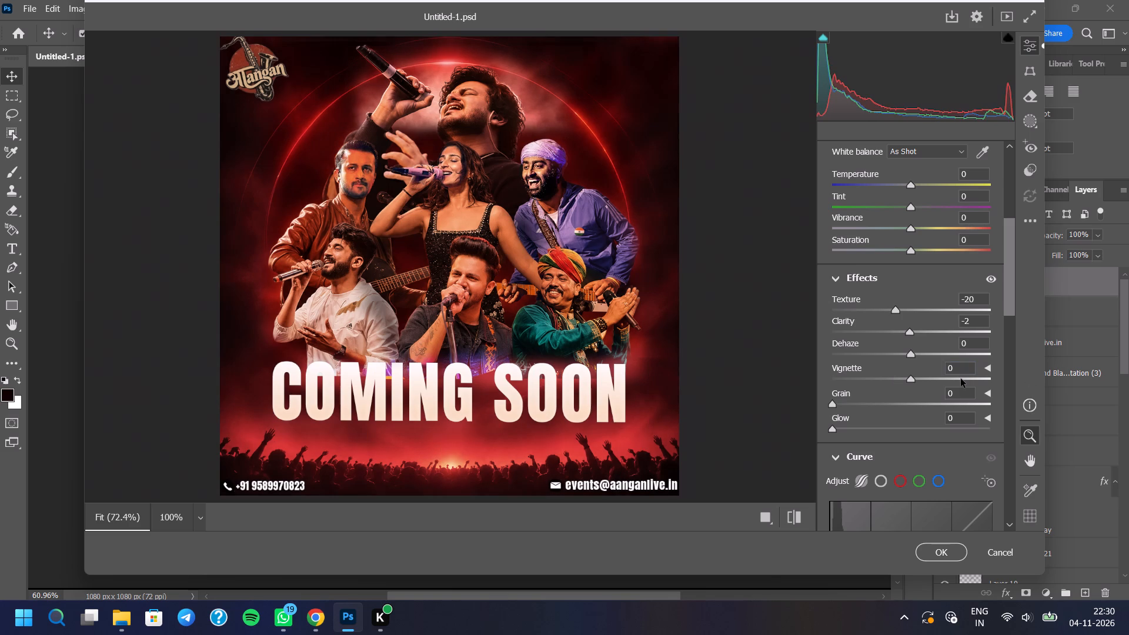
# Apply the Camera Raw Filter adjustments to Layer 24.
pyautogui.scroll(-6, 954, 378)
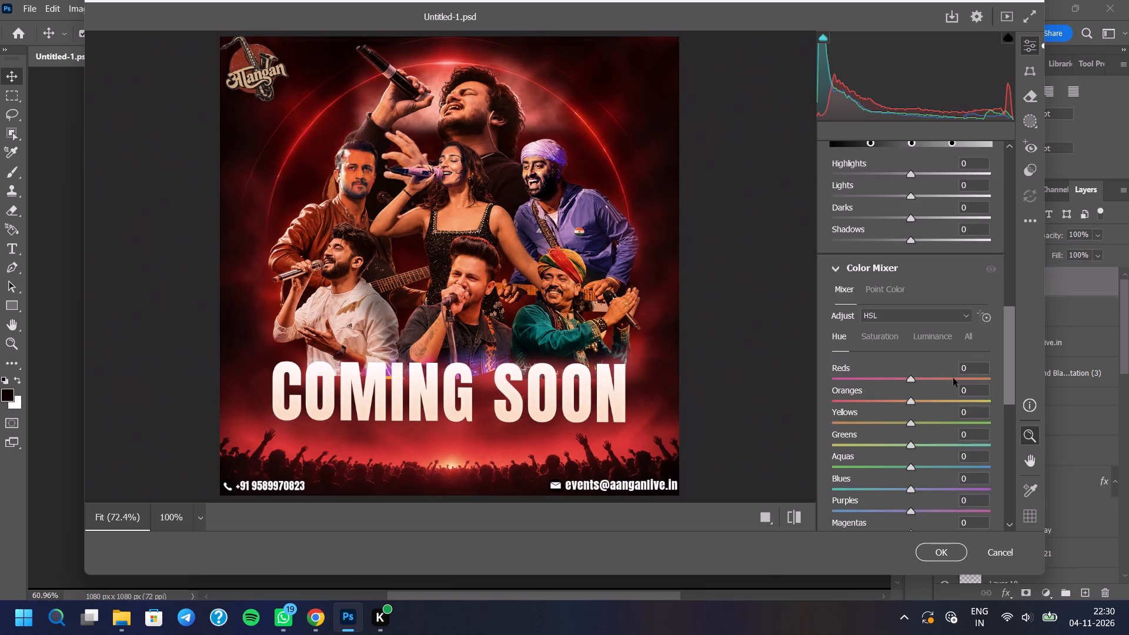
pyautogui.click(954, 551)
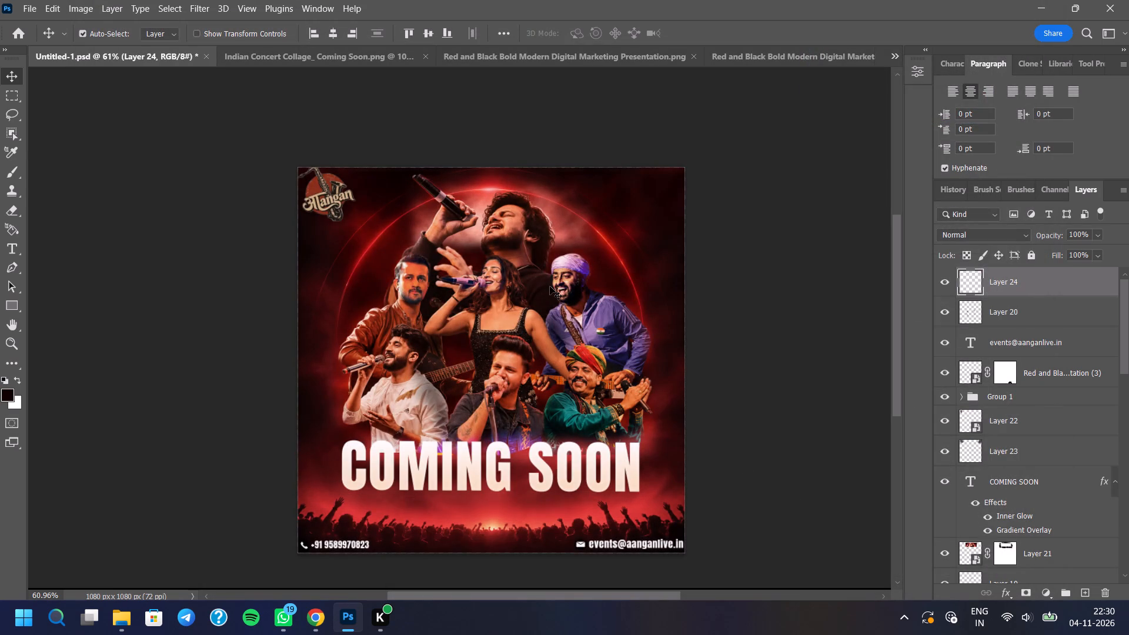
# Compare the poster before and after grading by toggling the visibility of Layer 24.
pyautogui.scroll(-2, 550, 286)
pyautogui.scroll(4, 536, 291)
pyautogui.scroll(3, 473, 284)
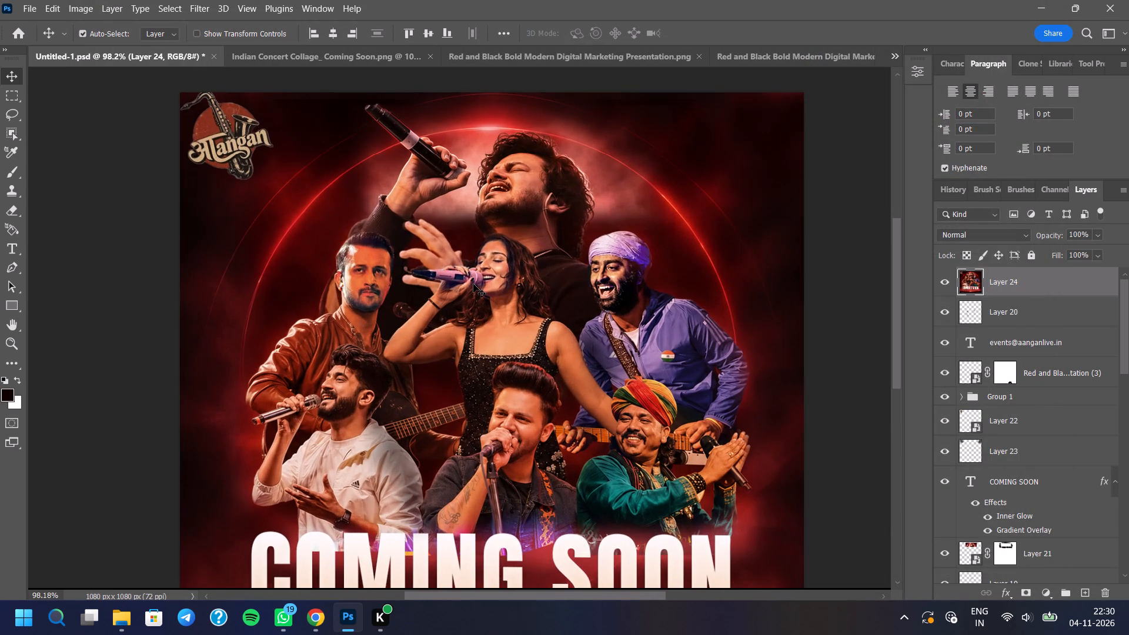
pyautogui.click(944, 285)
pyautogui.click(944, 285)
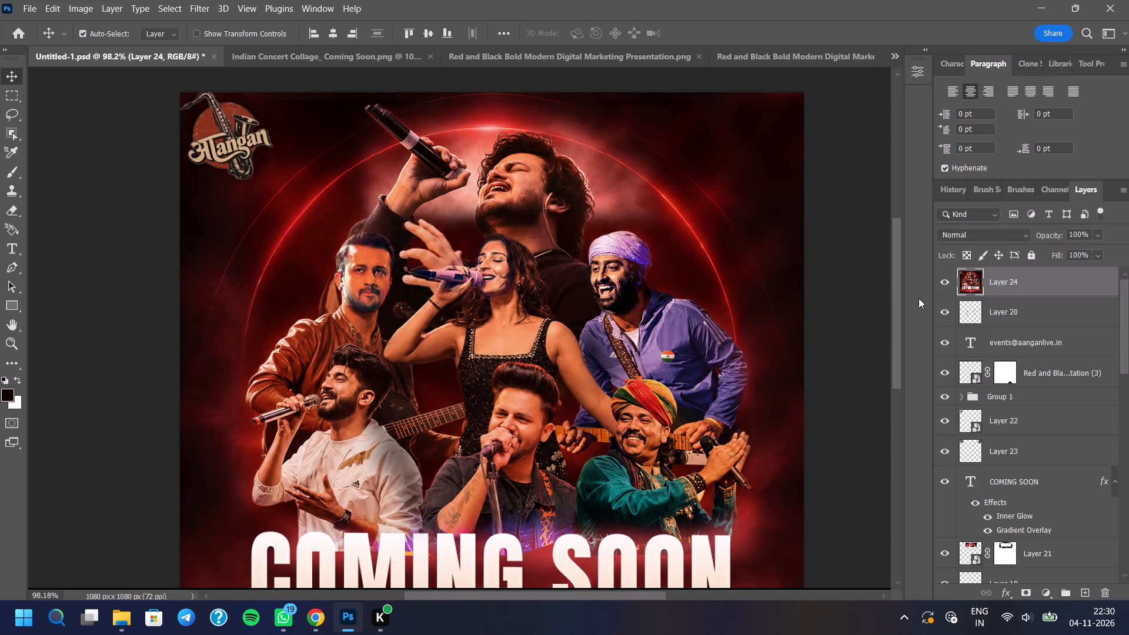
pyautogui.scroll(-2, 654, 260)
pyautogui.scroll(-3, 377, 228)
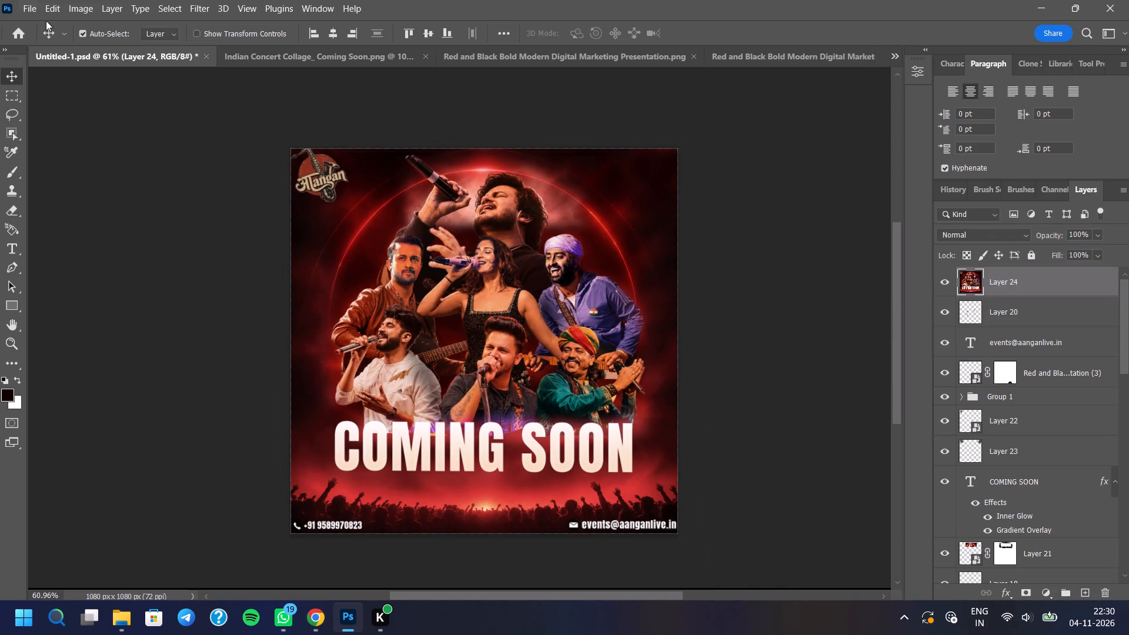
# Start a PNG export of the poster and create and open a folder named posters inside the aangan folder.
pyautogui.click(37, 7)
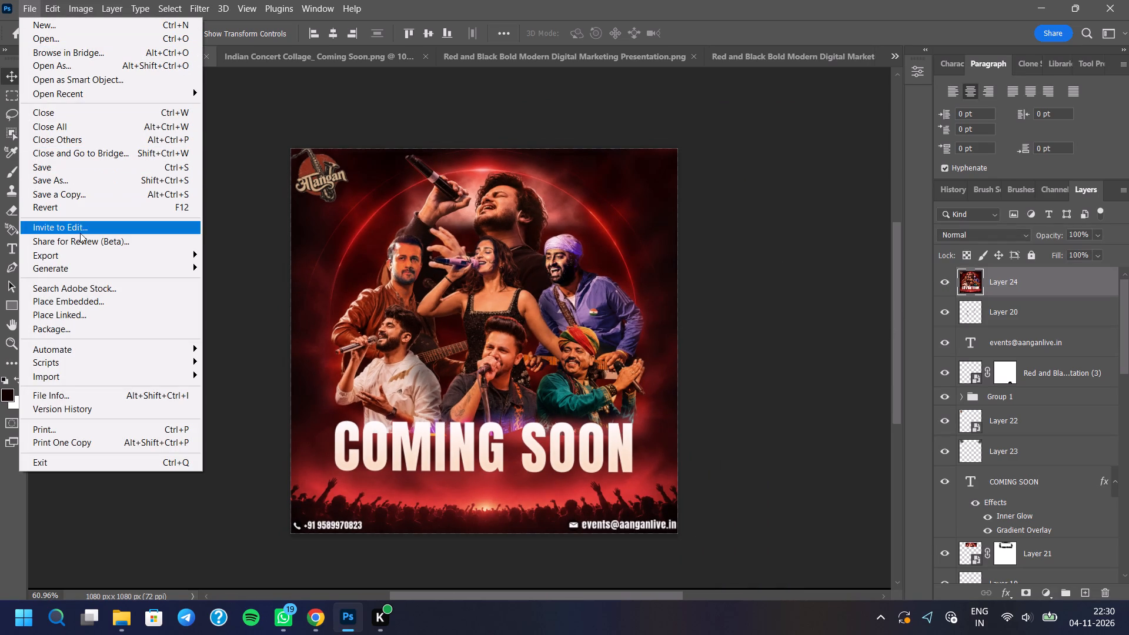
pyautogui.click(210, 256)
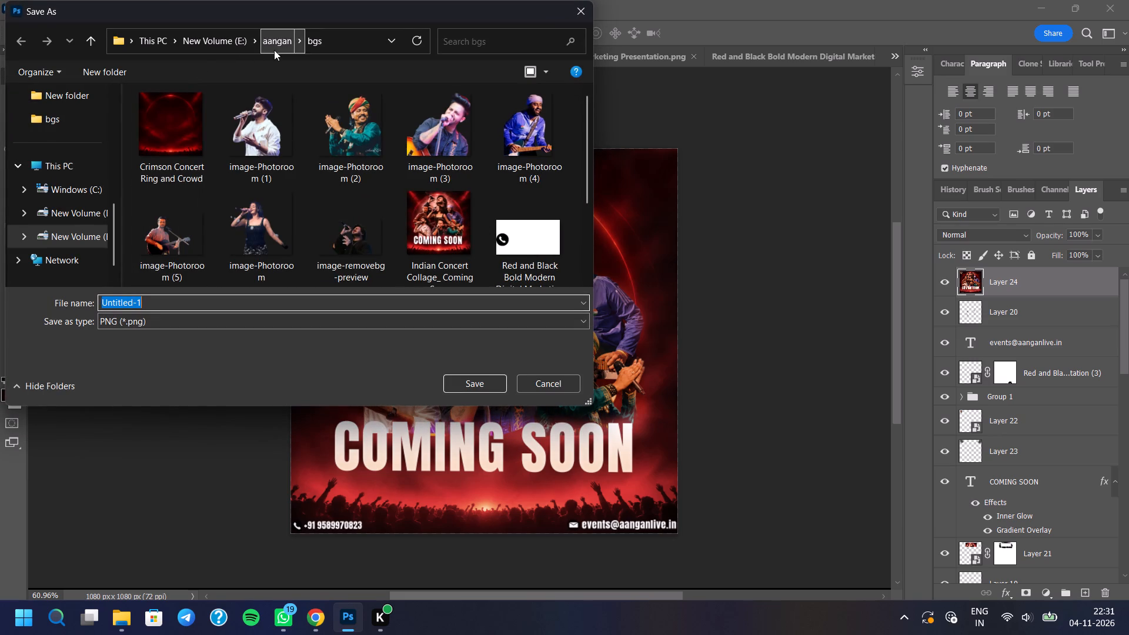
pyautogui.click(274, 50)
pyautogui.click(42, 90)
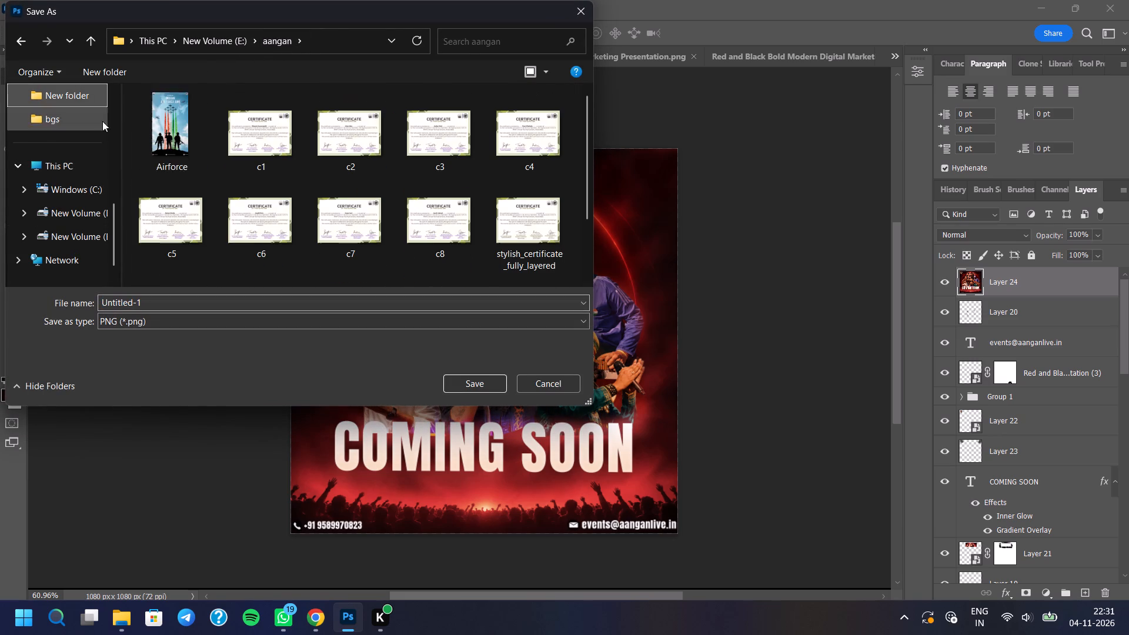
pyautogui.click(86, 232)
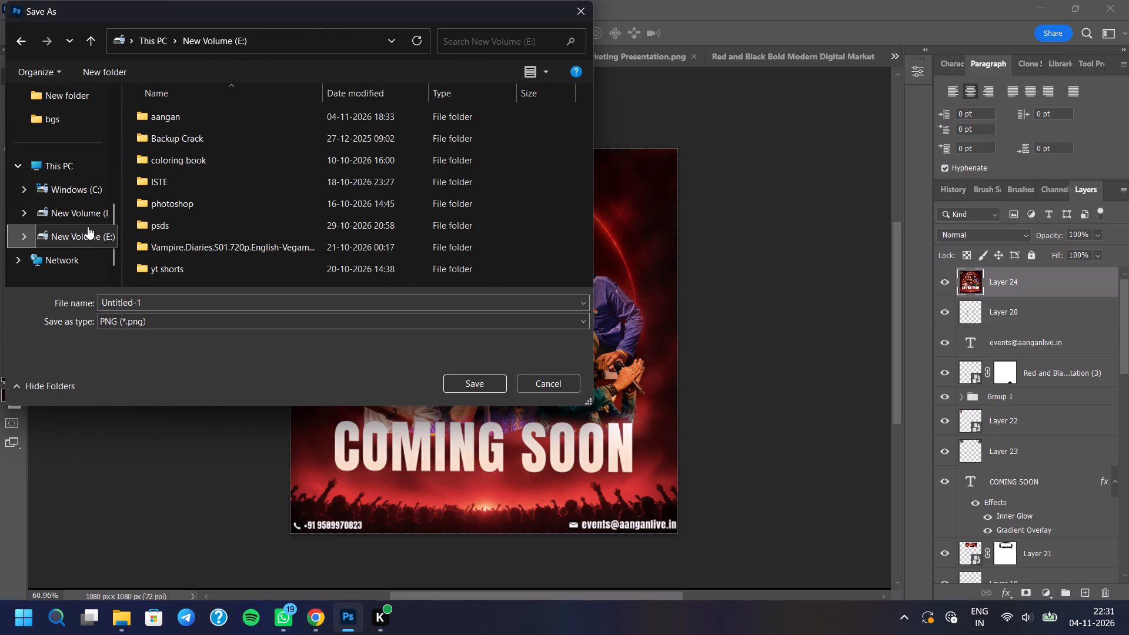
pyautogui.click(87, 120)
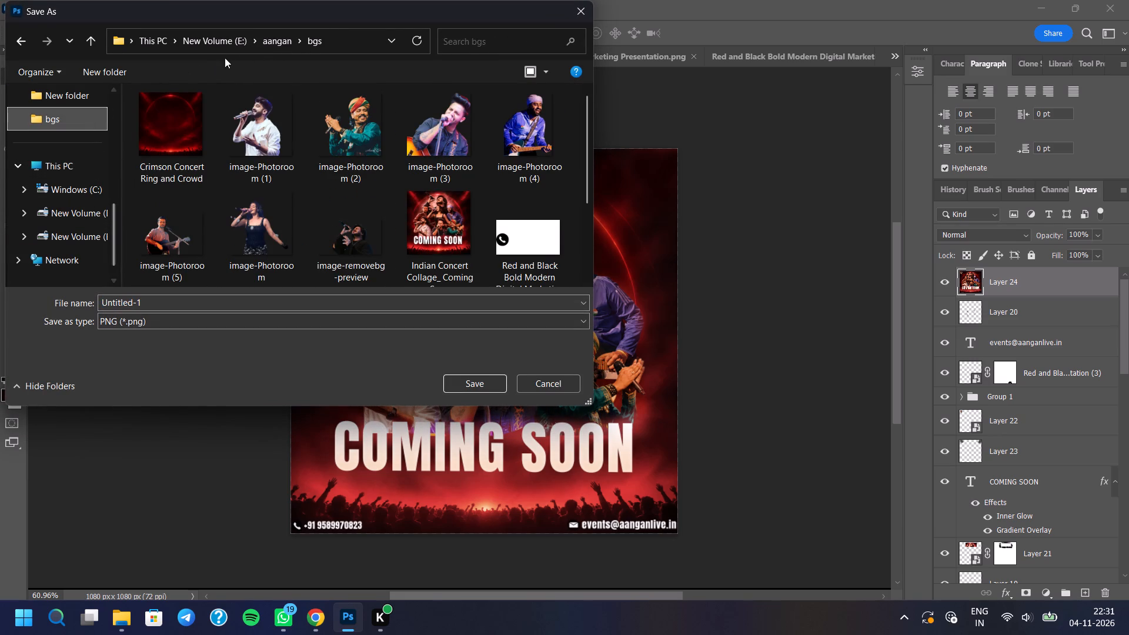
pyautogui.click(277, 42)
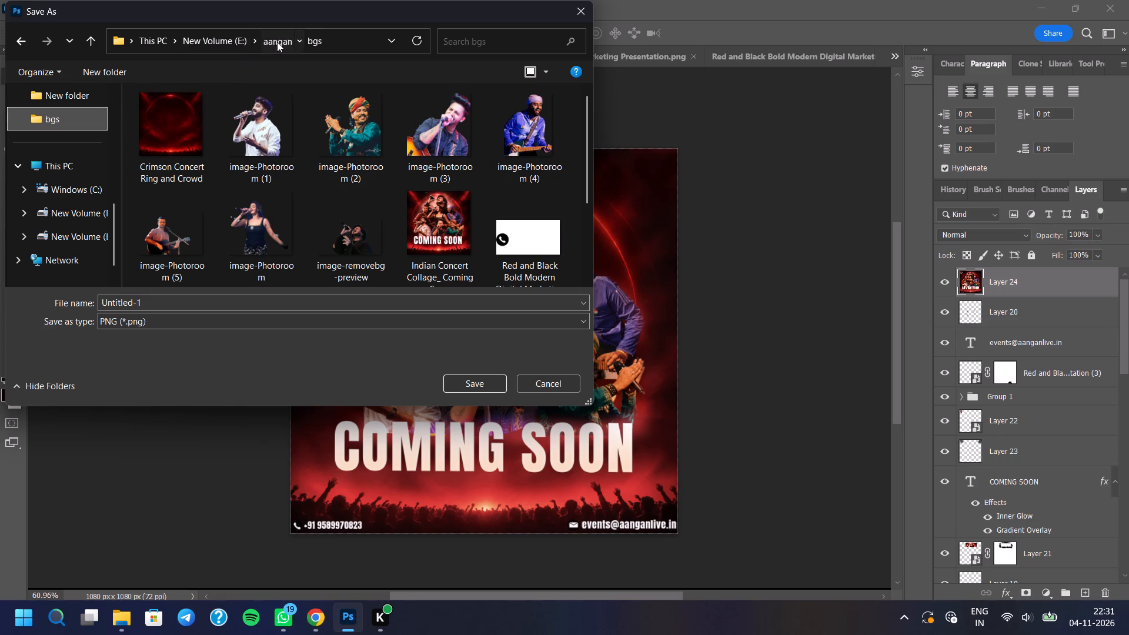
pyautogui.click(91, 64)
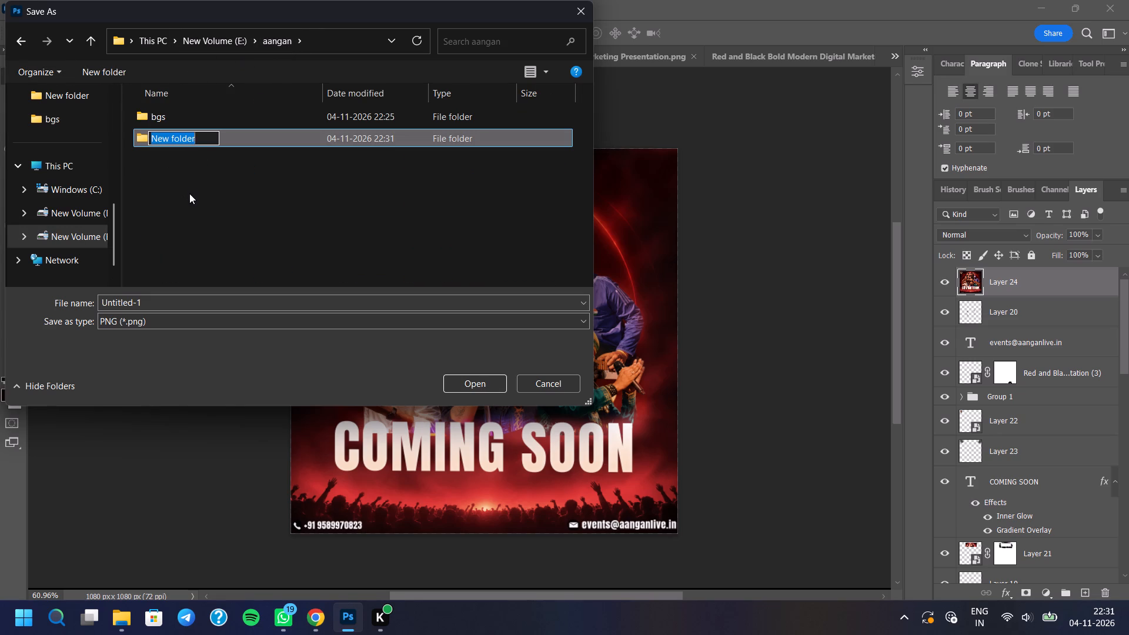
pyautogui.write('posters')
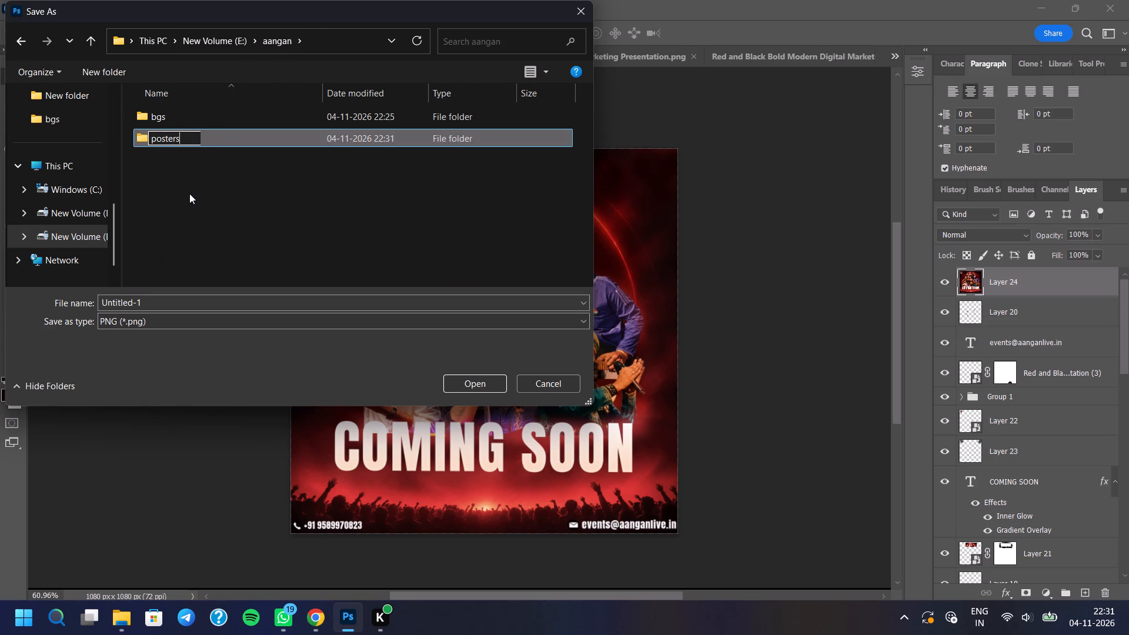
pyautogui.press('Return')
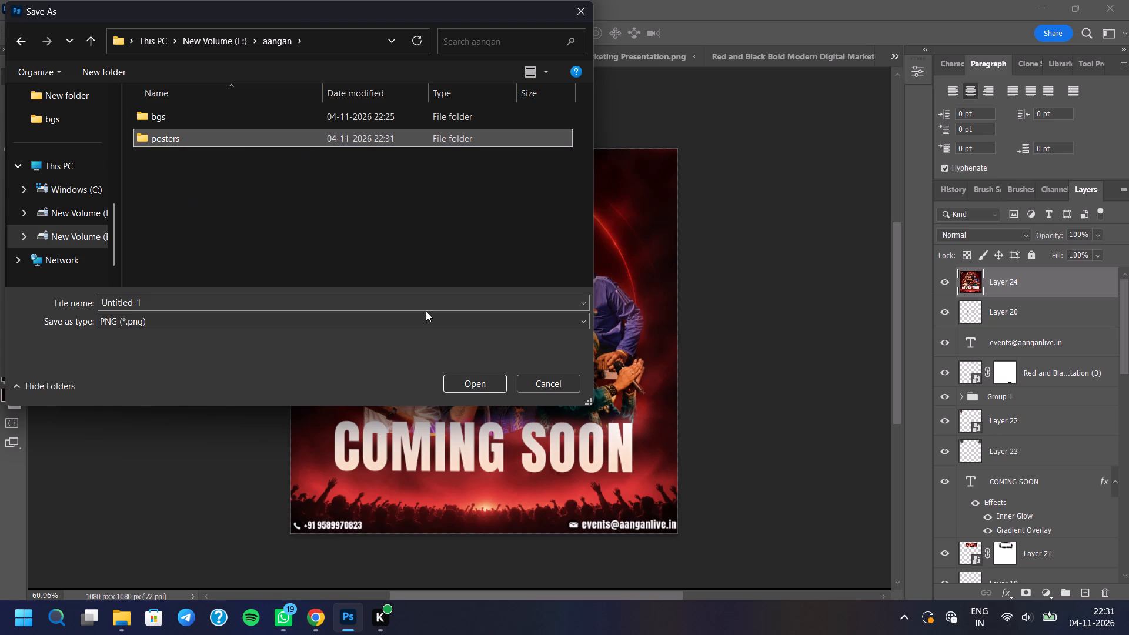
pyautogui.click(472, 390)
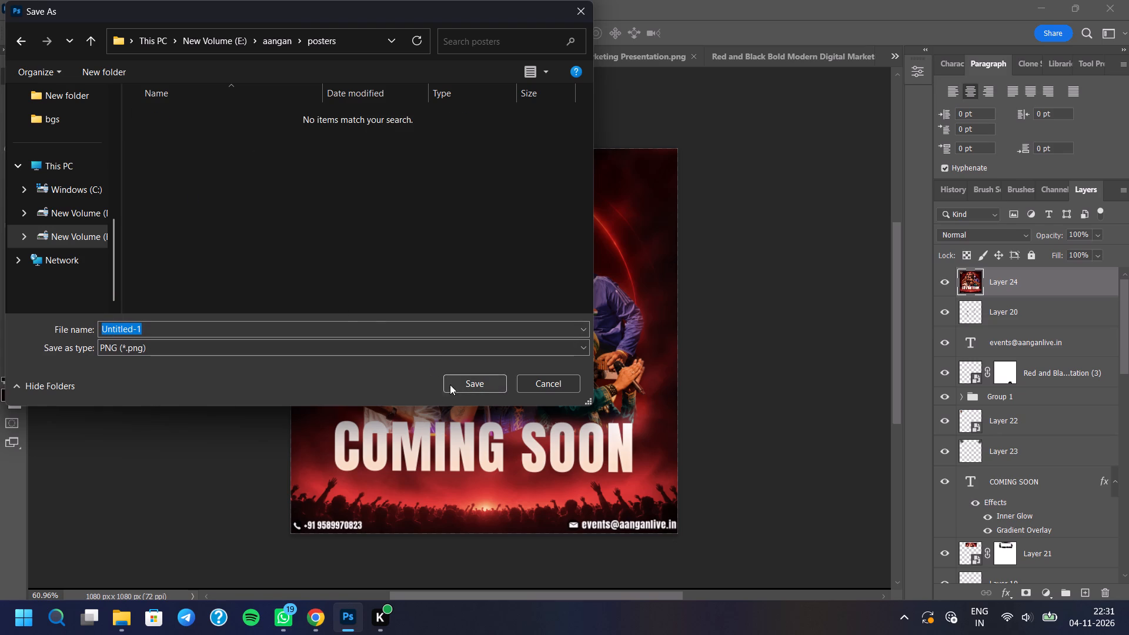
# Name the PNG export new and save it in the posters folder.
pyautogui.write('new')
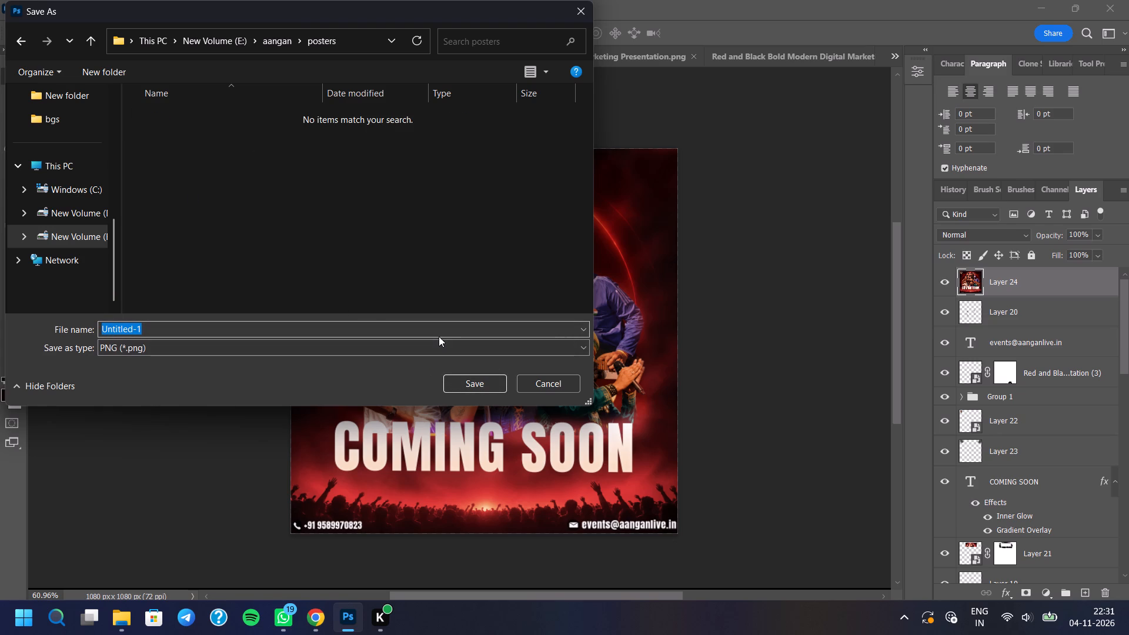
pyautogui.click(436, 326)
pyautogui.write('new')
pyautogui.press('Return')
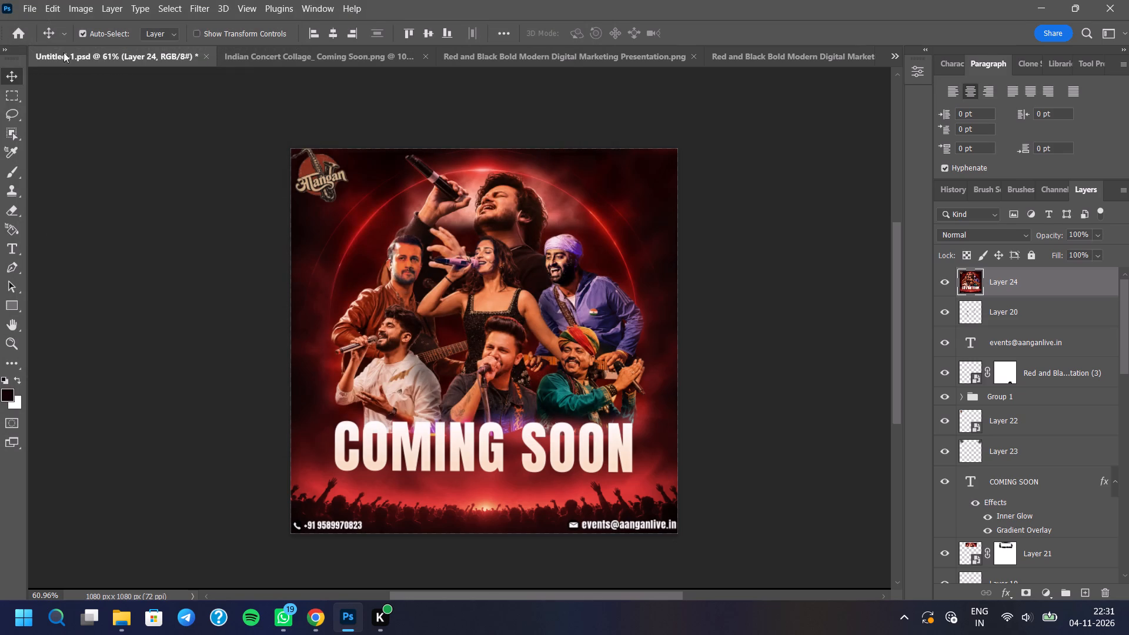
# Save the layered poster document Untitled-1.psd.
pyautogui.click(21, 3)
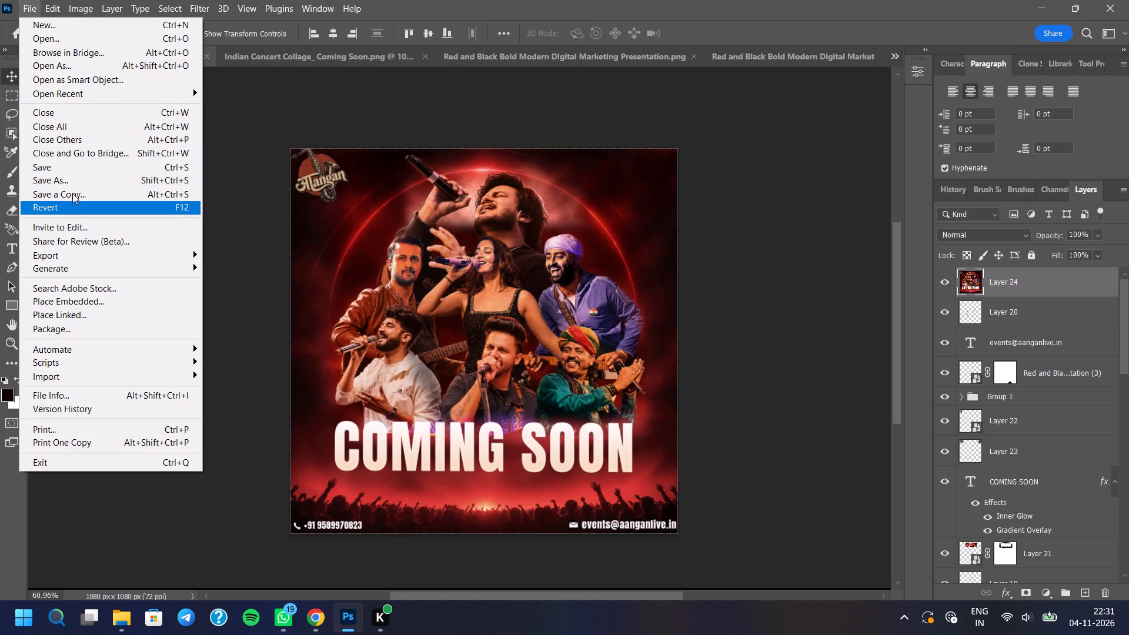
pyautogui.click(84, 171)
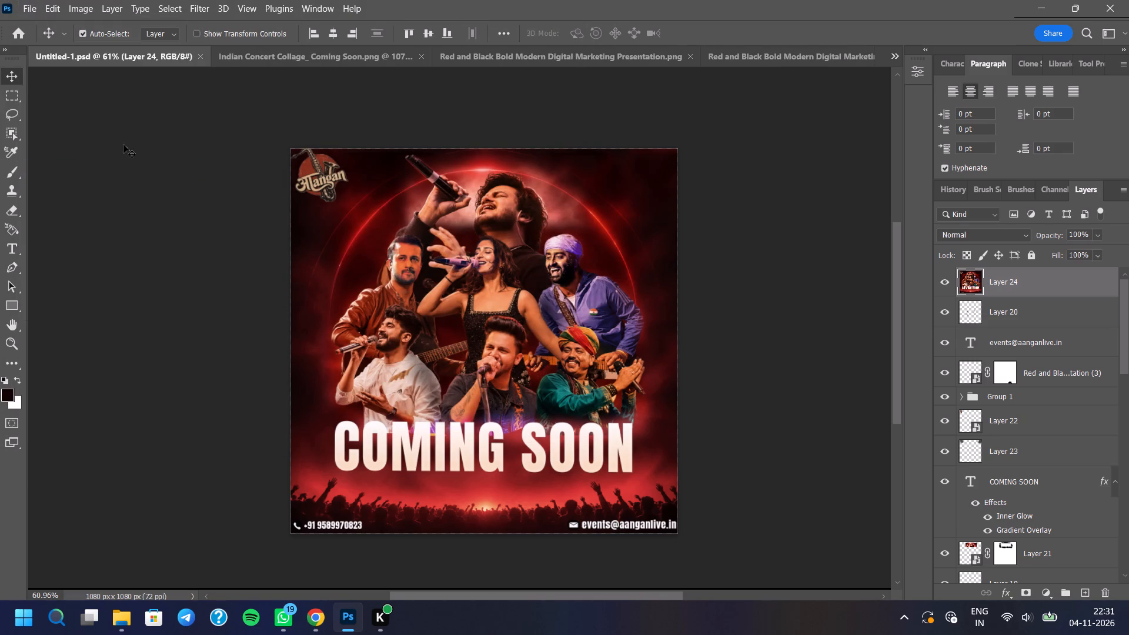
# Quit Photoshop, discarding the changes to the Indian Concert Collage image.
pyautogui.click(1128, 0)
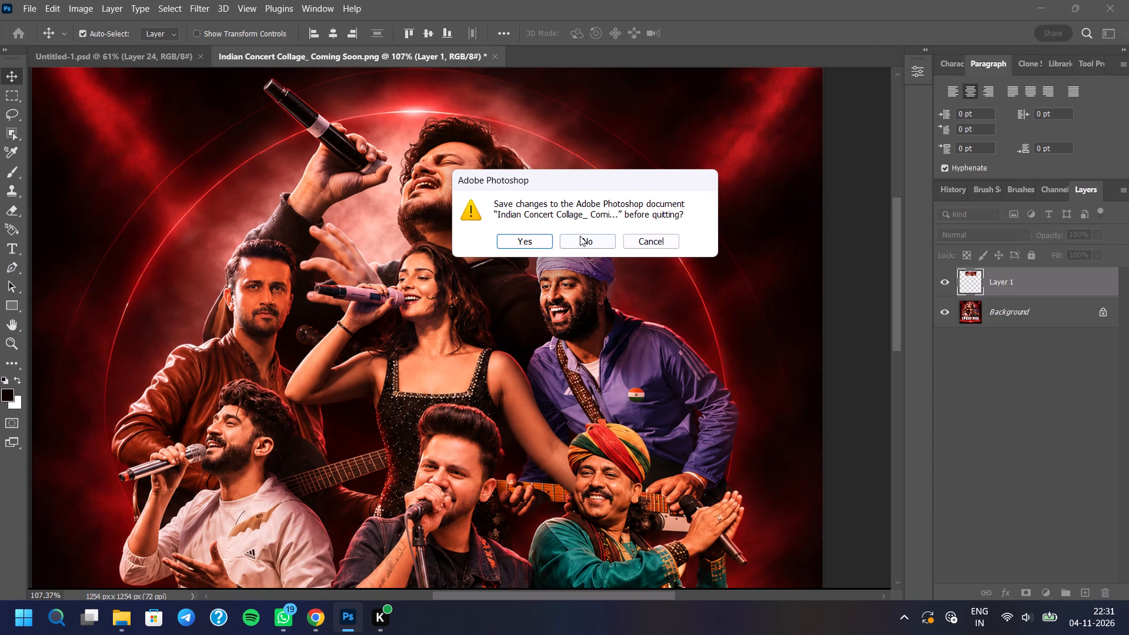
pyautogui.click(580, 236)
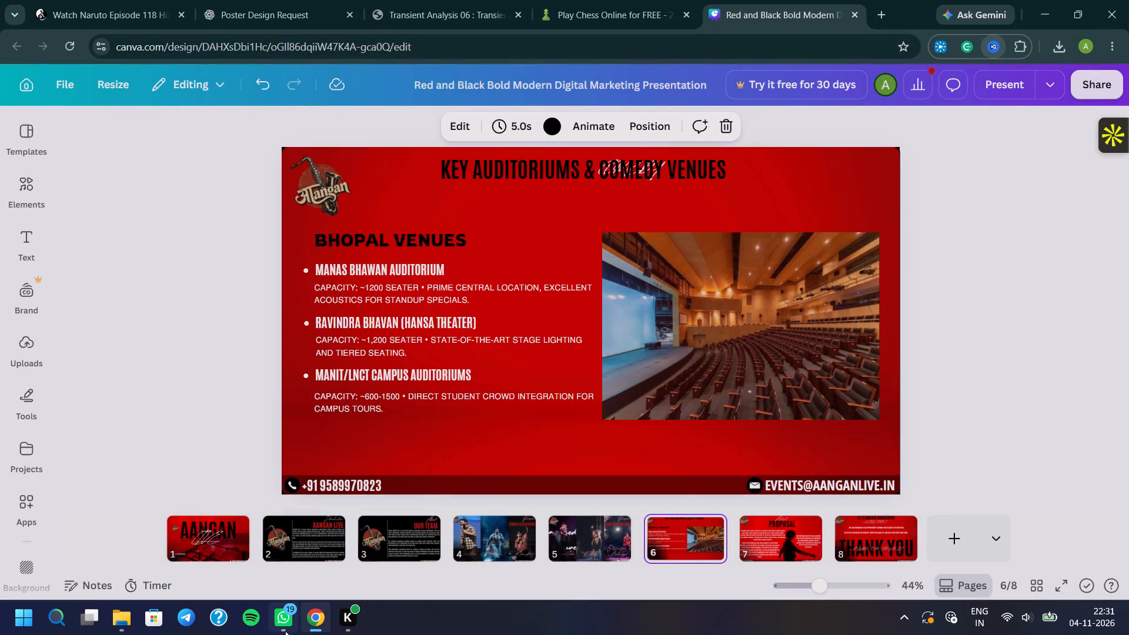